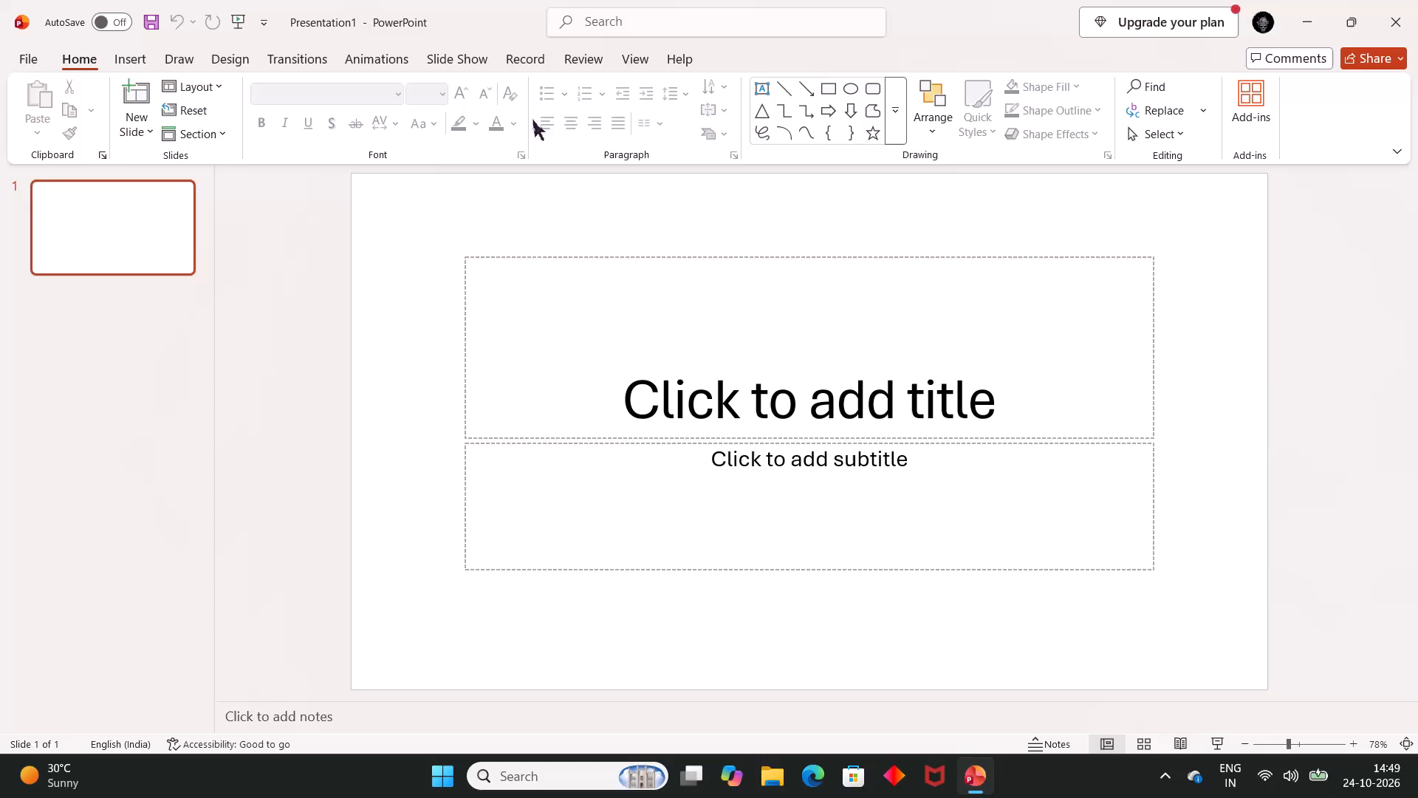
Apply the black theme with the purple-and-orange gradient background to the presentation.
click(386, 67)
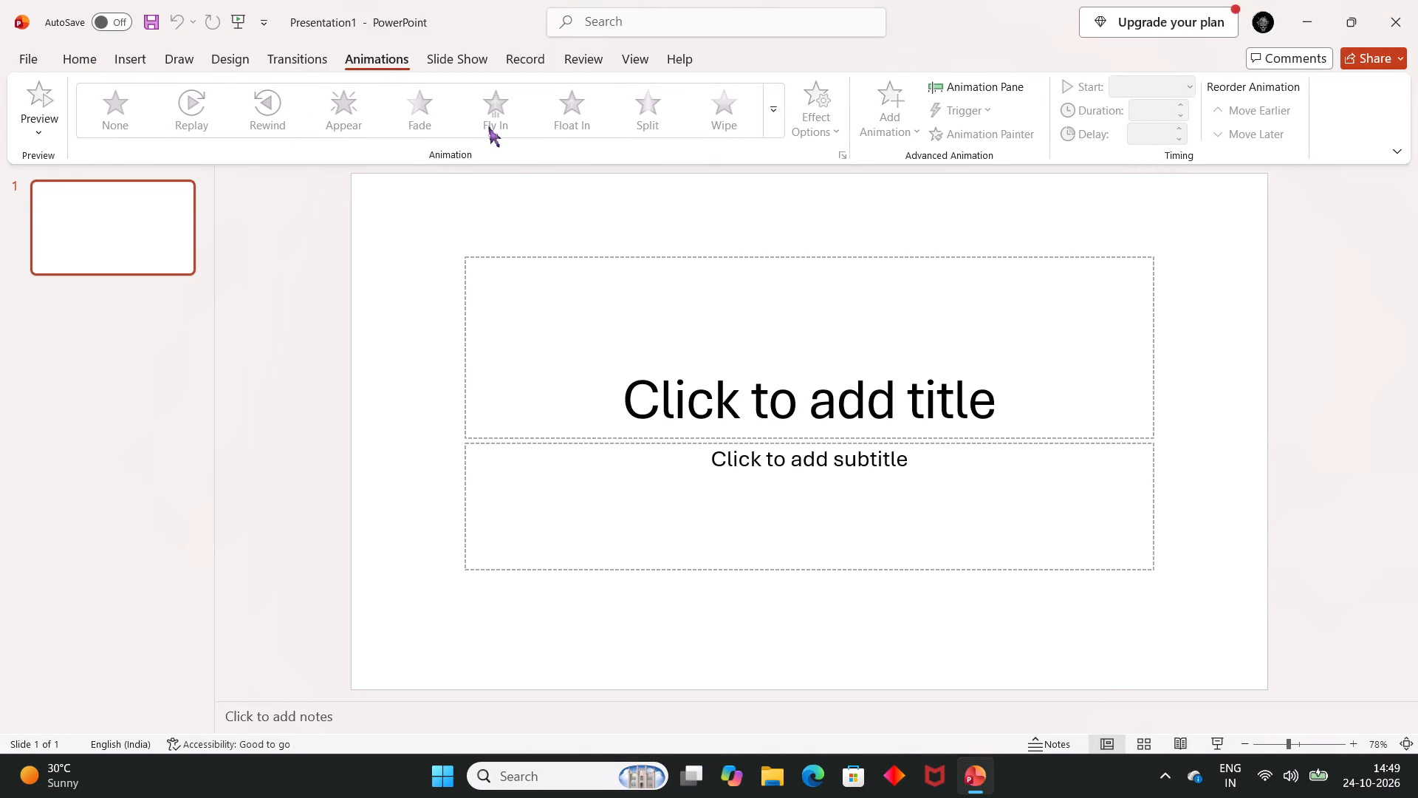
click(242, 64)
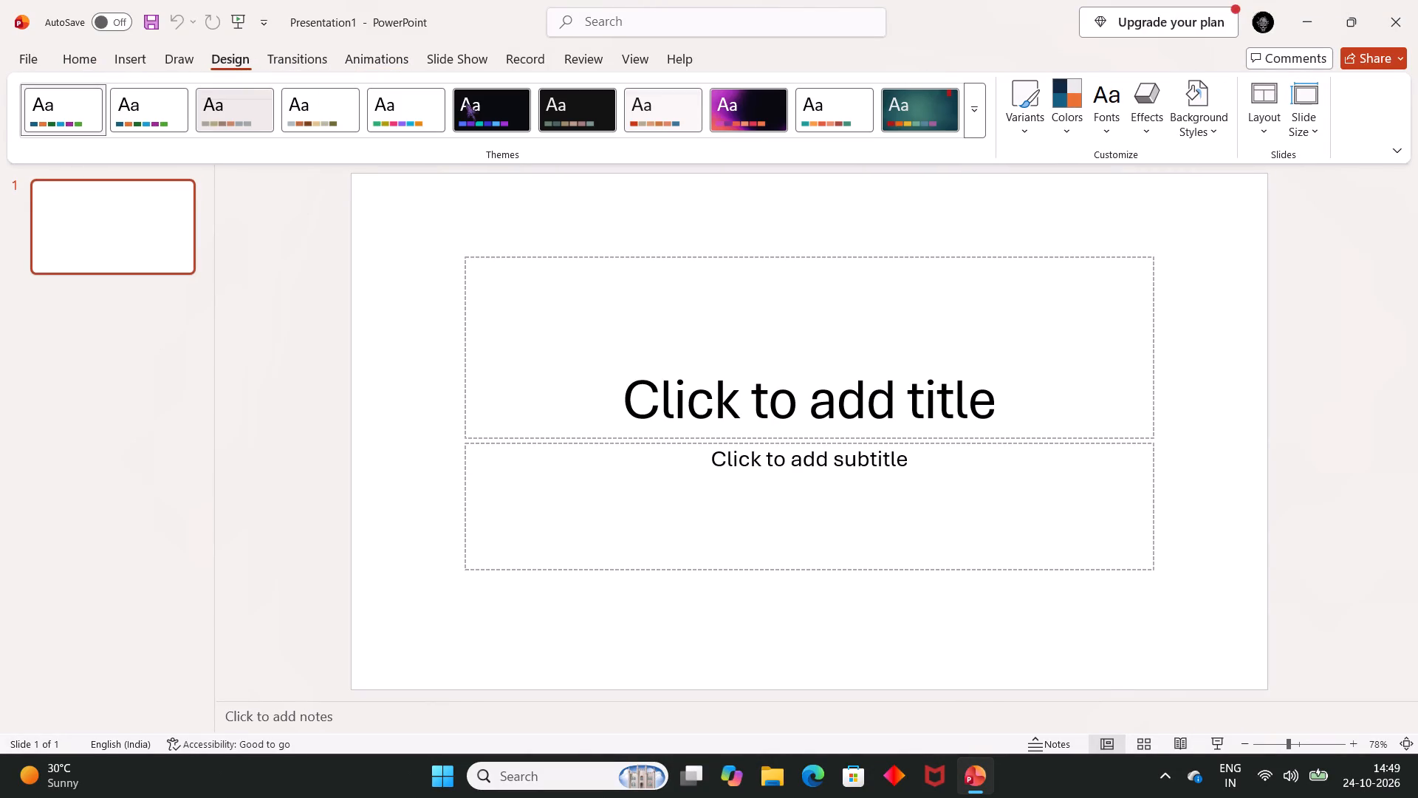
double_click(574, 100)
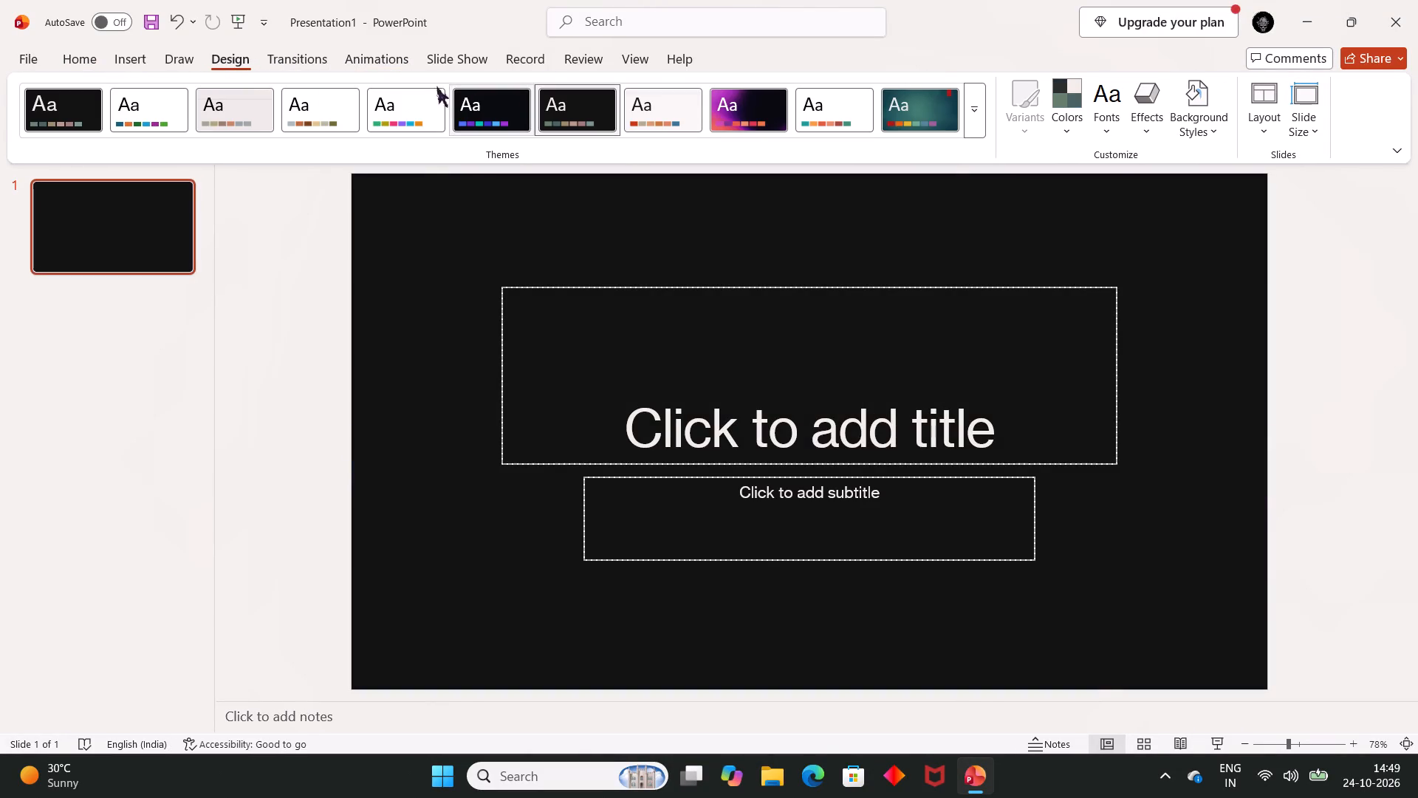
click(756, 100)
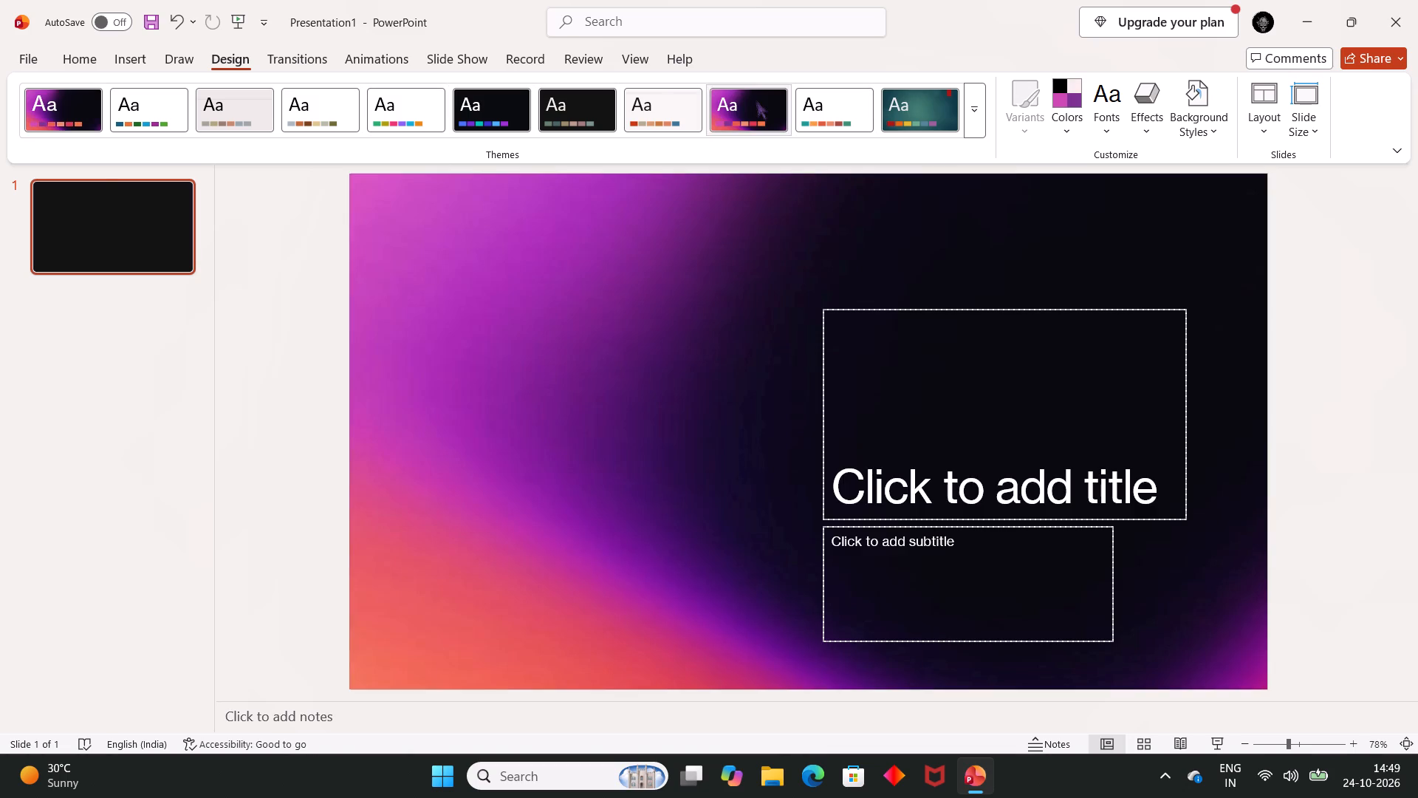
scroll(953, 357, down, 1)
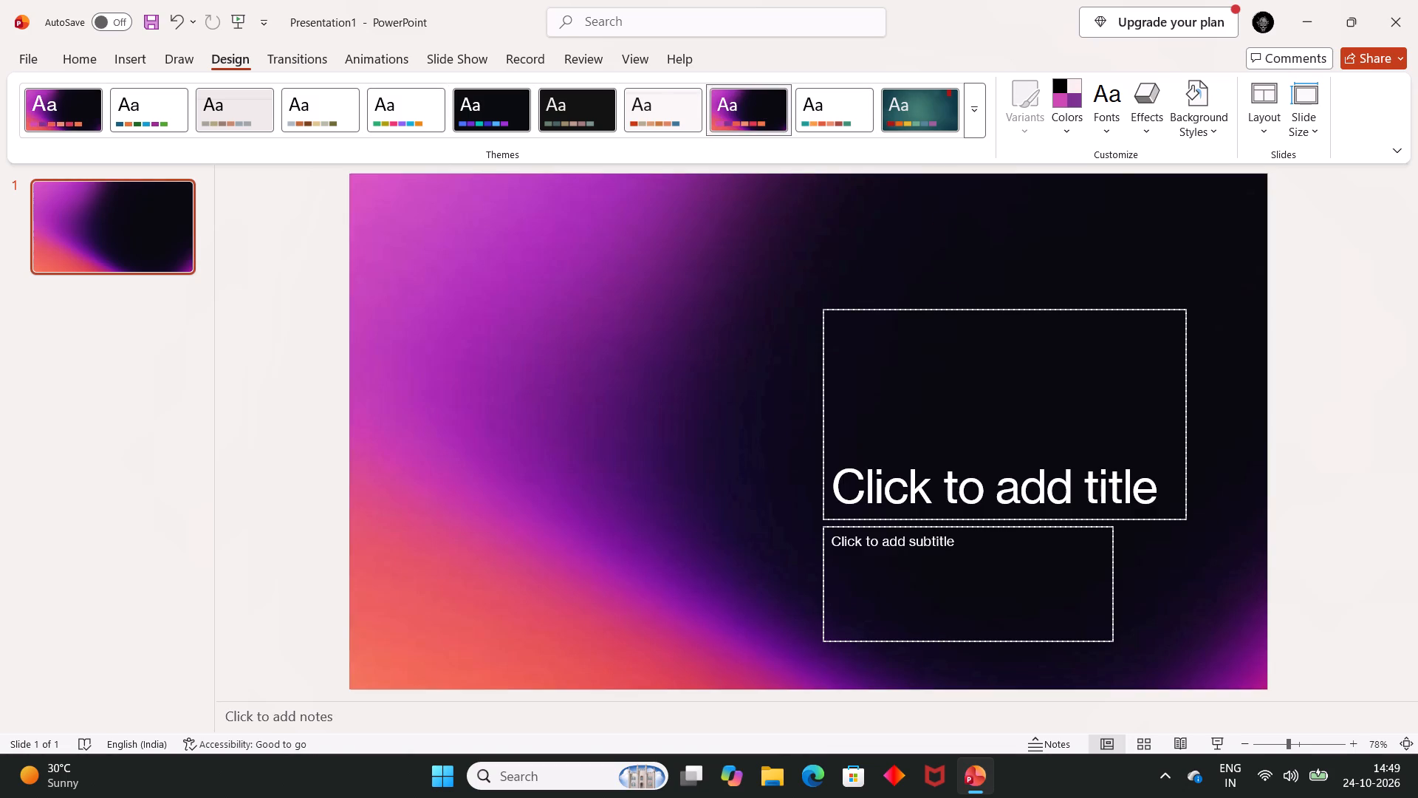
scroll(953, 357, down, 1)
Move the title placeholder up the slide and the subtitle placeholder up to sit just beneath it.
drag(958, 307, 958, 227)
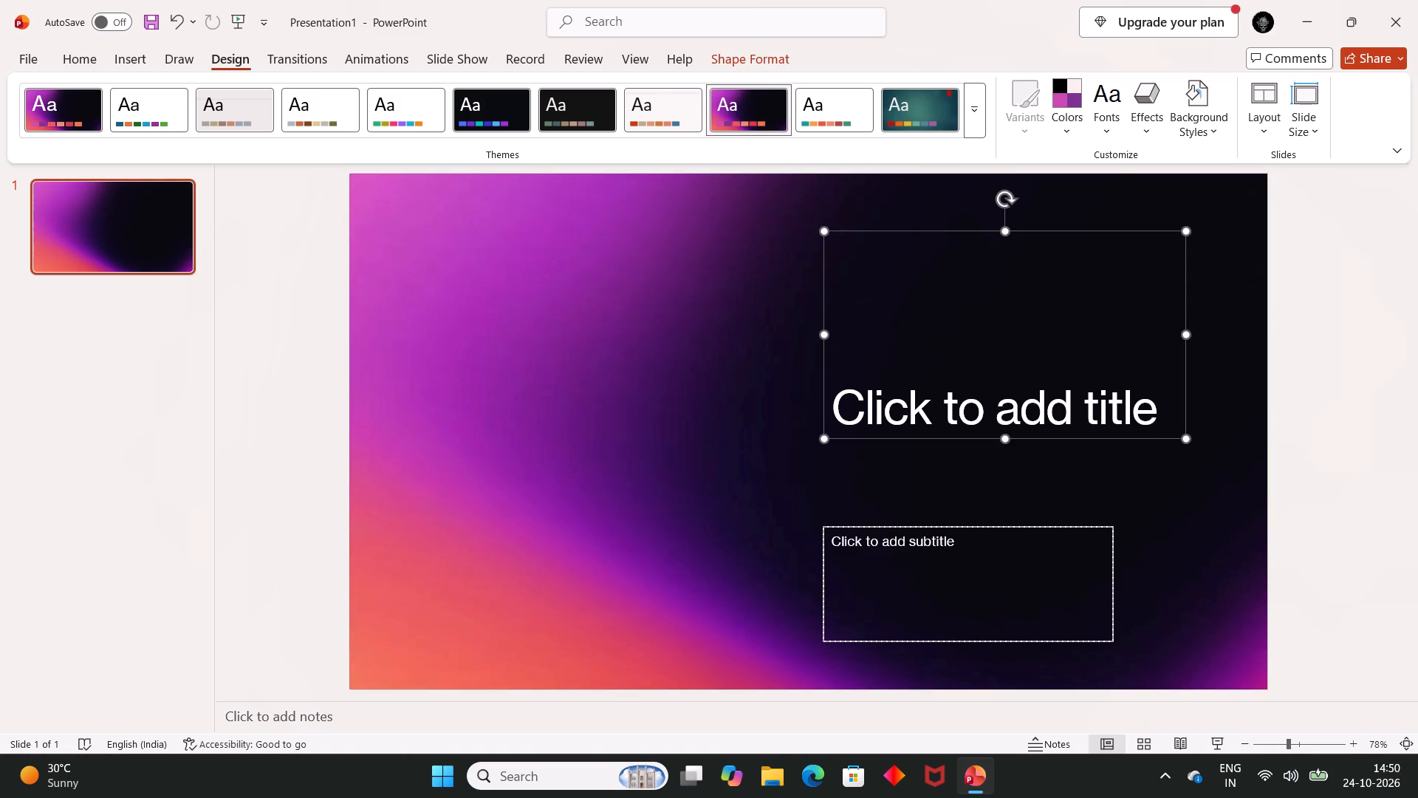
drag(978, 526, 1008, 452)
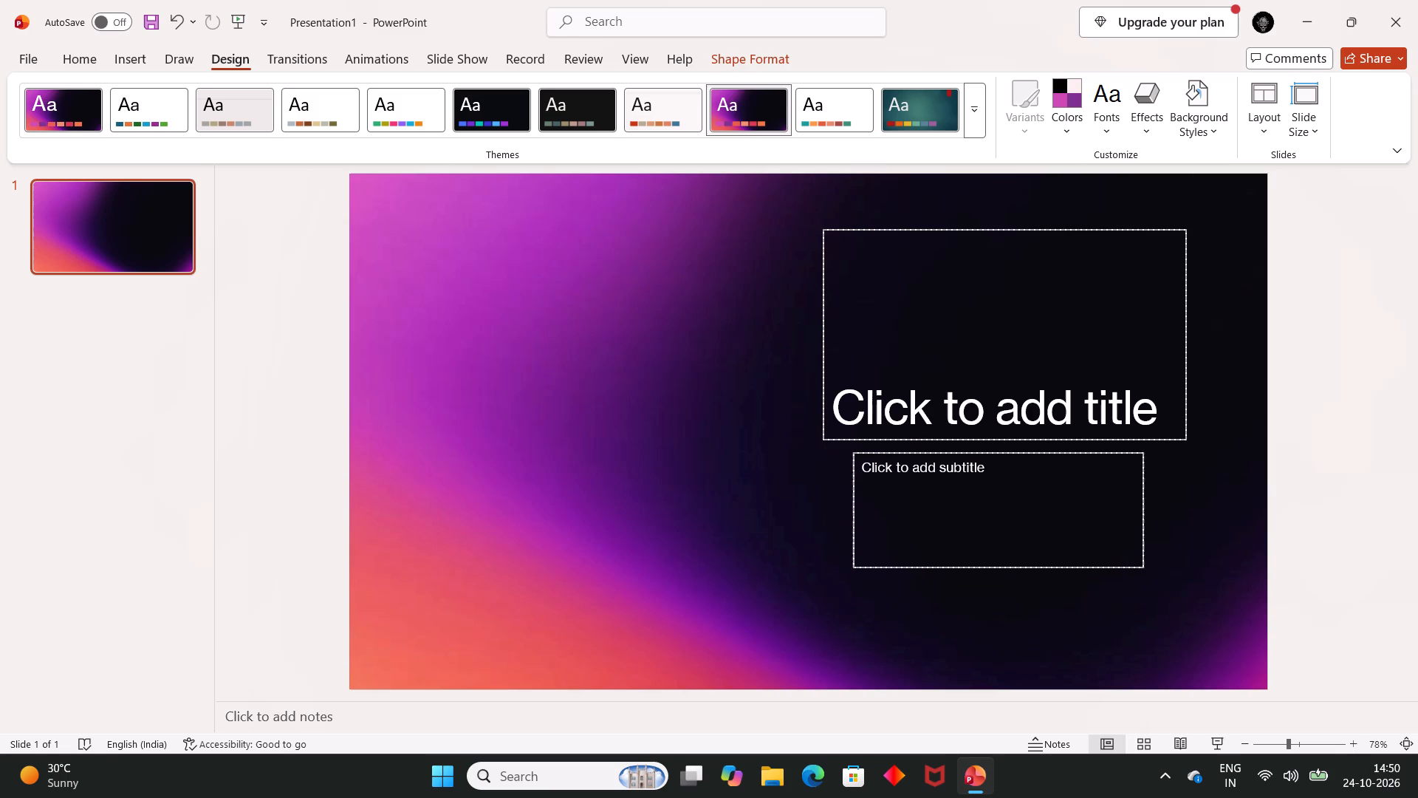
drag(1008, 452, 1009, 451)
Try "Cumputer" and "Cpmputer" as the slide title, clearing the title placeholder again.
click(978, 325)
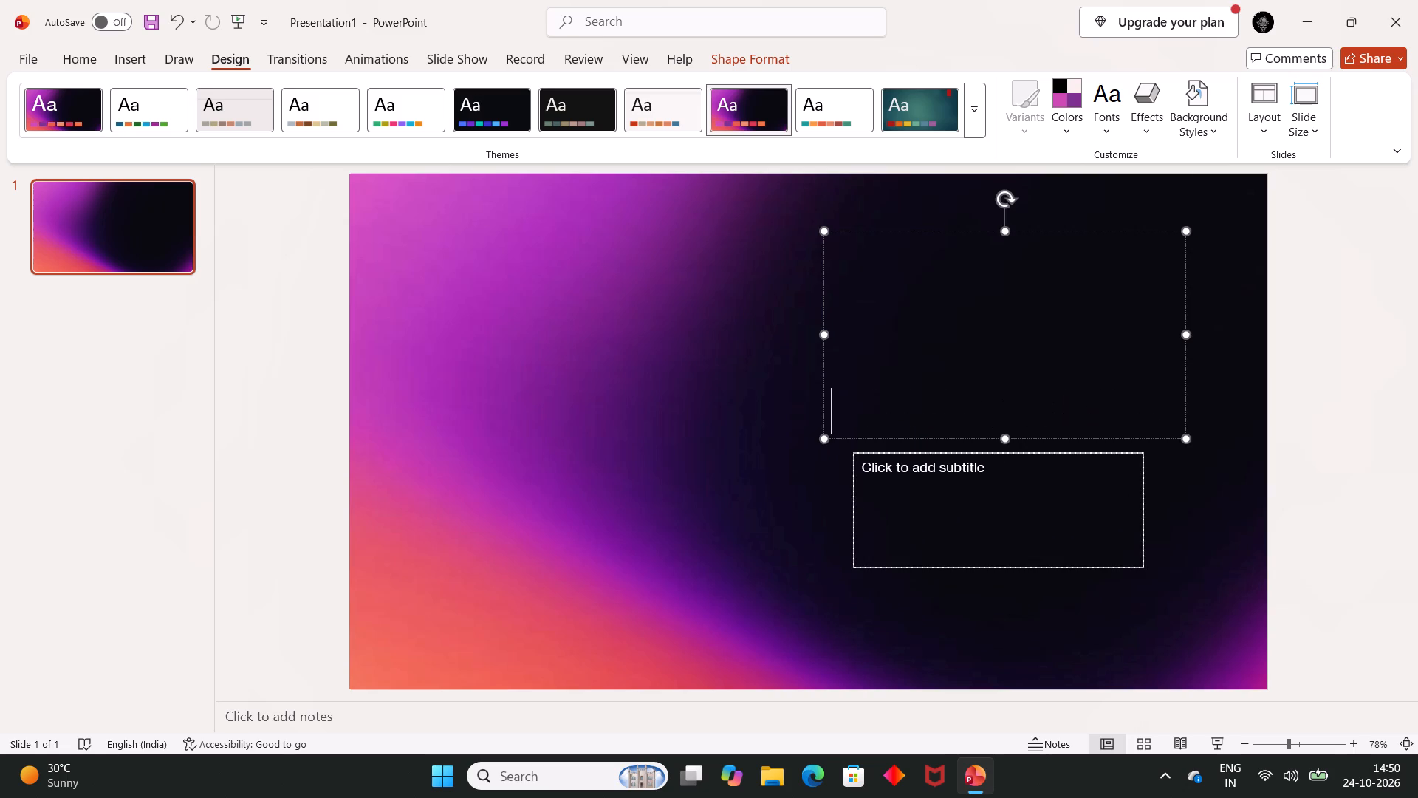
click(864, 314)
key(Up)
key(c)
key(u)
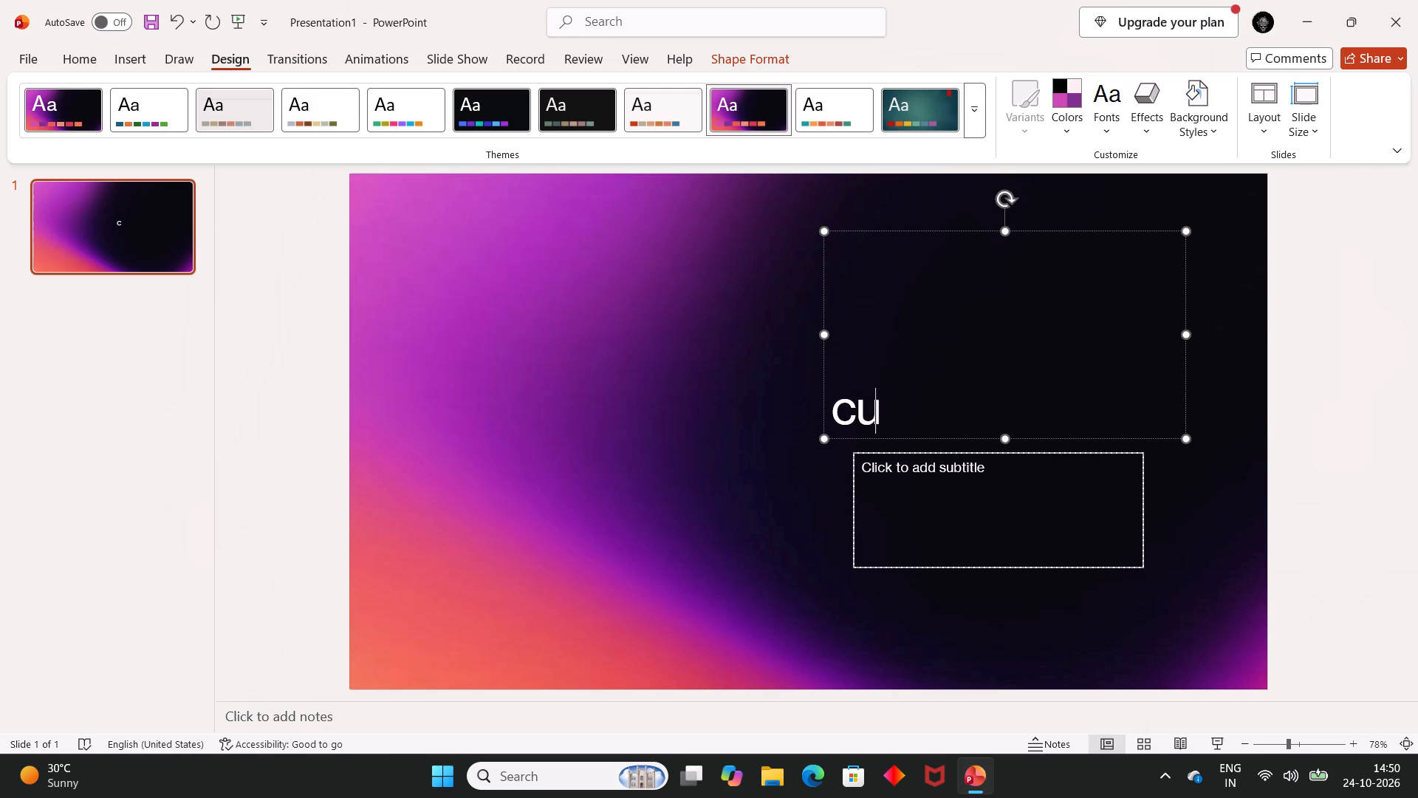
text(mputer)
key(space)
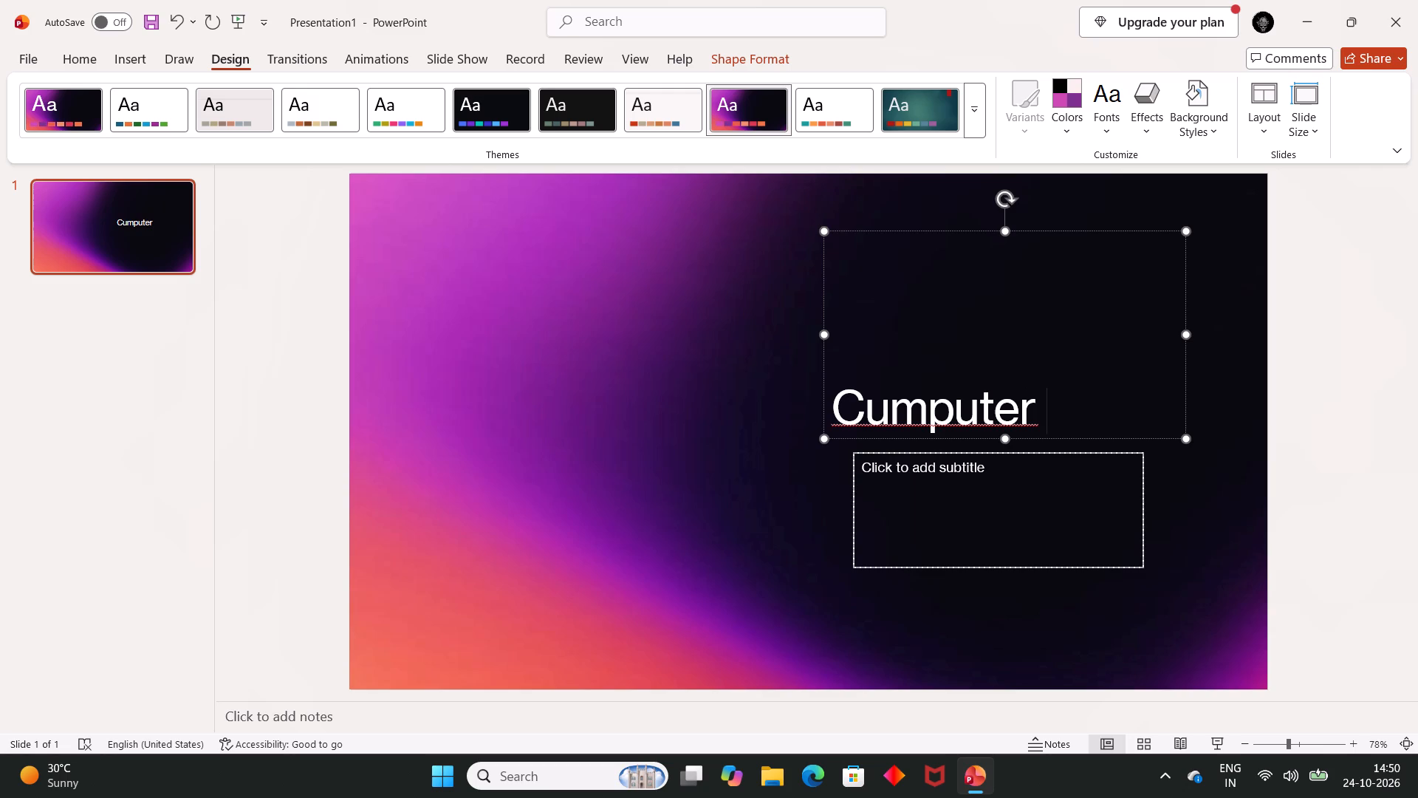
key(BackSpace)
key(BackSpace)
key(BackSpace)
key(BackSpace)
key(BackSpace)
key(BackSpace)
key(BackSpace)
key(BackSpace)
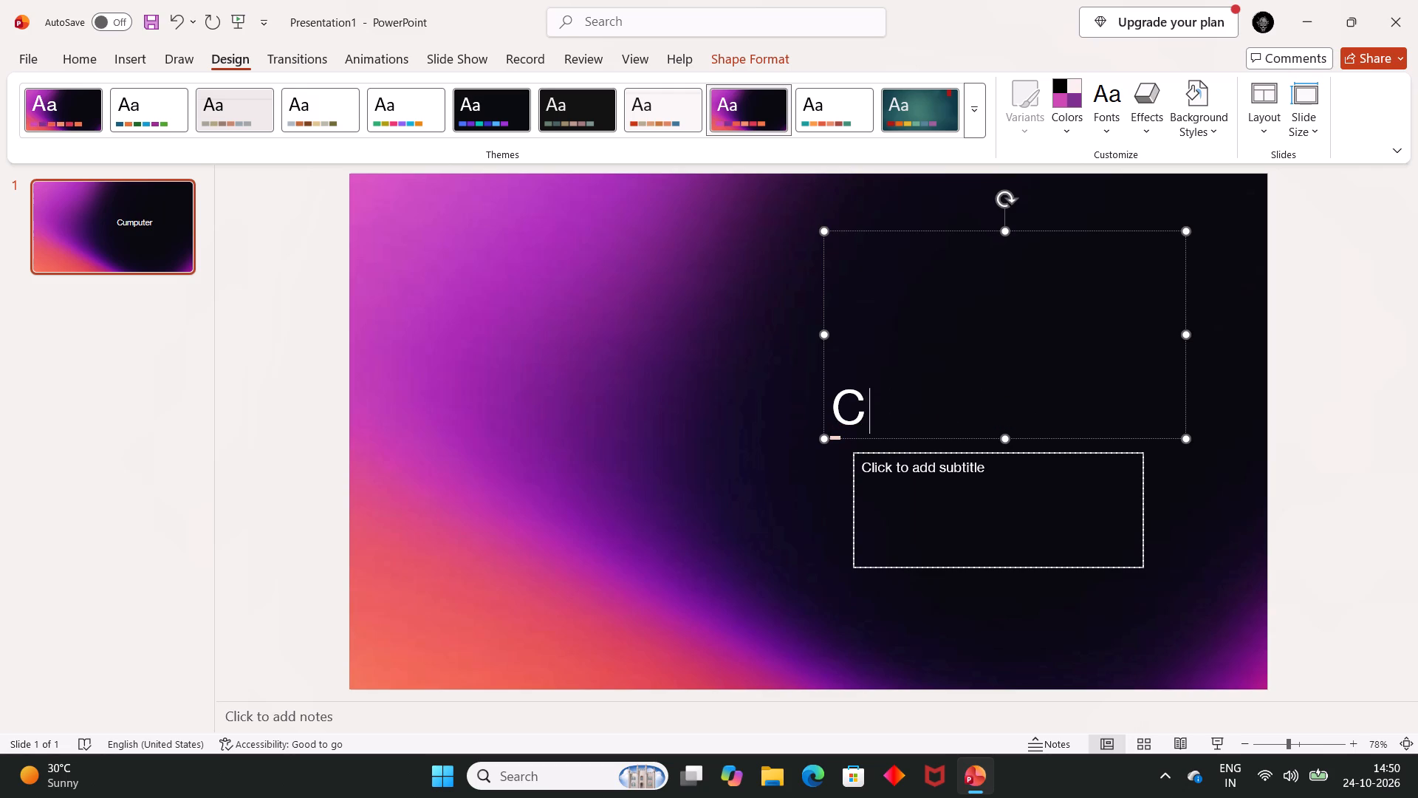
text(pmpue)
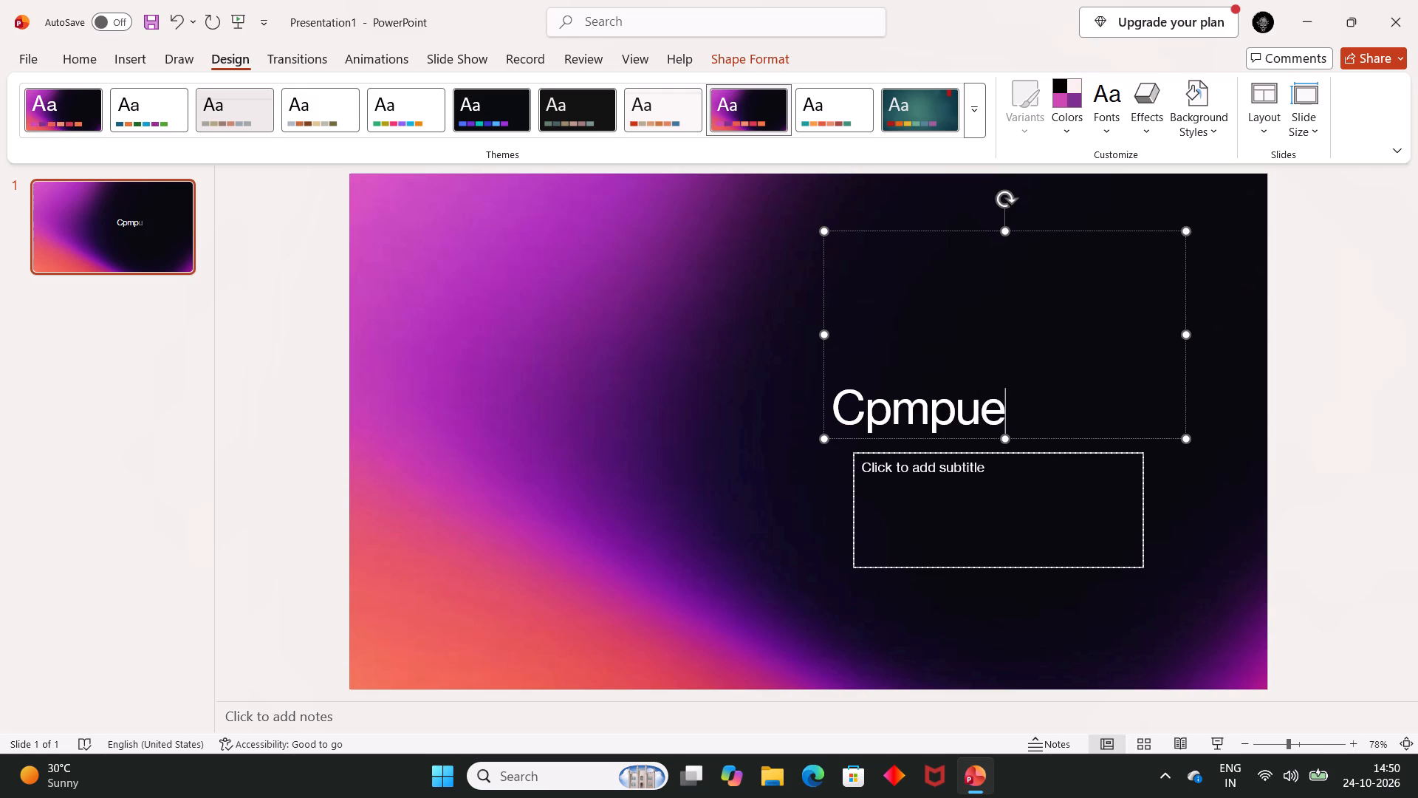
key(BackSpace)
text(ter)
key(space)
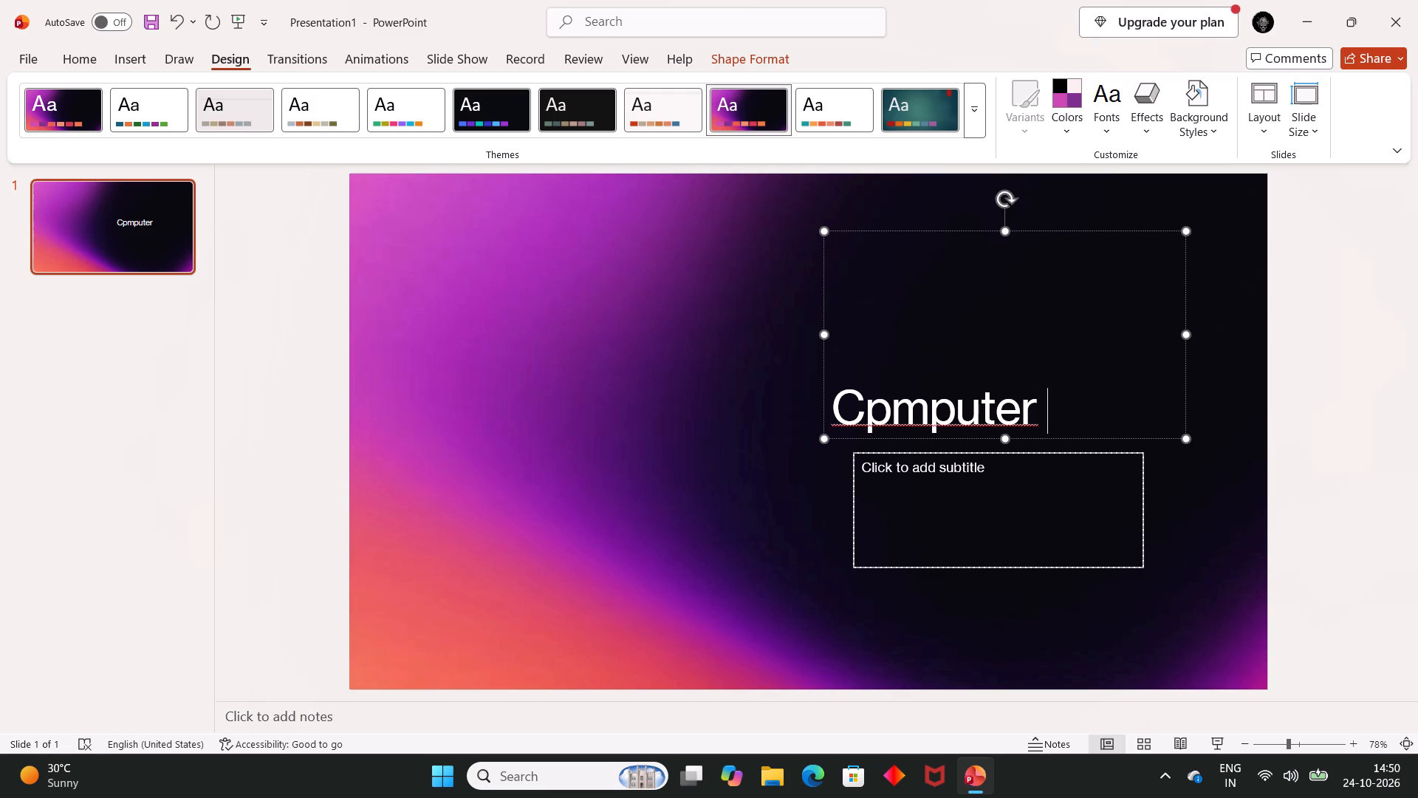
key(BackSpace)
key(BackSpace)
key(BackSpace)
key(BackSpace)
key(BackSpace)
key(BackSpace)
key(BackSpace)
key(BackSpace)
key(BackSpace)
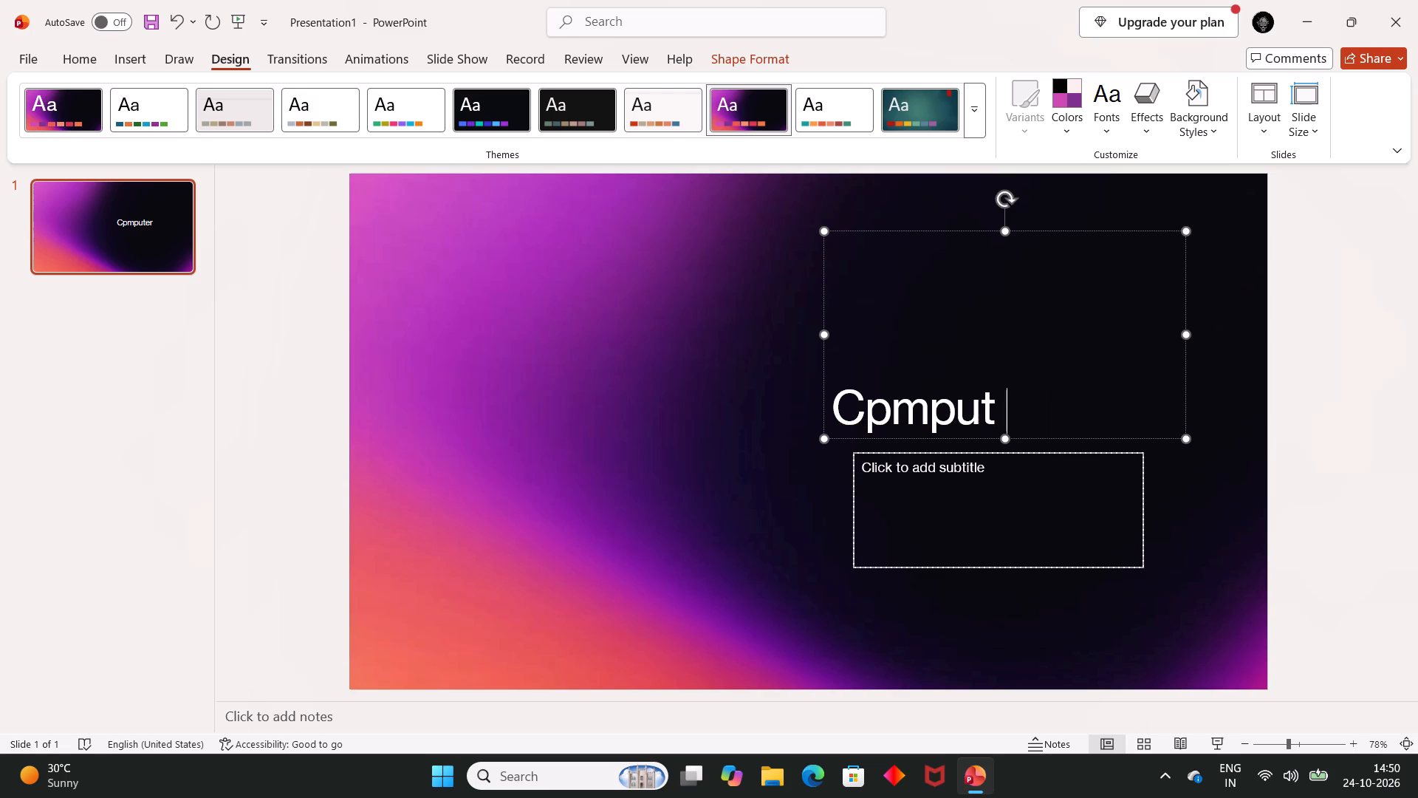
Enter "Introduction to computer" as the slide title.
text(intro)
text(duction)
key(space)
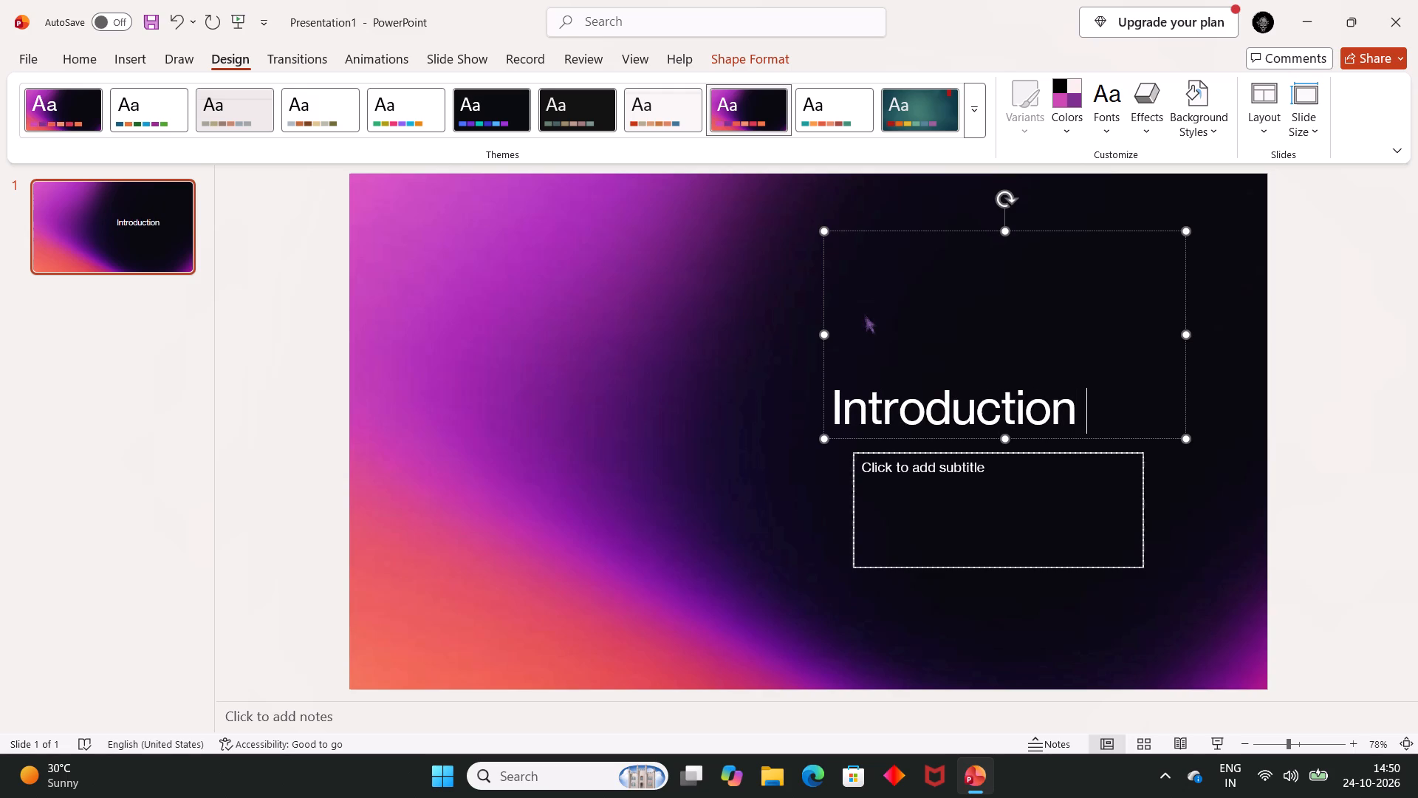
text(too)
key(space)
key(BackSpace)
key(BackSpace)
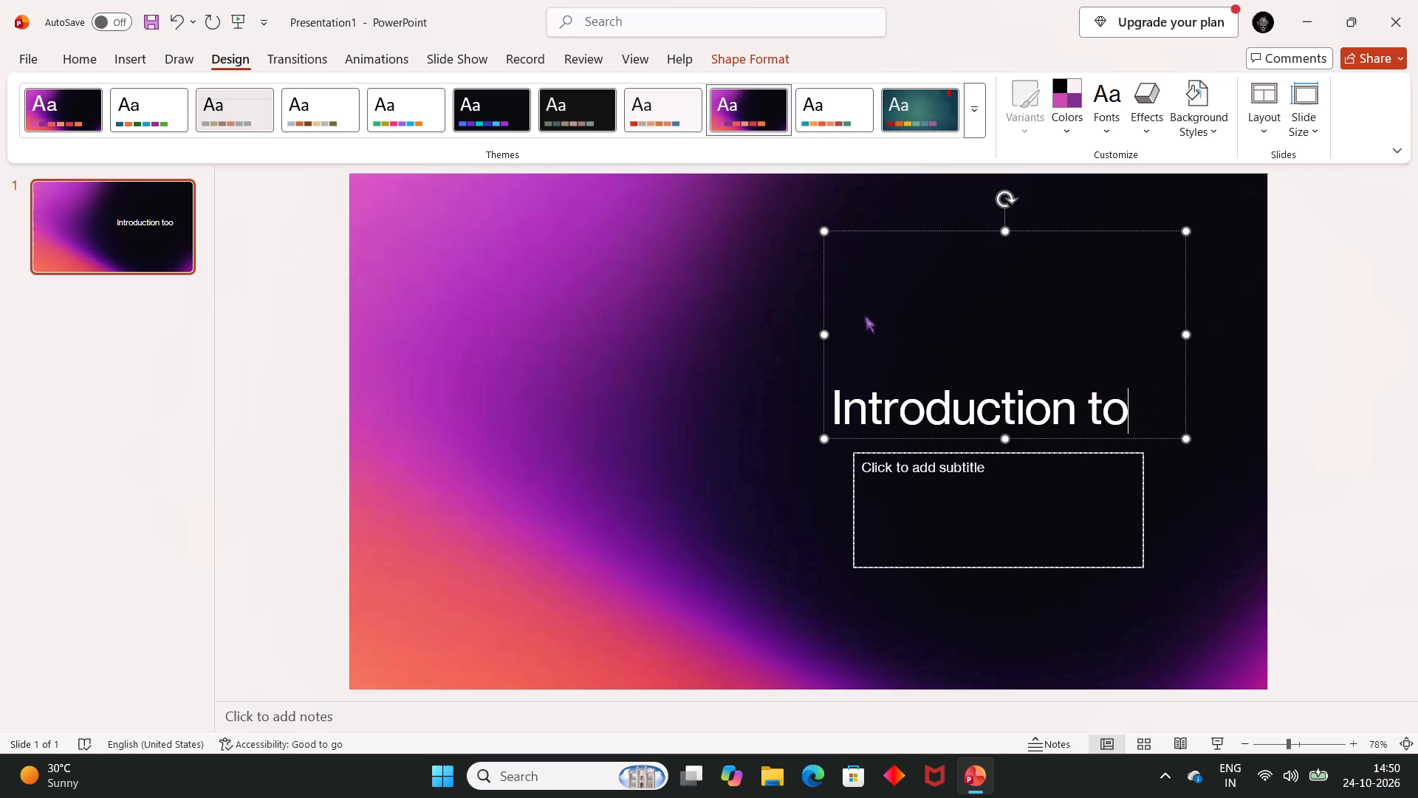
key(space)
text(comp)
key(u)
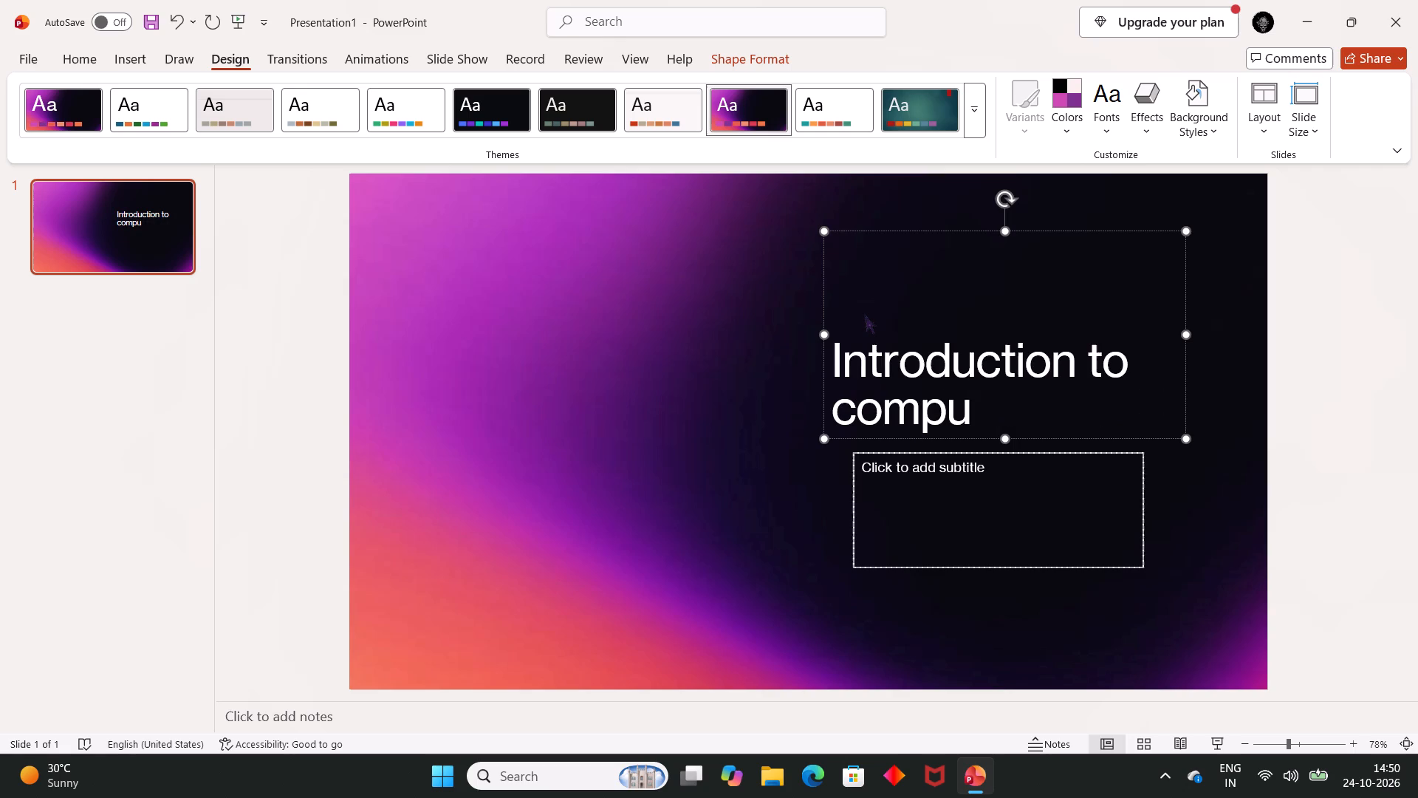
key(t)
text(er)
key(space)
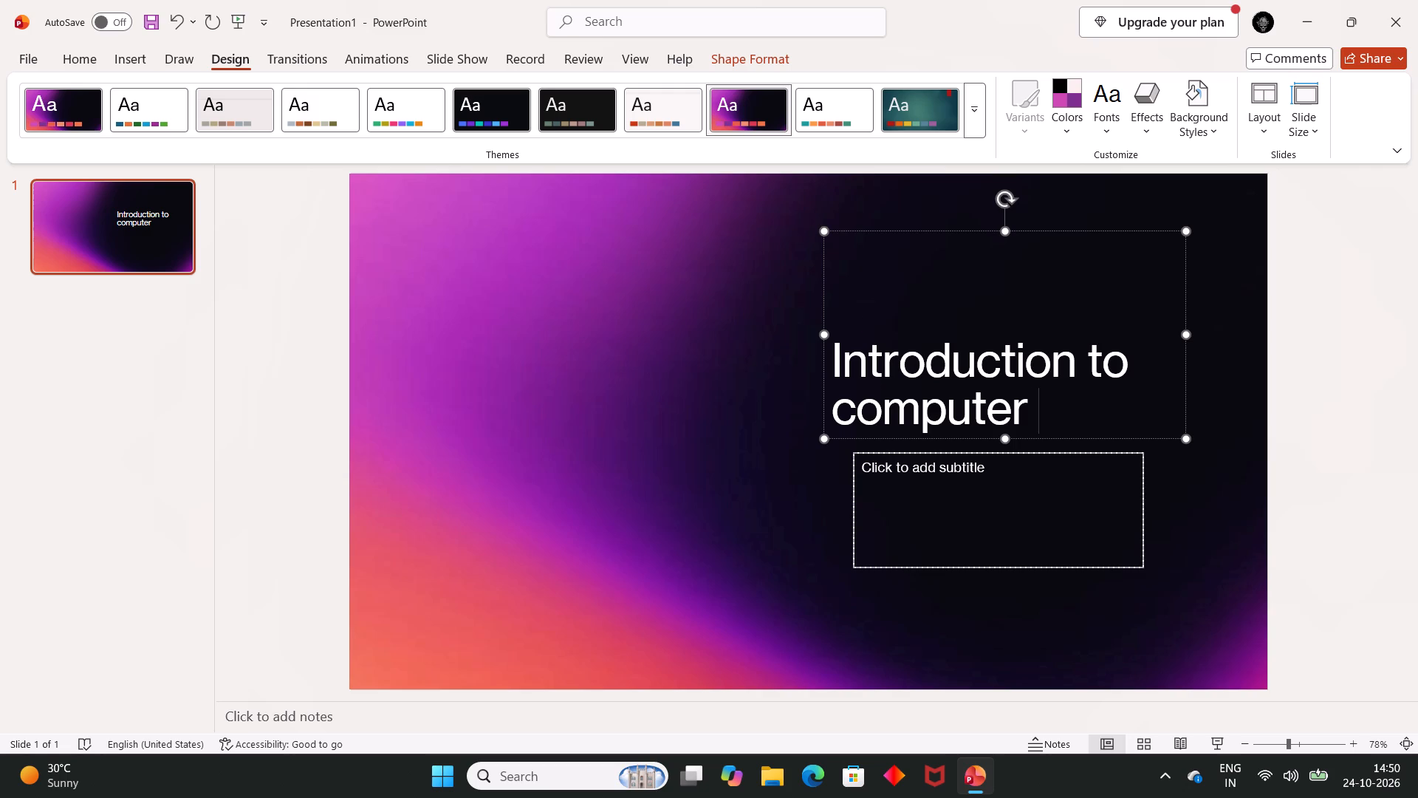
Reduce the title box's height from its upper edge so it fits closely around the two lines of text.
drag(1009, 233, 1008, 196)
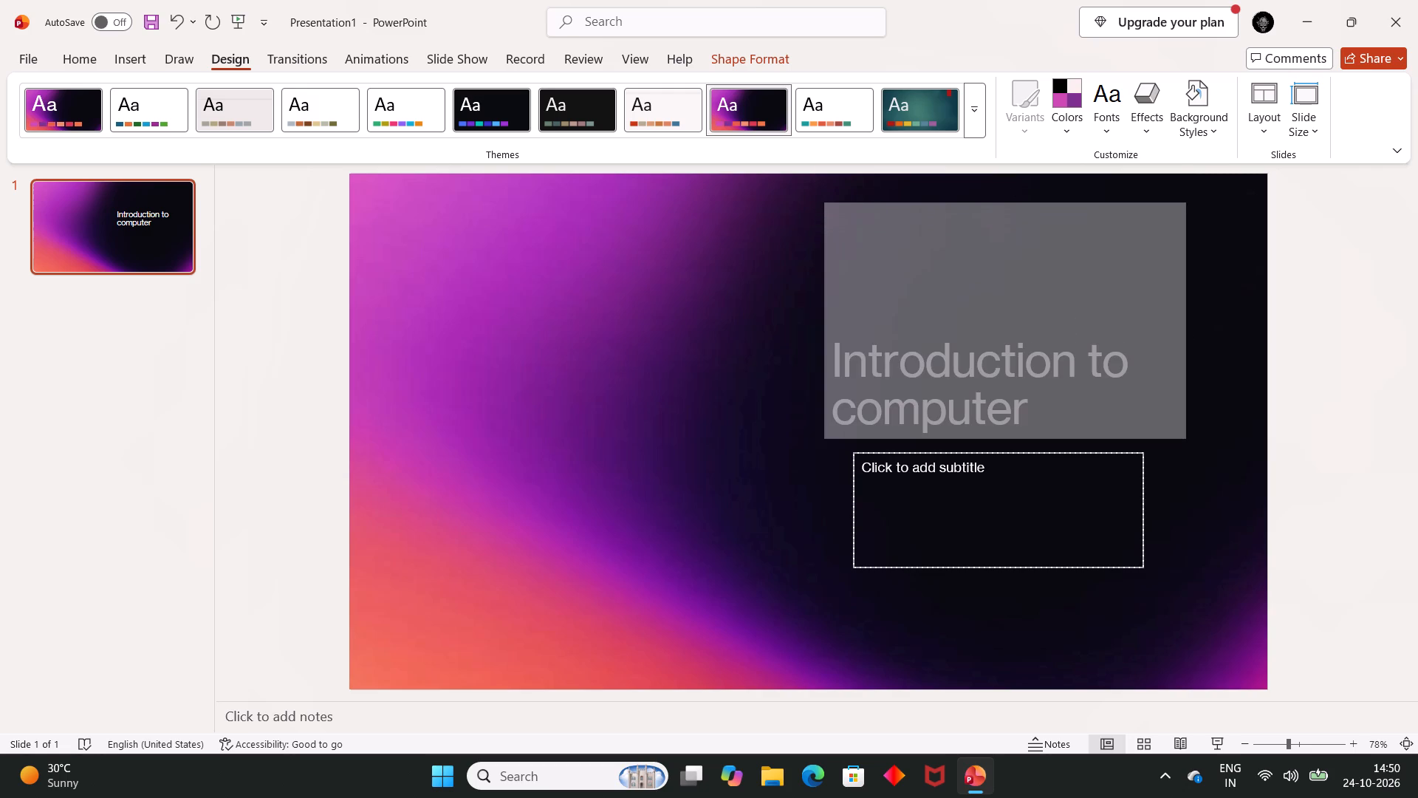
drag(1008, 196, 1002, 218)
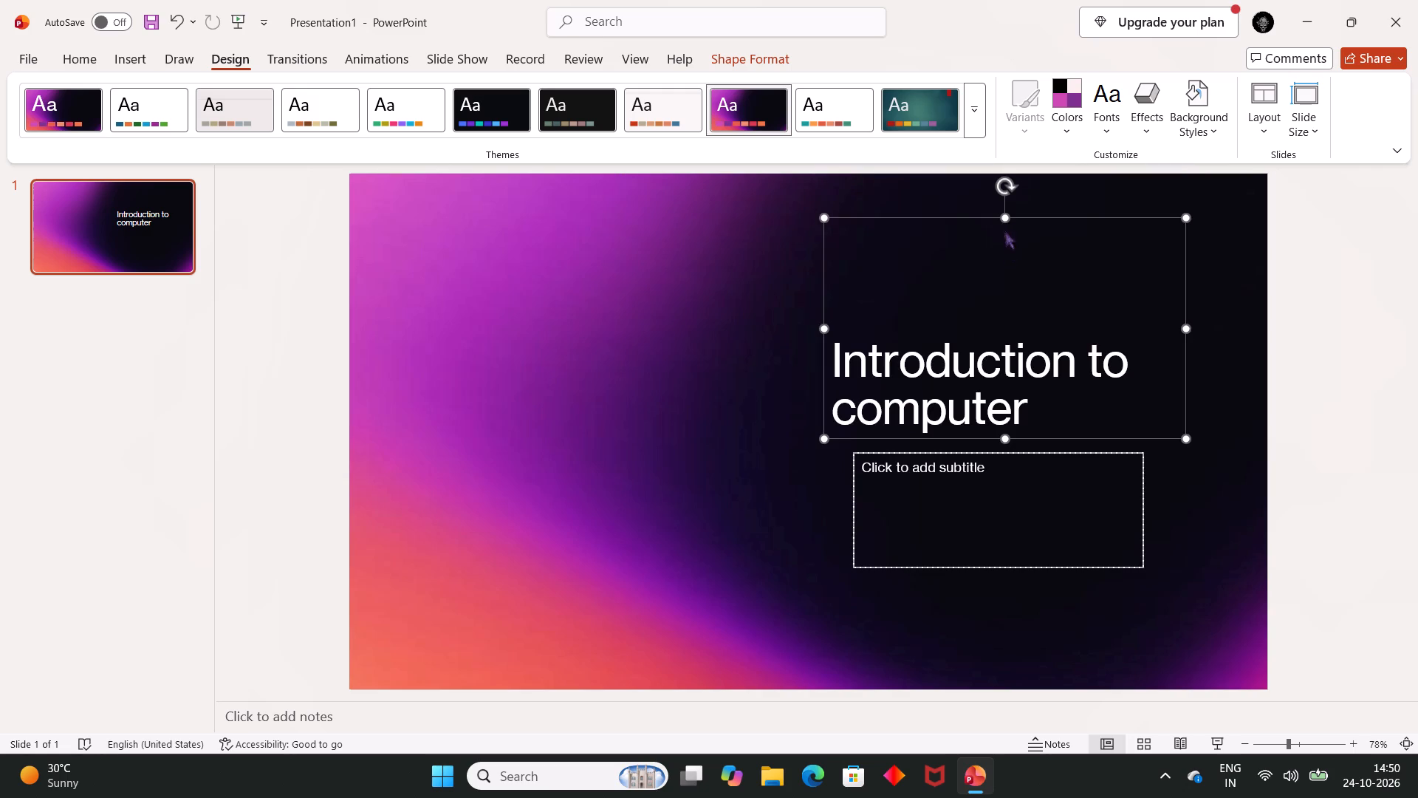
drag(1004, 222, 1013, 326)
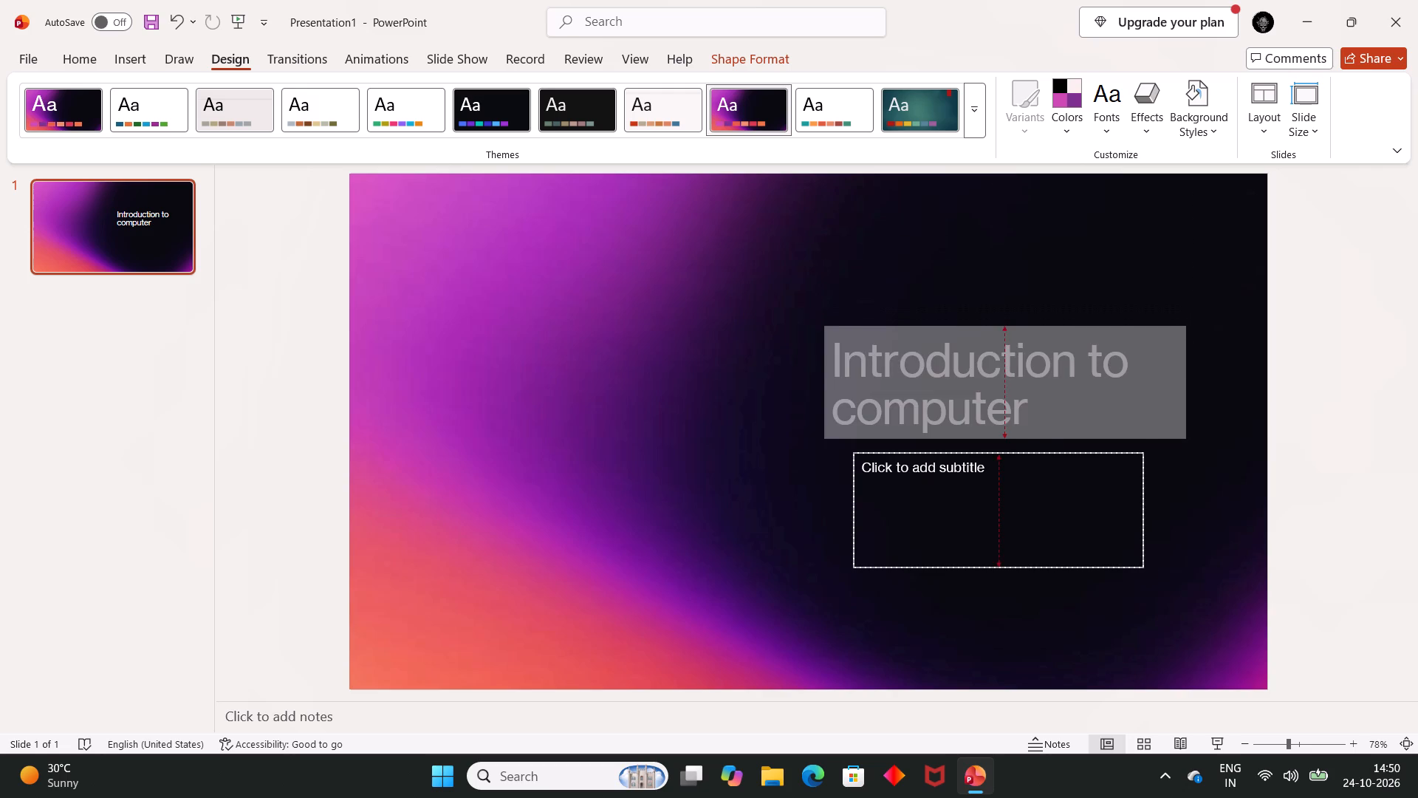
drag(1013, 326, 1014, 329)
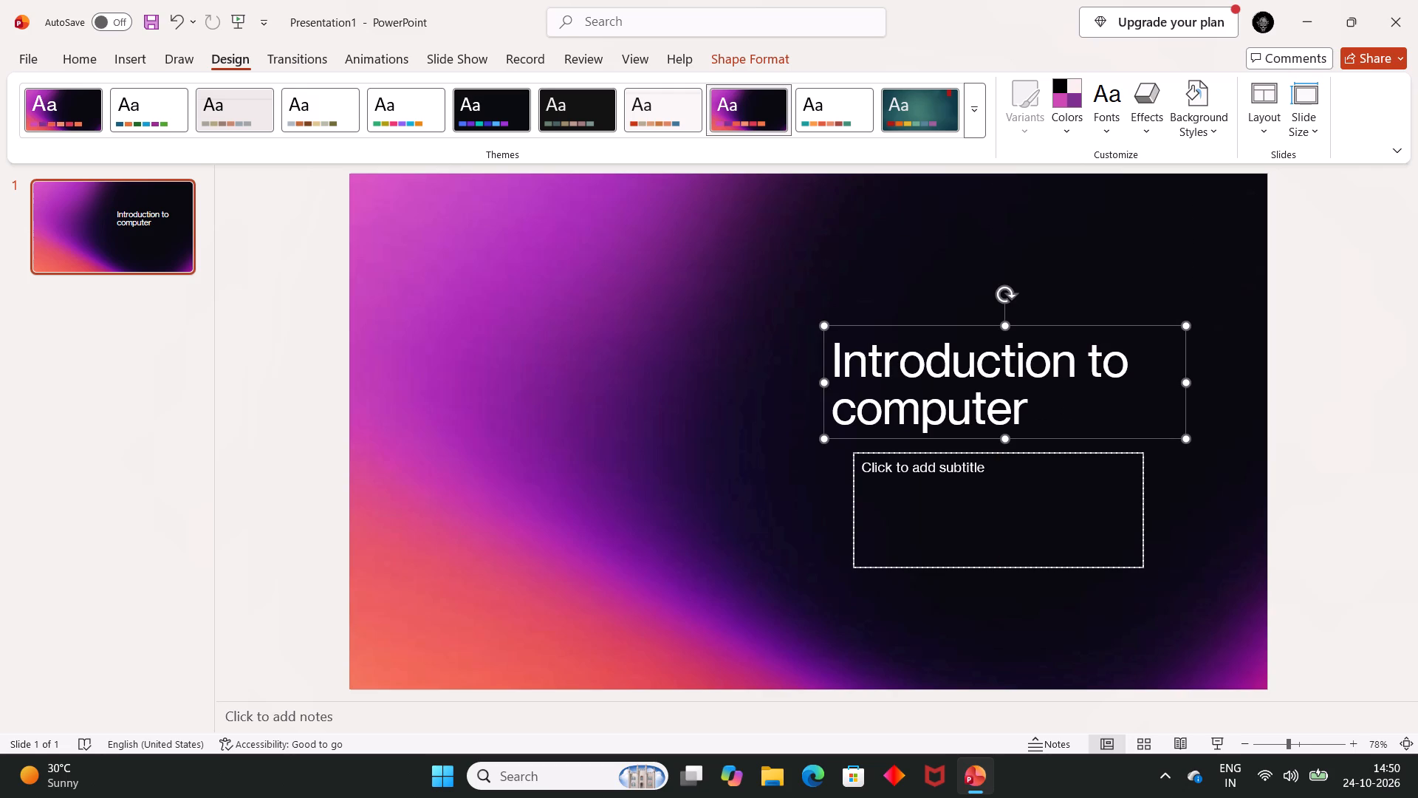
Move the title box up near the top edge of the slide, above the subtitle placeholder.
drag(1028, 330, 1025, 302)
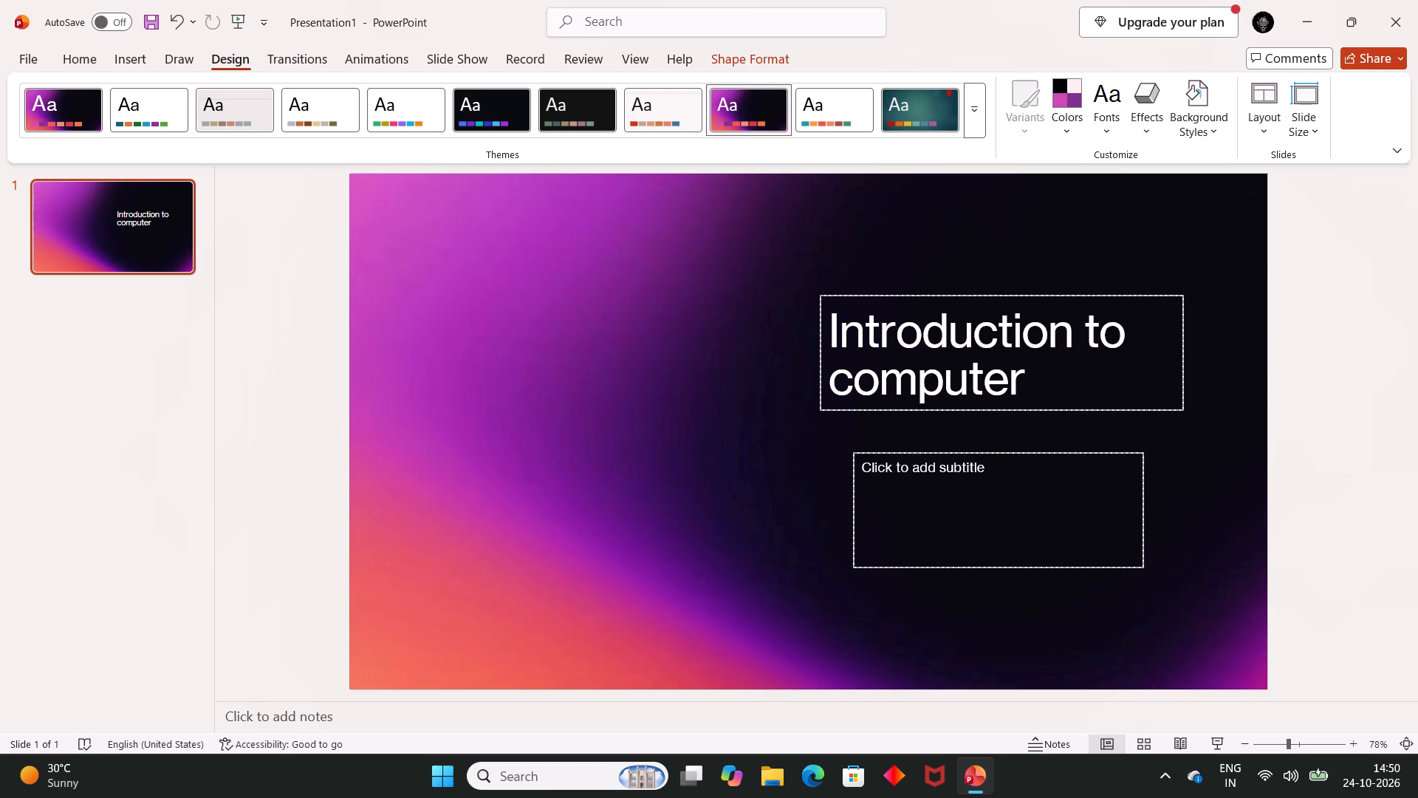
drag(1025, 302, 1027, 172)
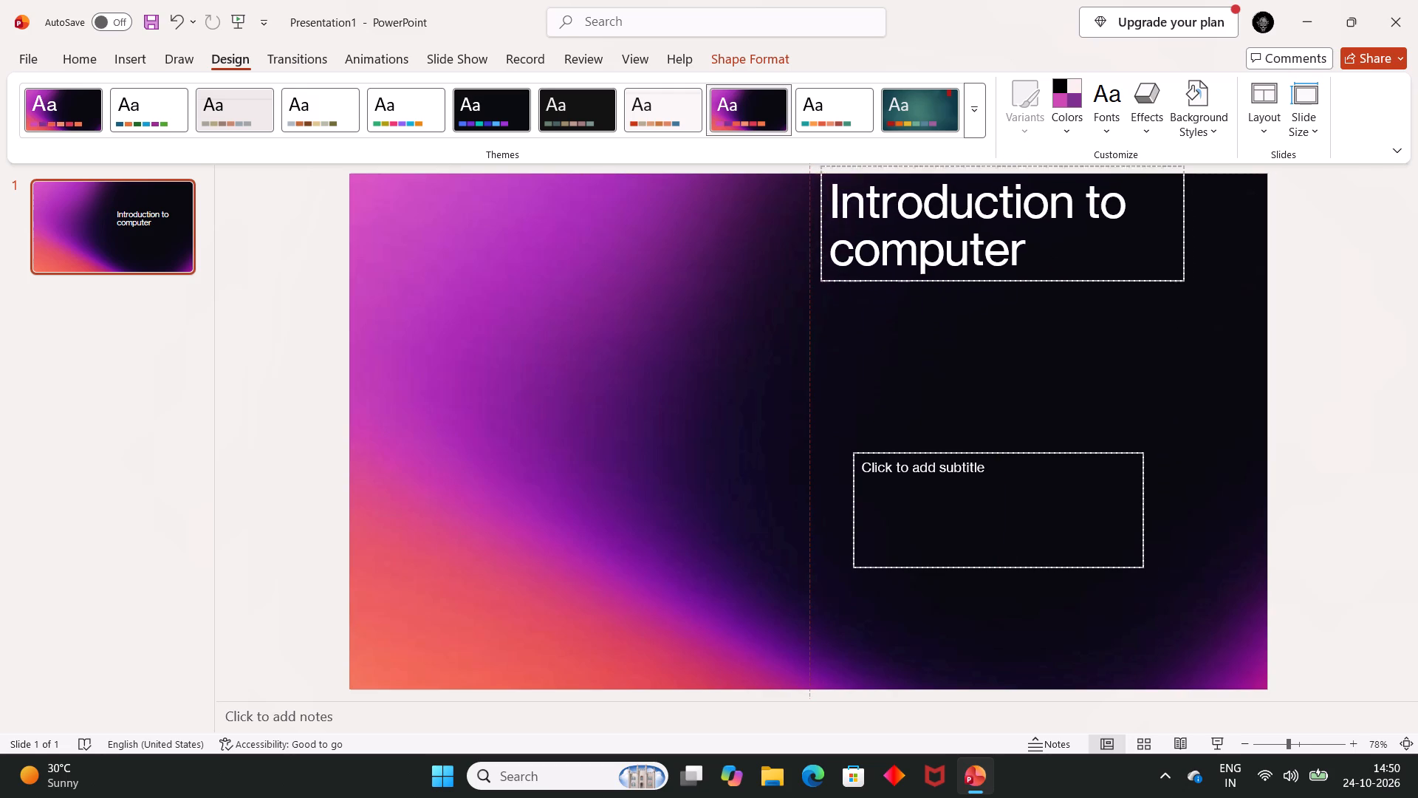
drag(1027, 172, 1033, 209)
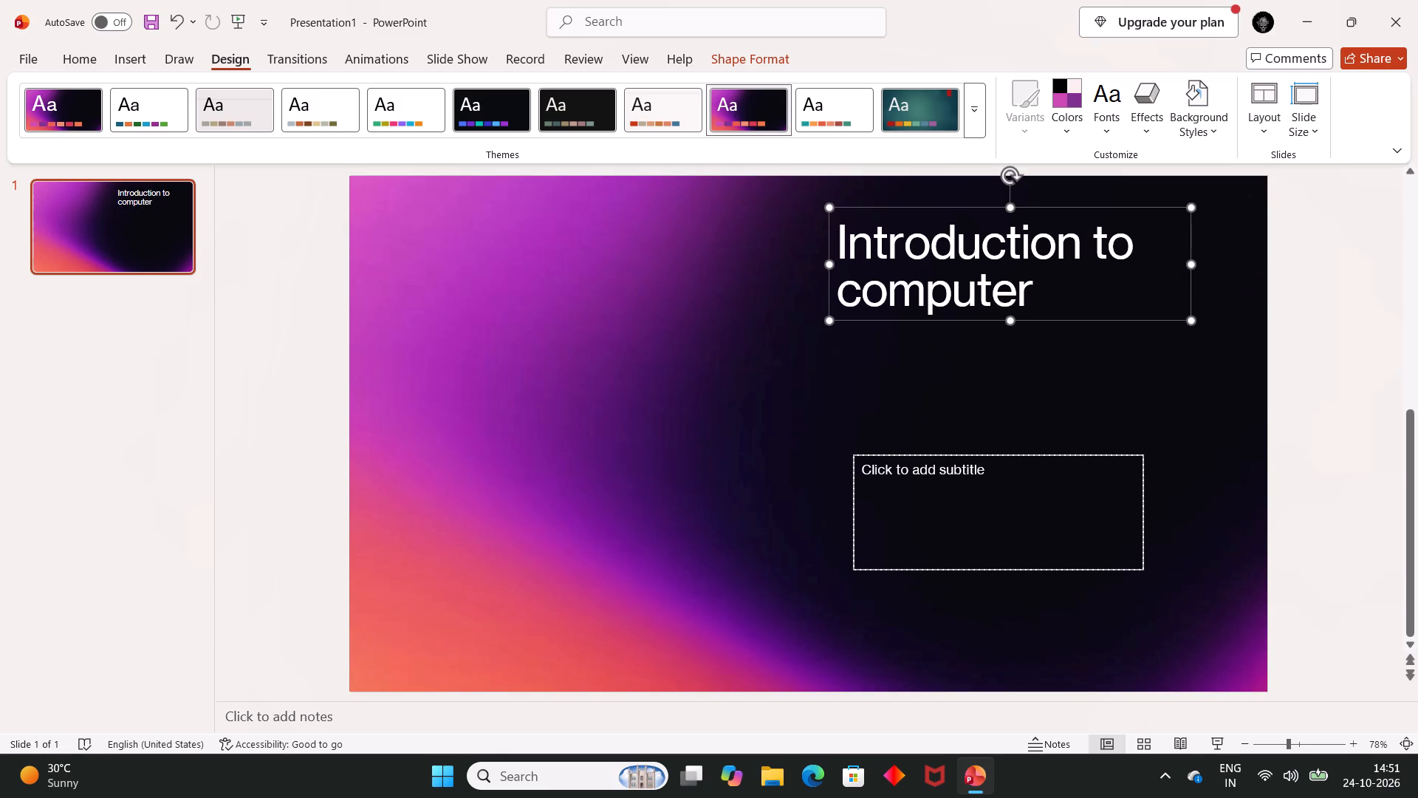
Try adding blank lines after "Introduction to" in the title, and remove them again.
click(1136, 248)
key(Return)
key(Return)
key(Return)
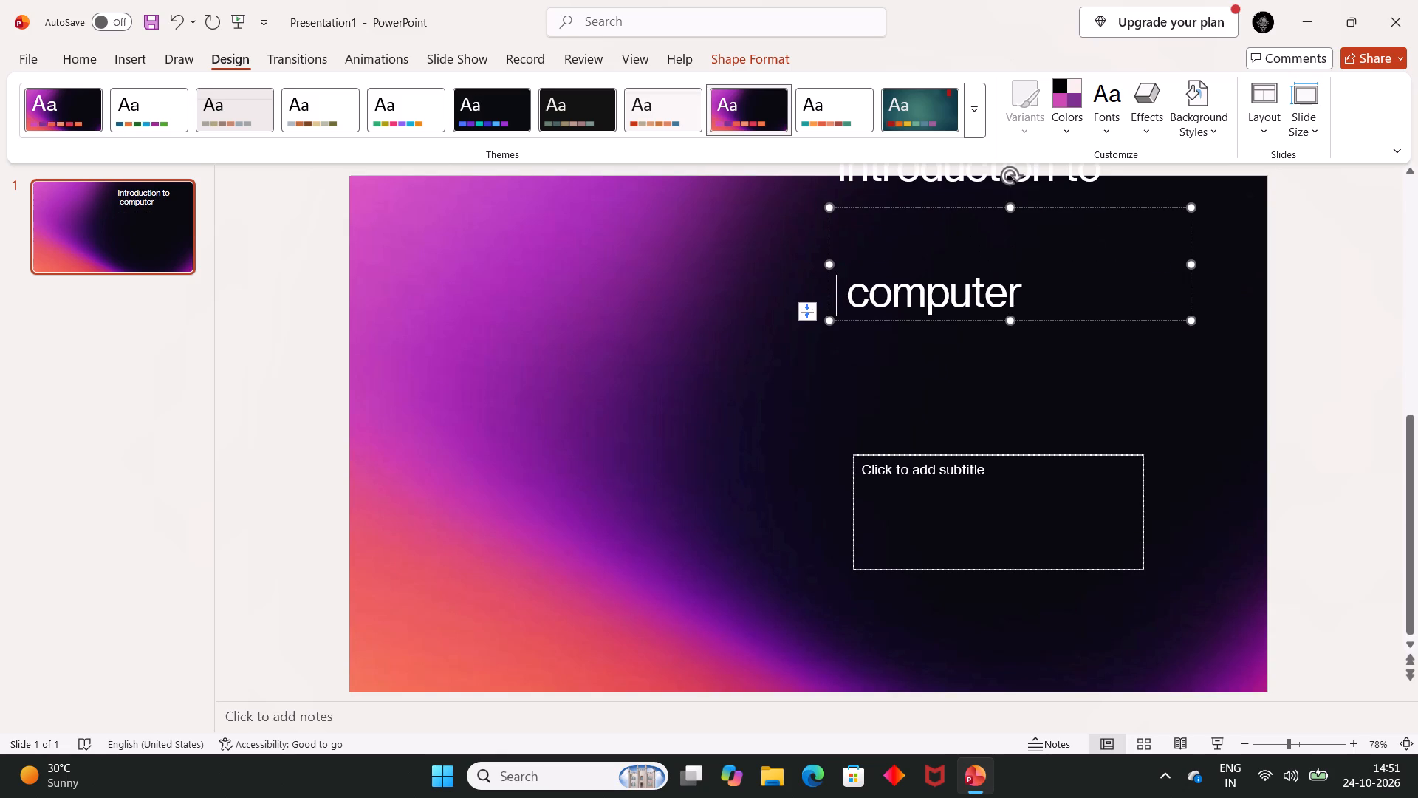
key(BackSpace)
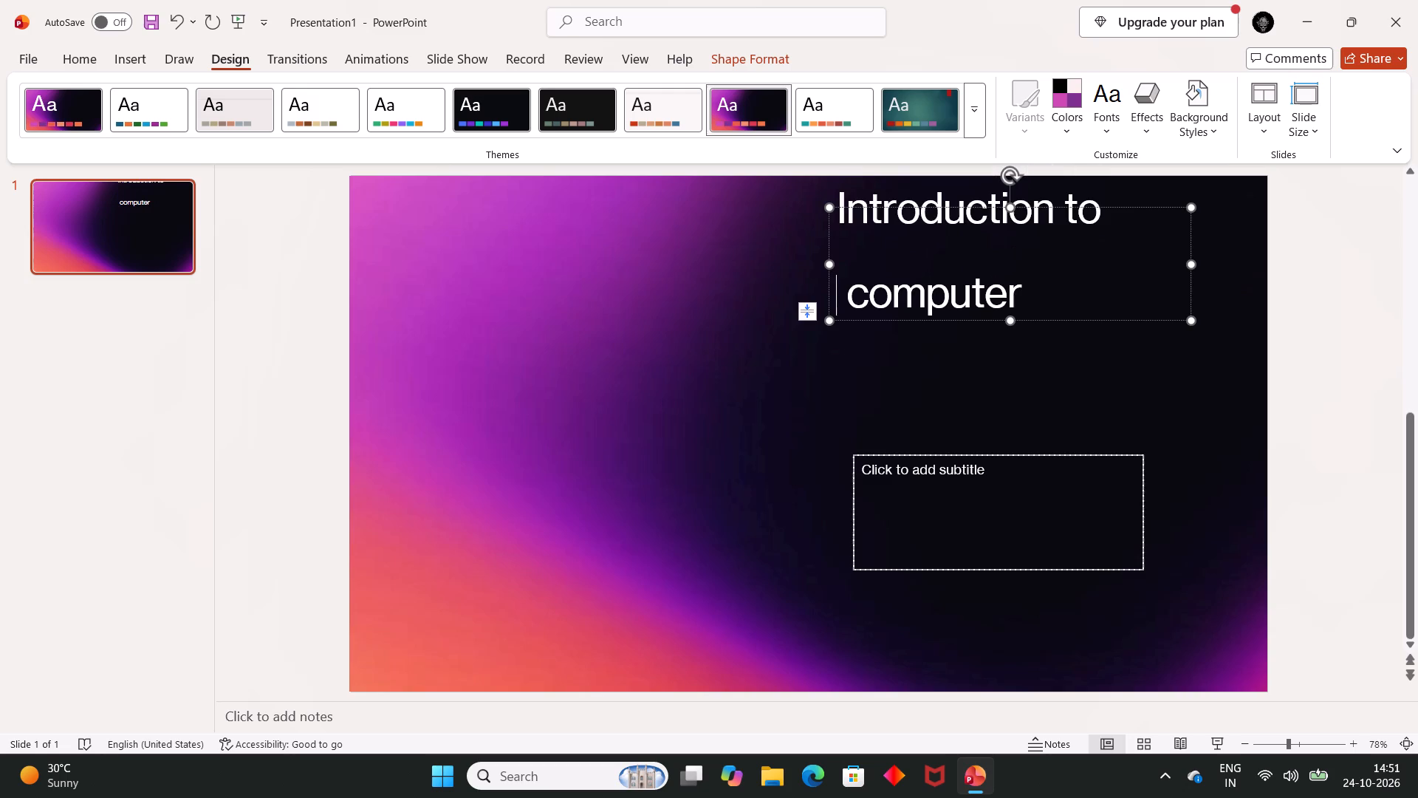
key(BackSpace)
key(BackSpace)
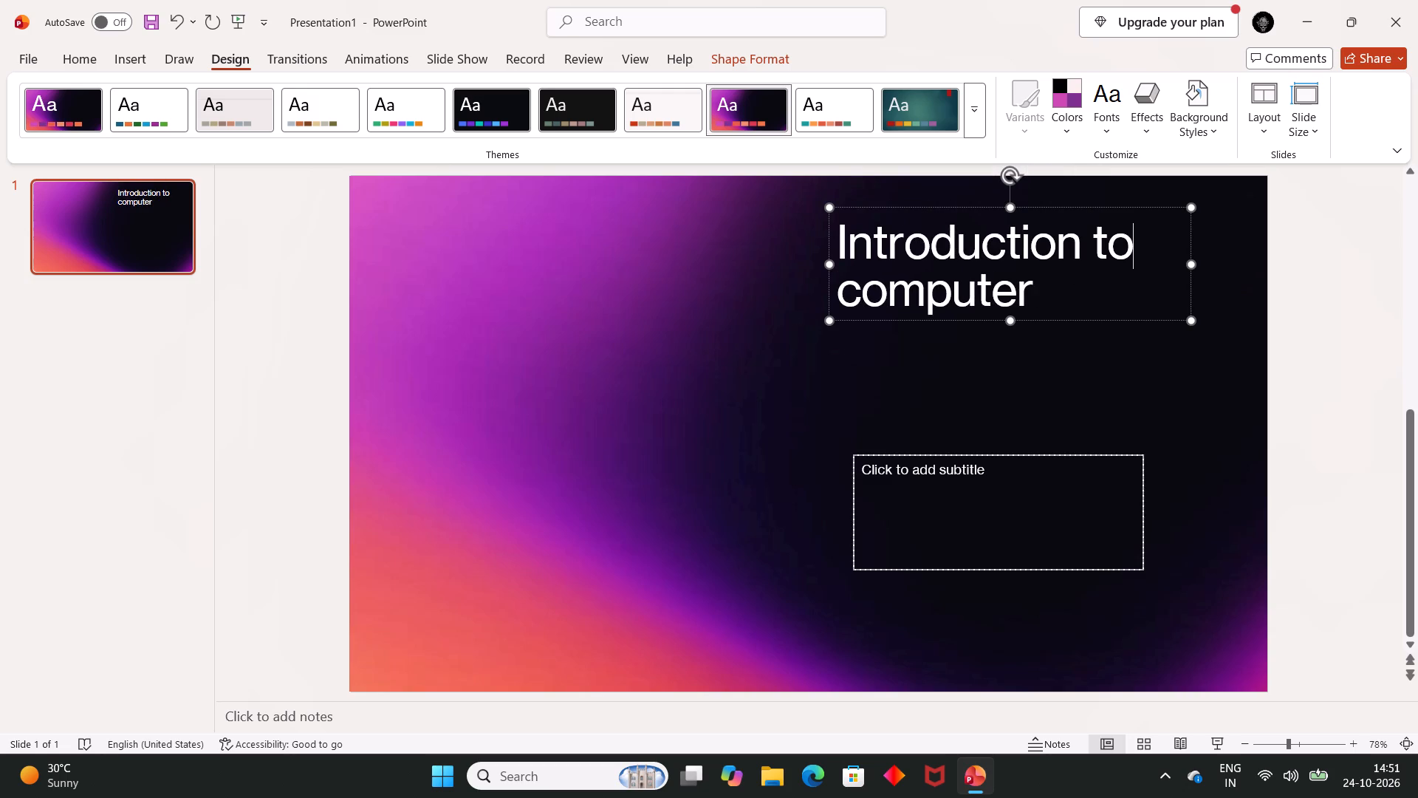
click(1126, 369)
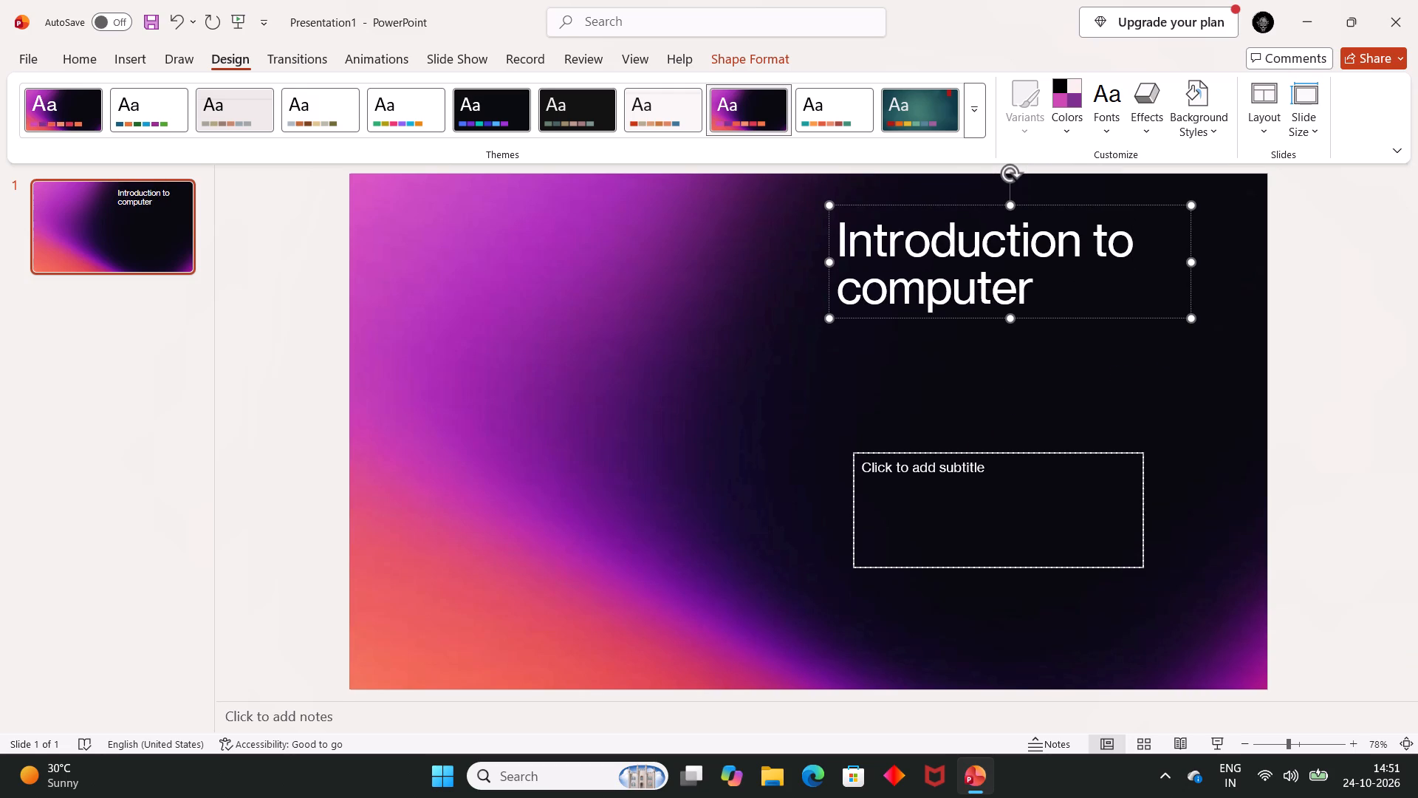
Reposition the subtitle placeholder in the lower half of the slide, leaving a wide gap below the title.
drag(1001, 457, 1001, 451)
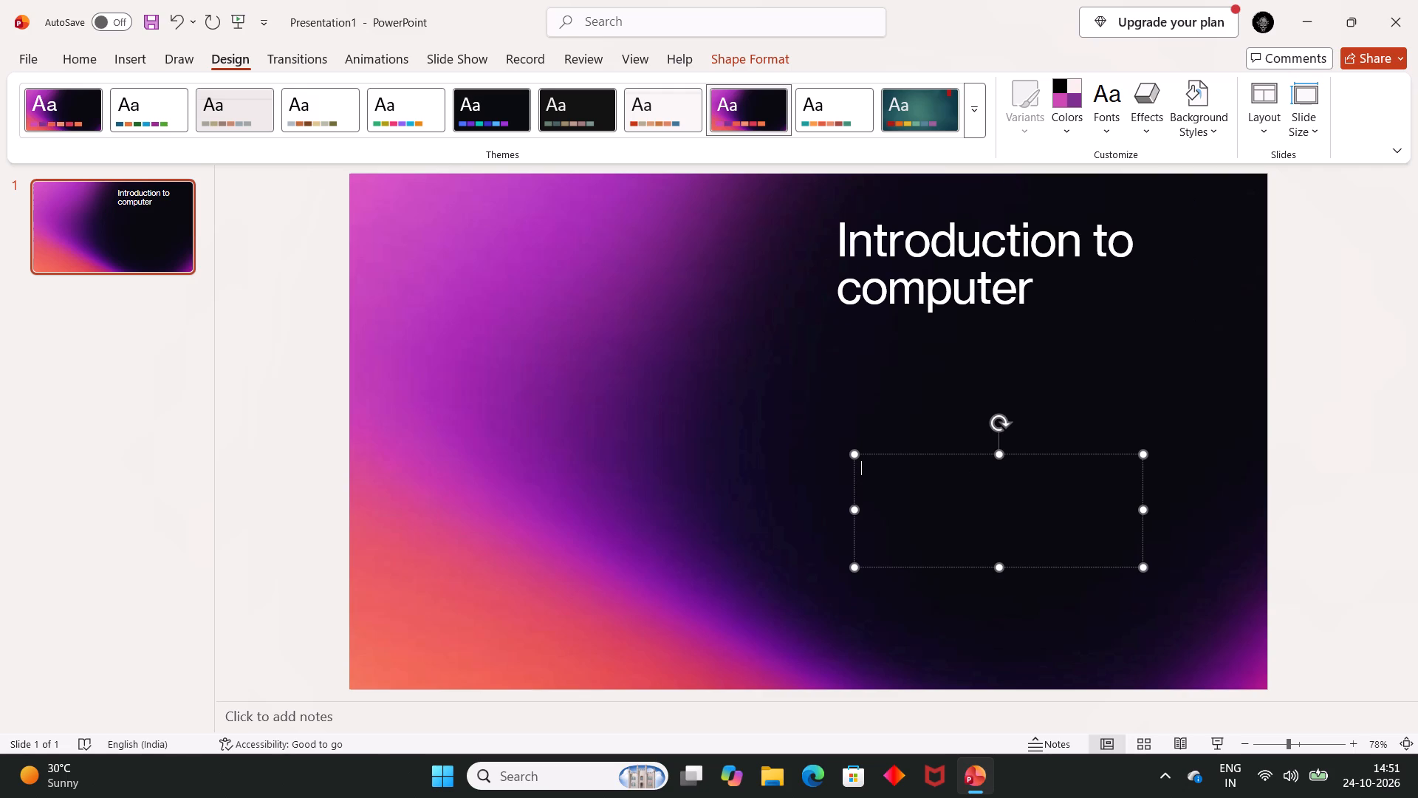
drag(1001, 451, 1029, 442)
drag(1029, 442, 1008, 450)
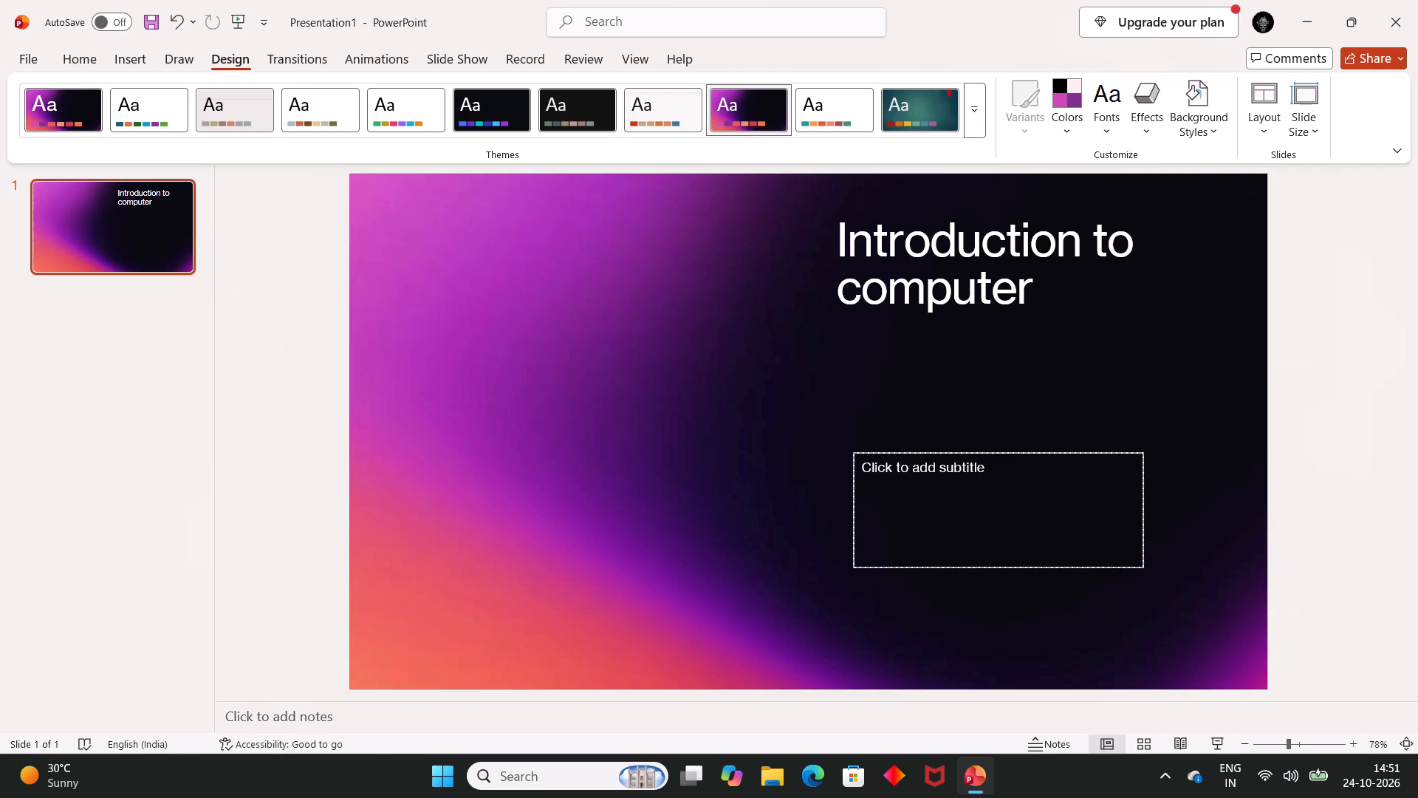
drag(1006, 453, 1004, 419)
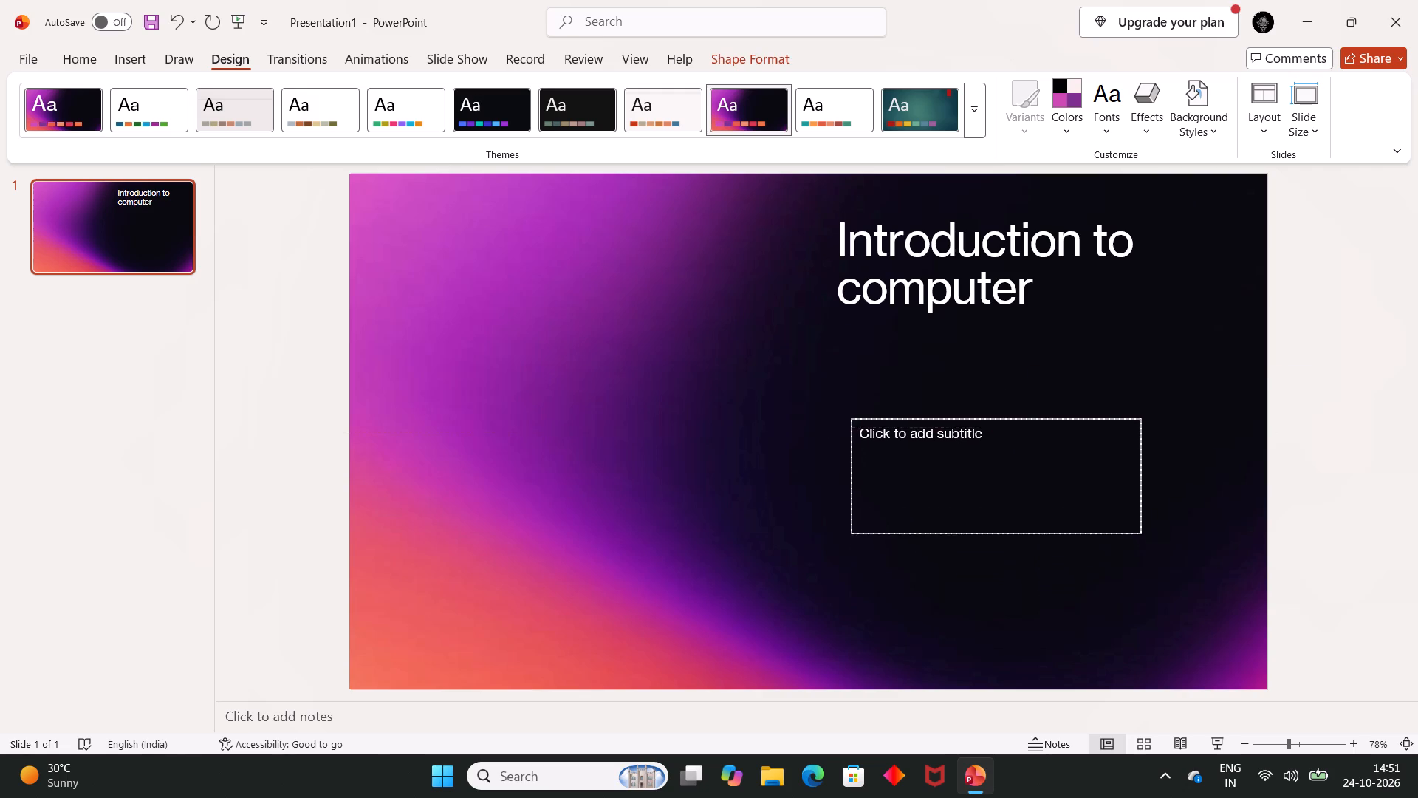
drag(1004, 419, 993, 343)
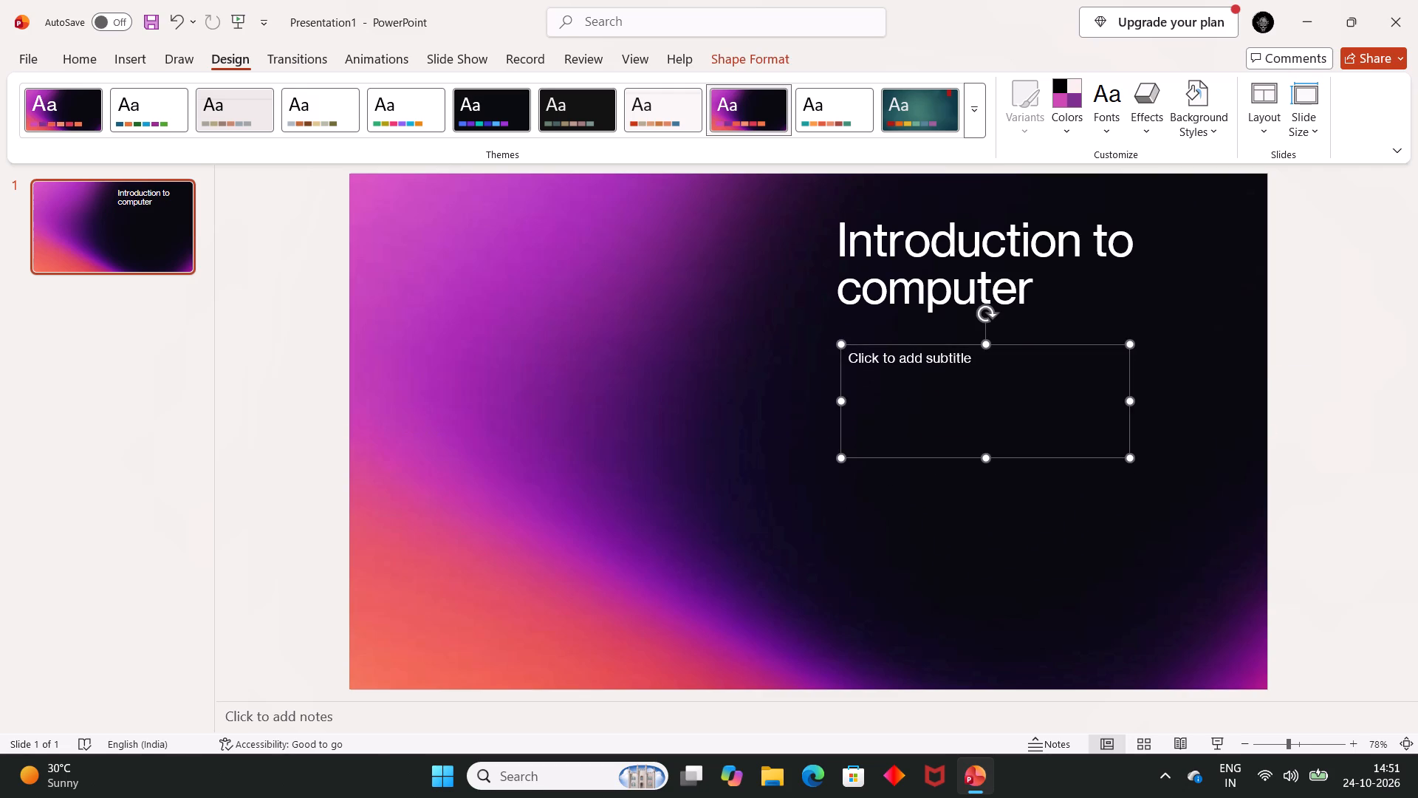
drag(1021, 345, 1038, 482)
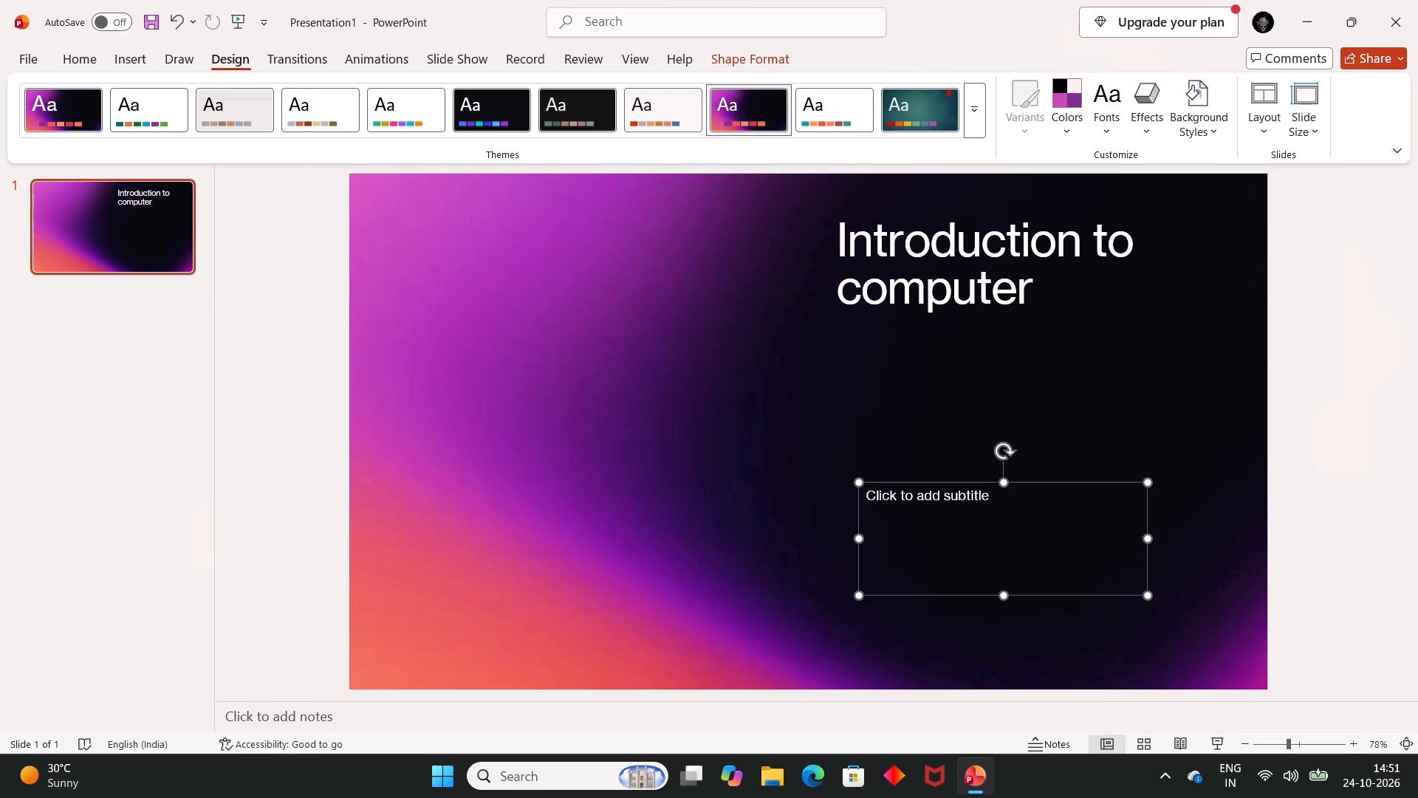
Move the title box down and align its centre with the subtitle placeholder, keeping a gap between them.
click(999, 266)
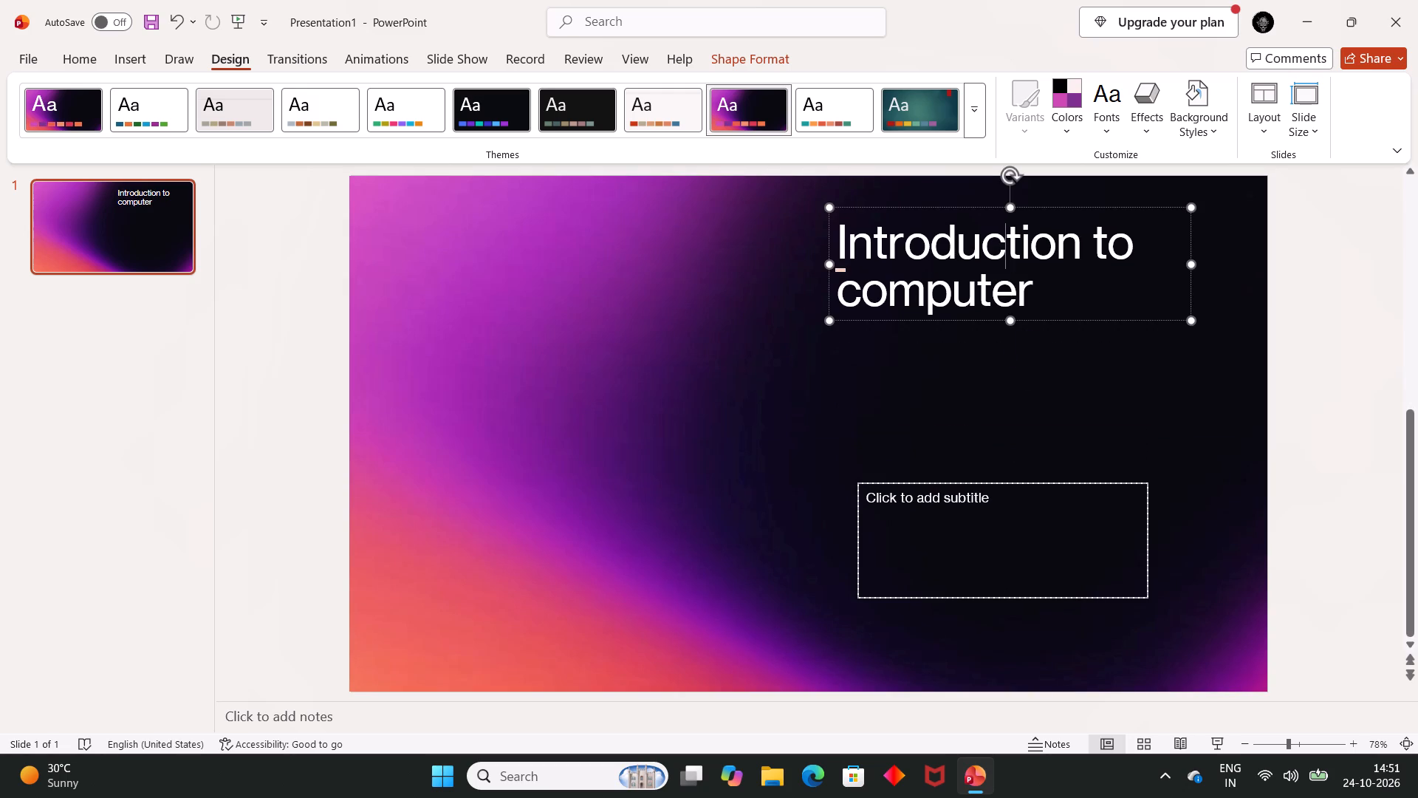
drag(1045, 324, 1039, 376)
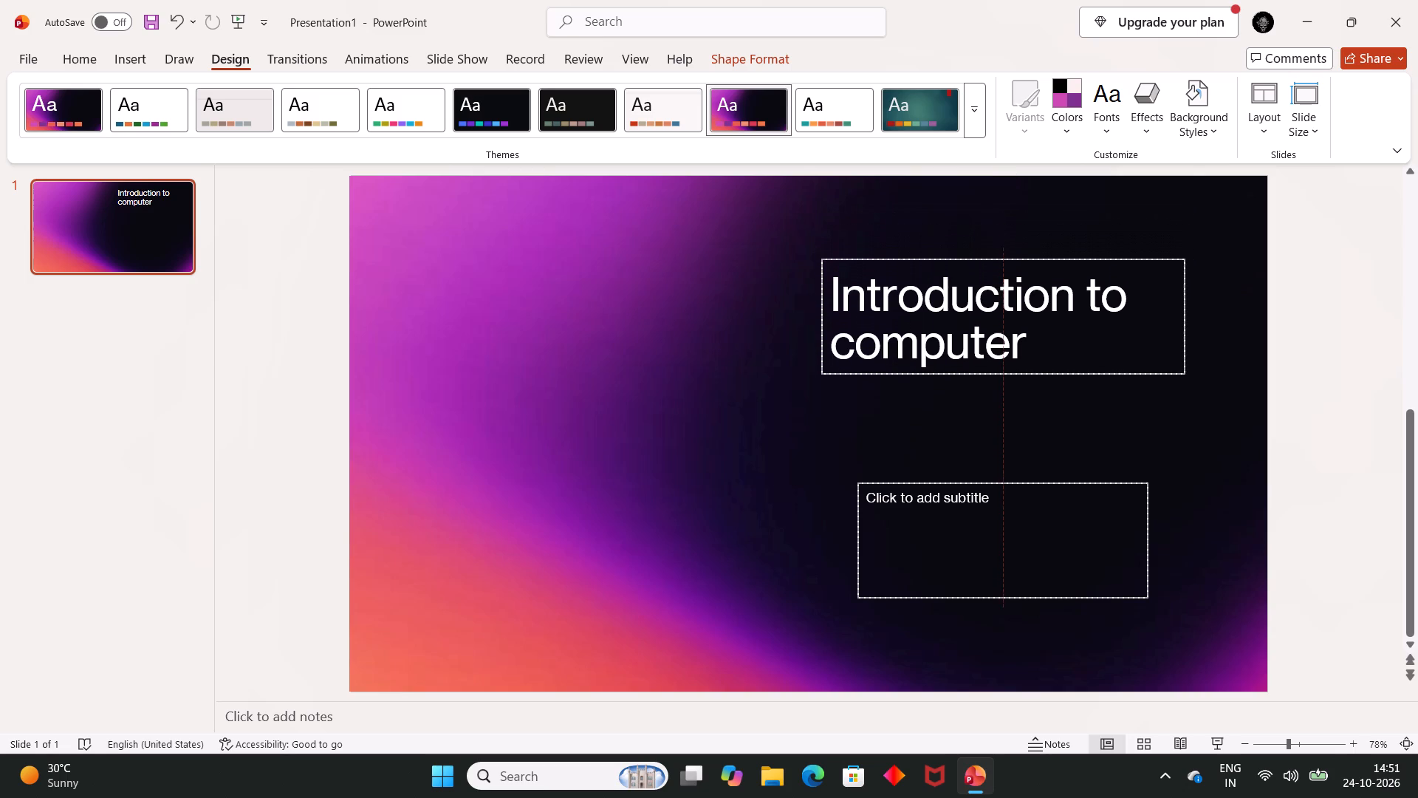
drag(1039, 376, 1041, 385)
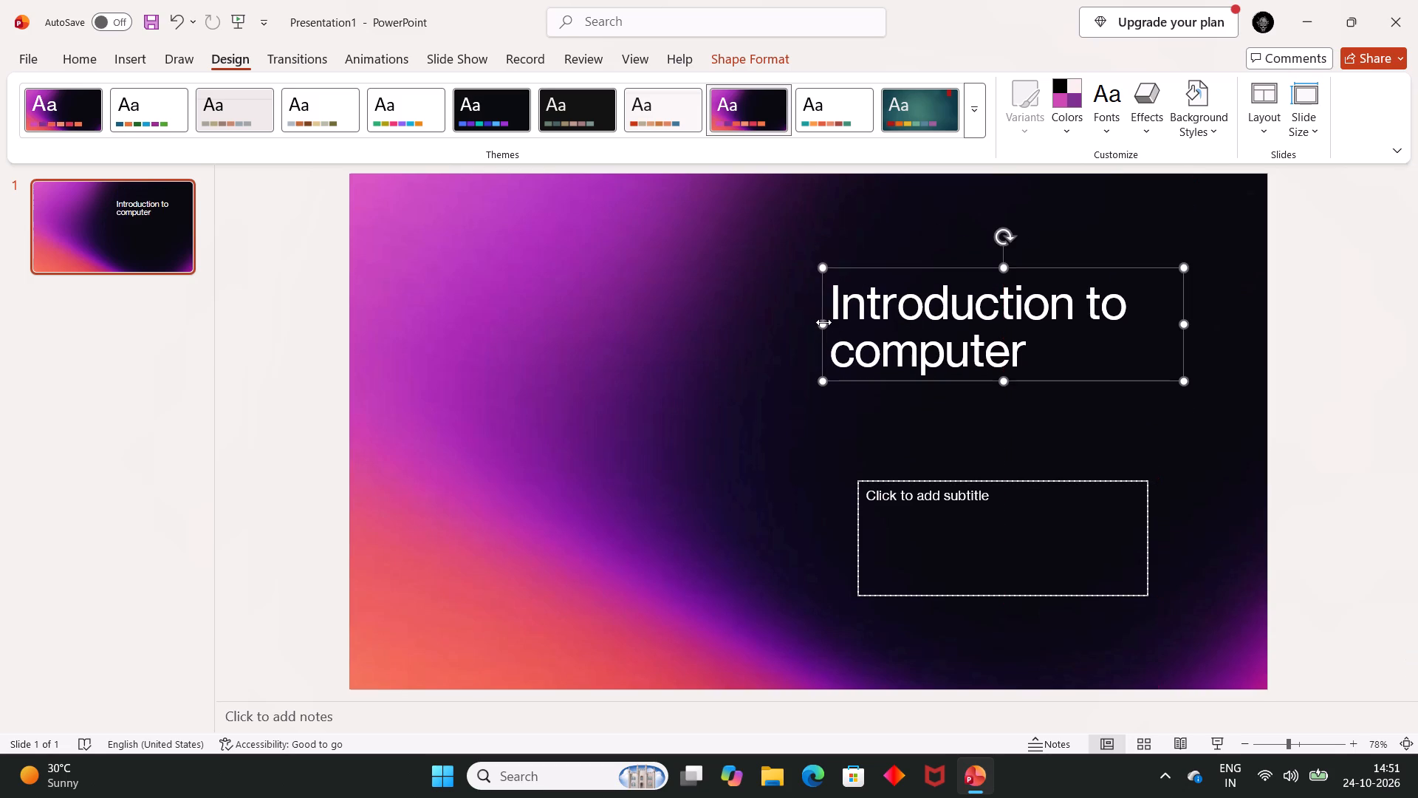
Widen the title box by extending its left edge outward.
drag(822, 322, 774, 321)
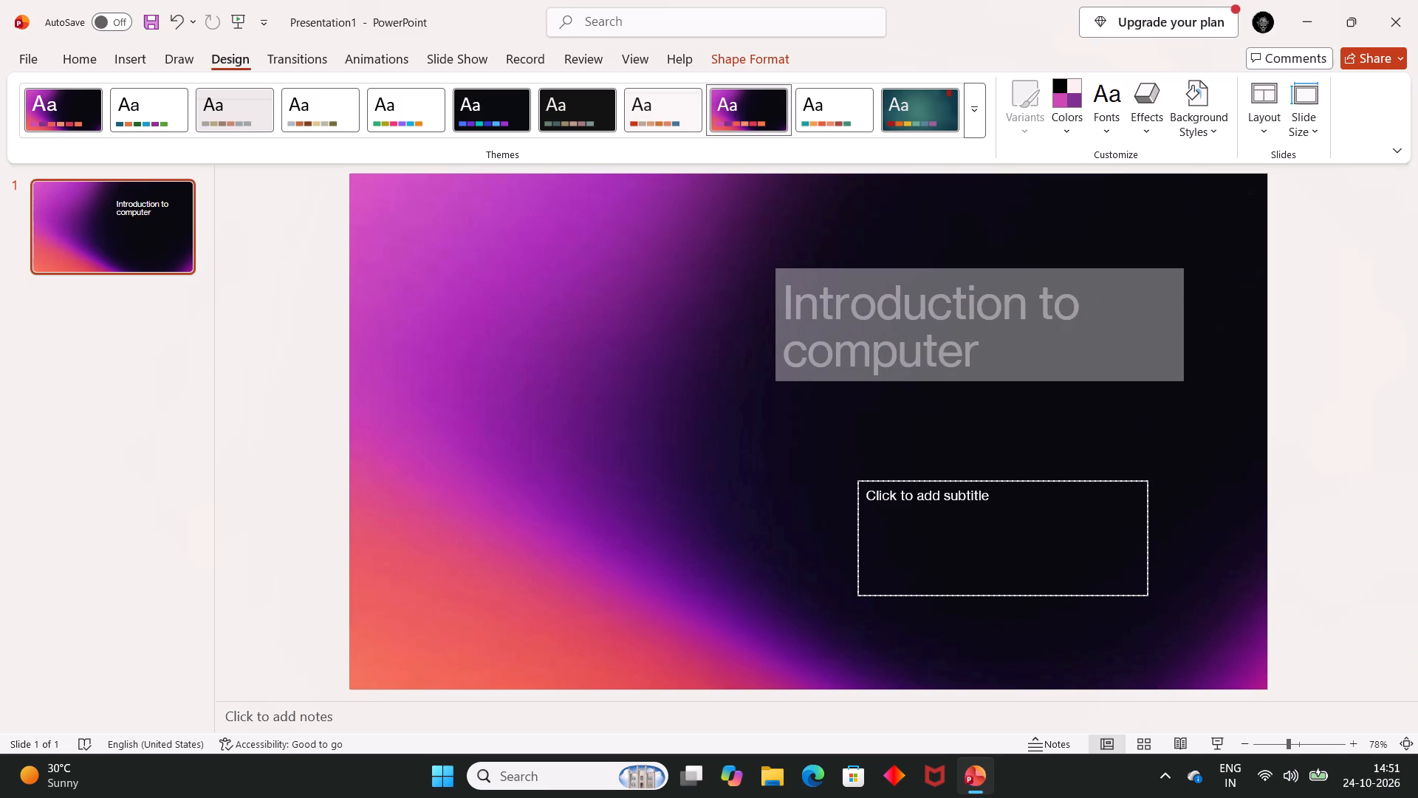
drag(774, 321, 764, 321)
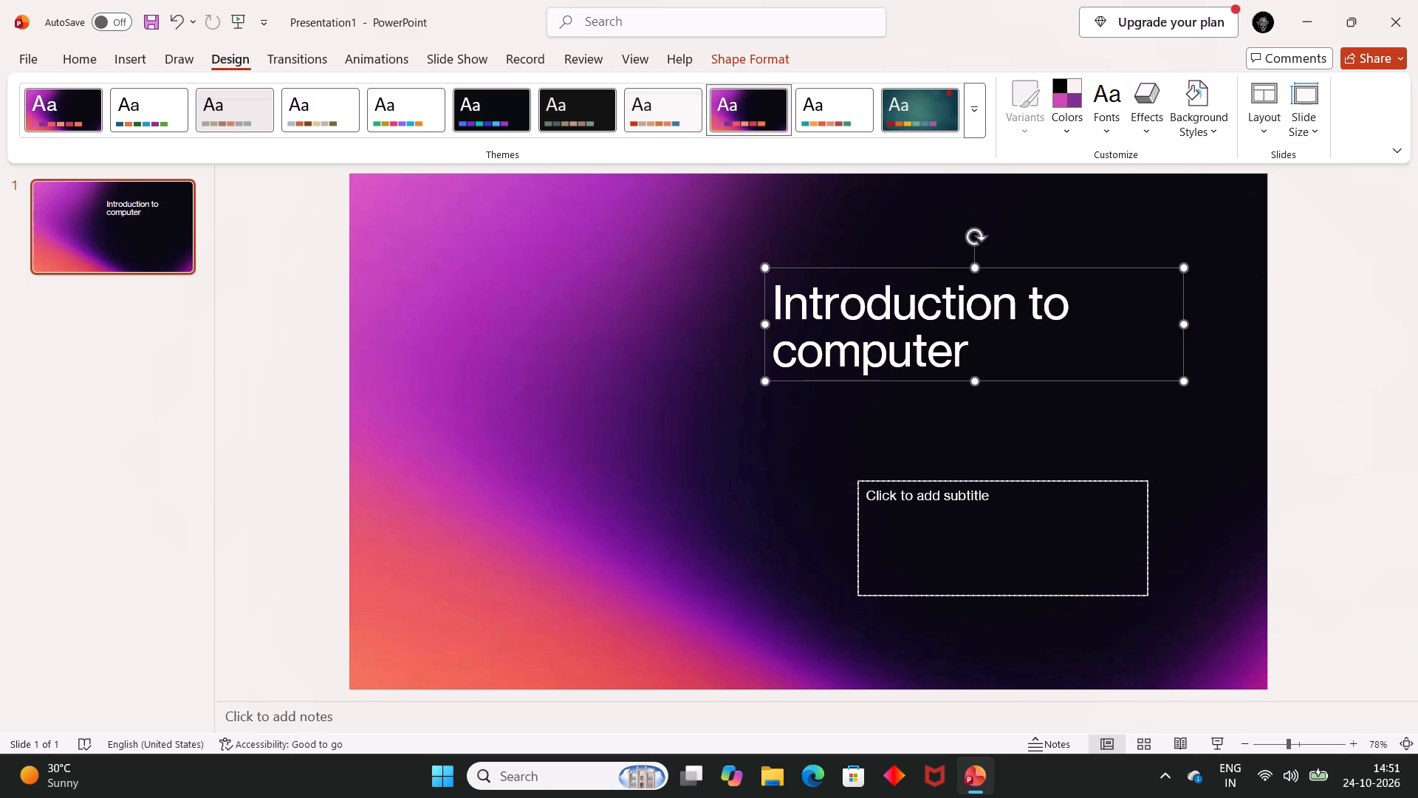
click(770, 352)
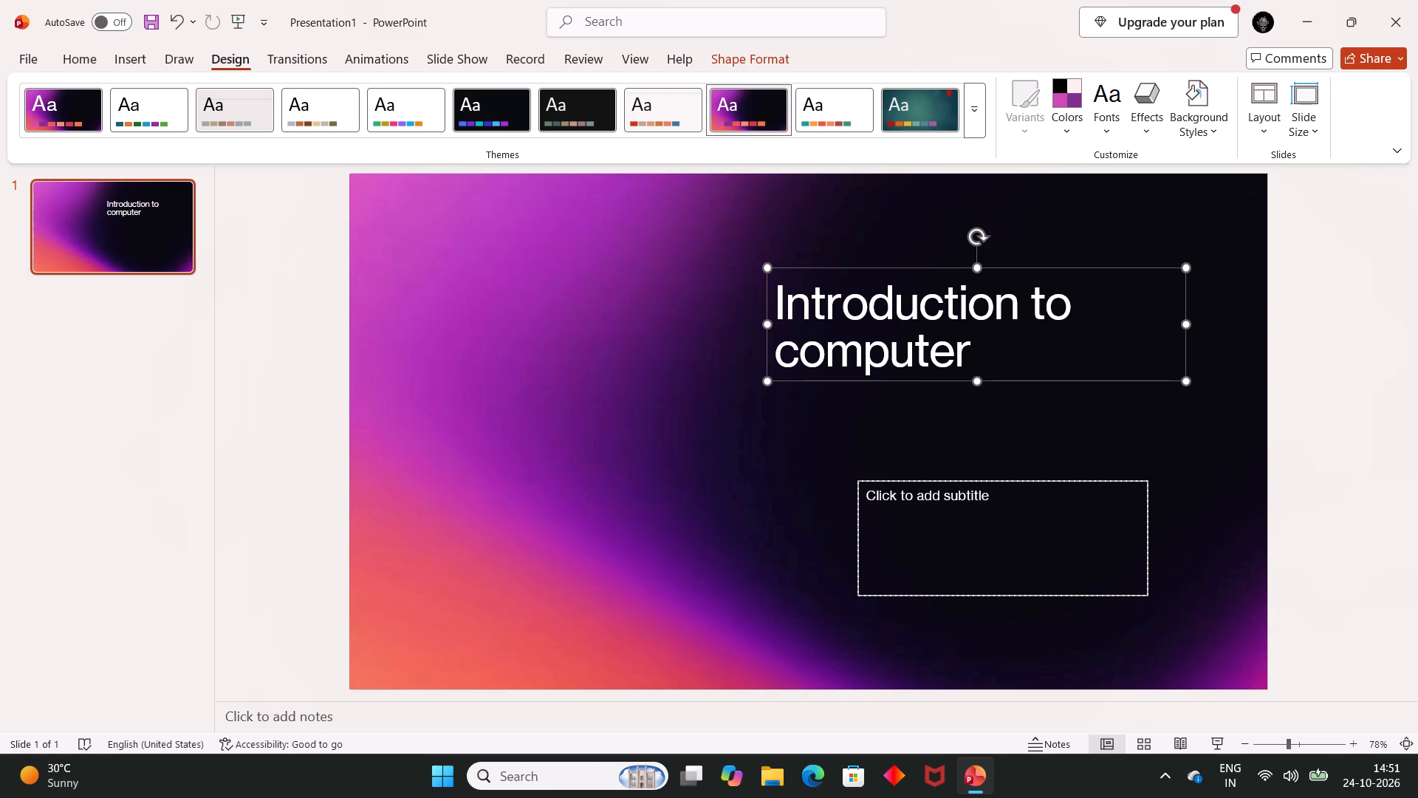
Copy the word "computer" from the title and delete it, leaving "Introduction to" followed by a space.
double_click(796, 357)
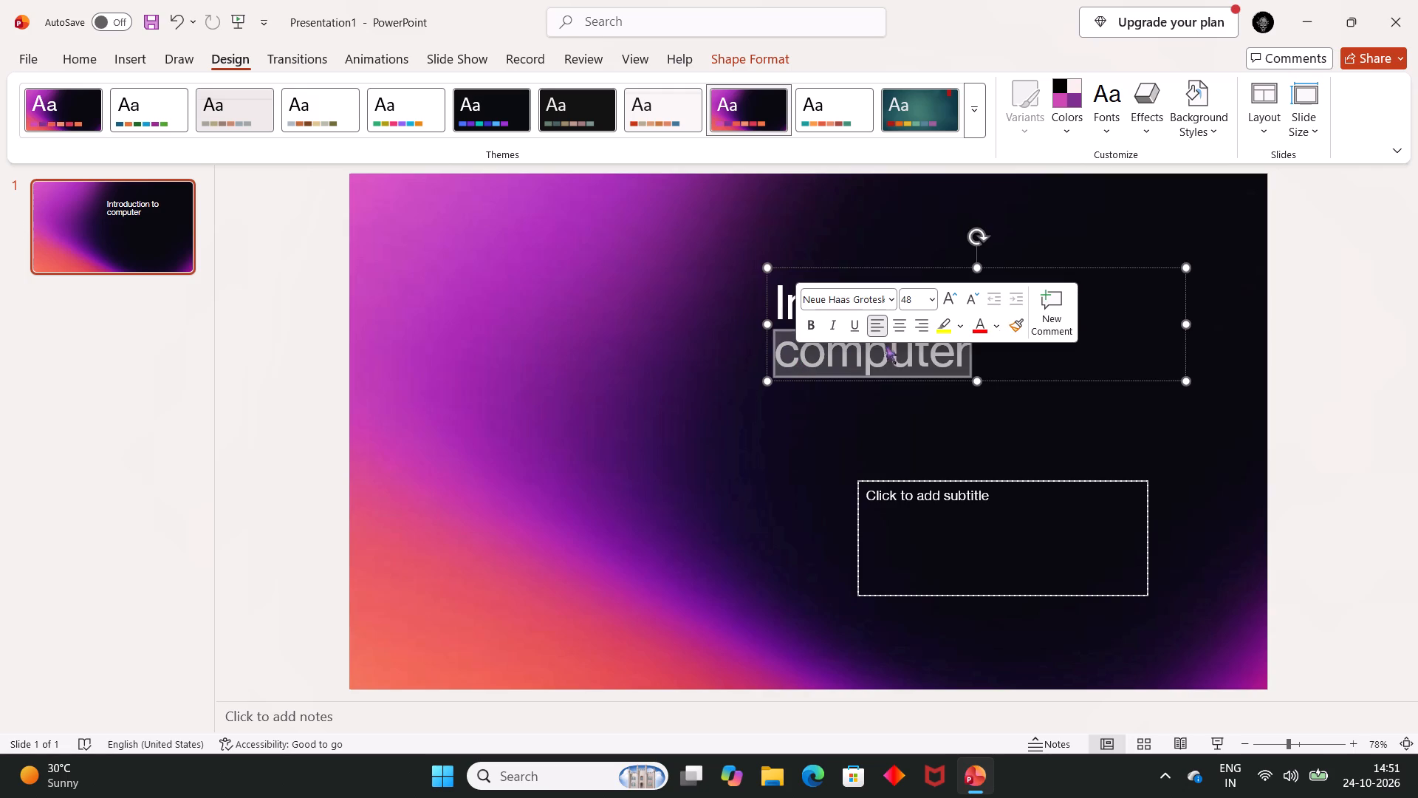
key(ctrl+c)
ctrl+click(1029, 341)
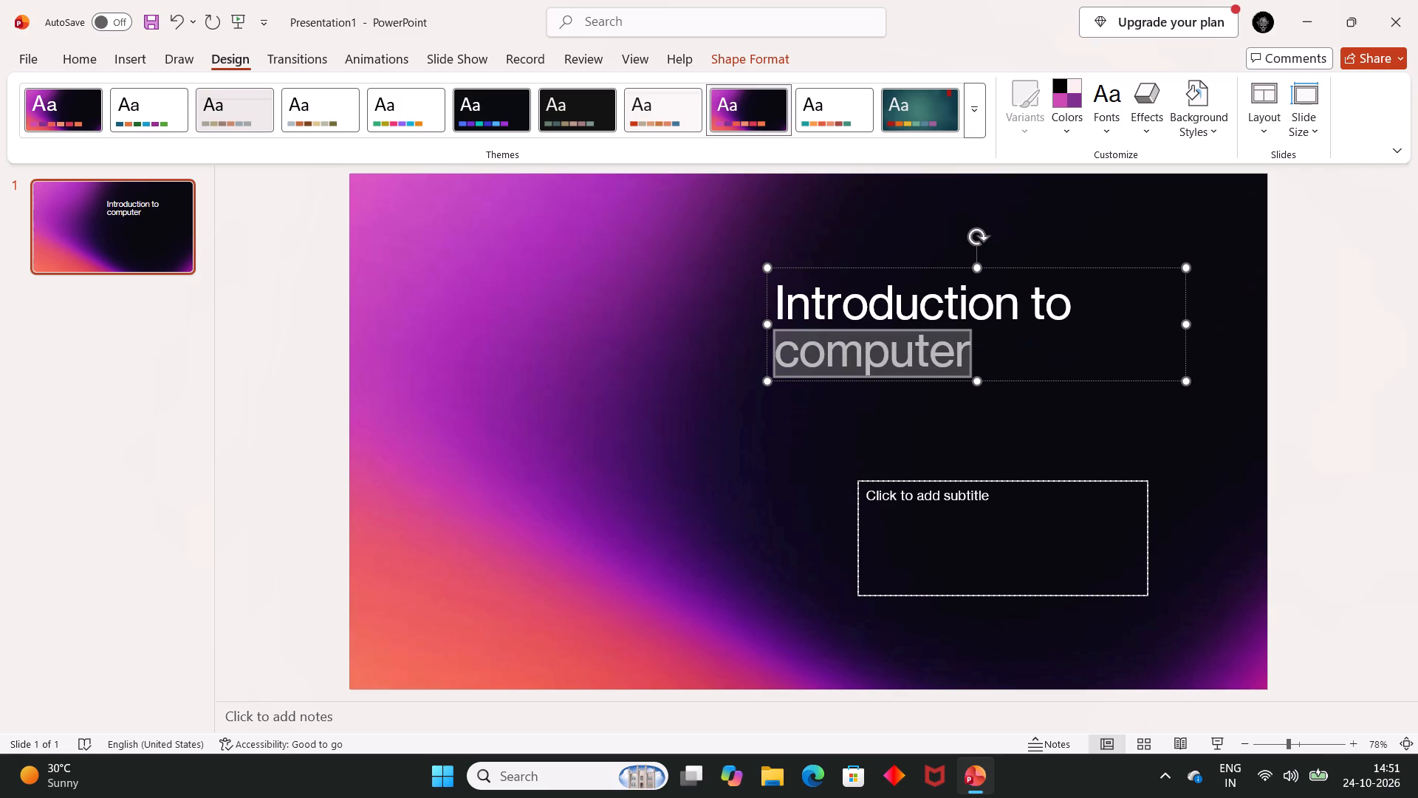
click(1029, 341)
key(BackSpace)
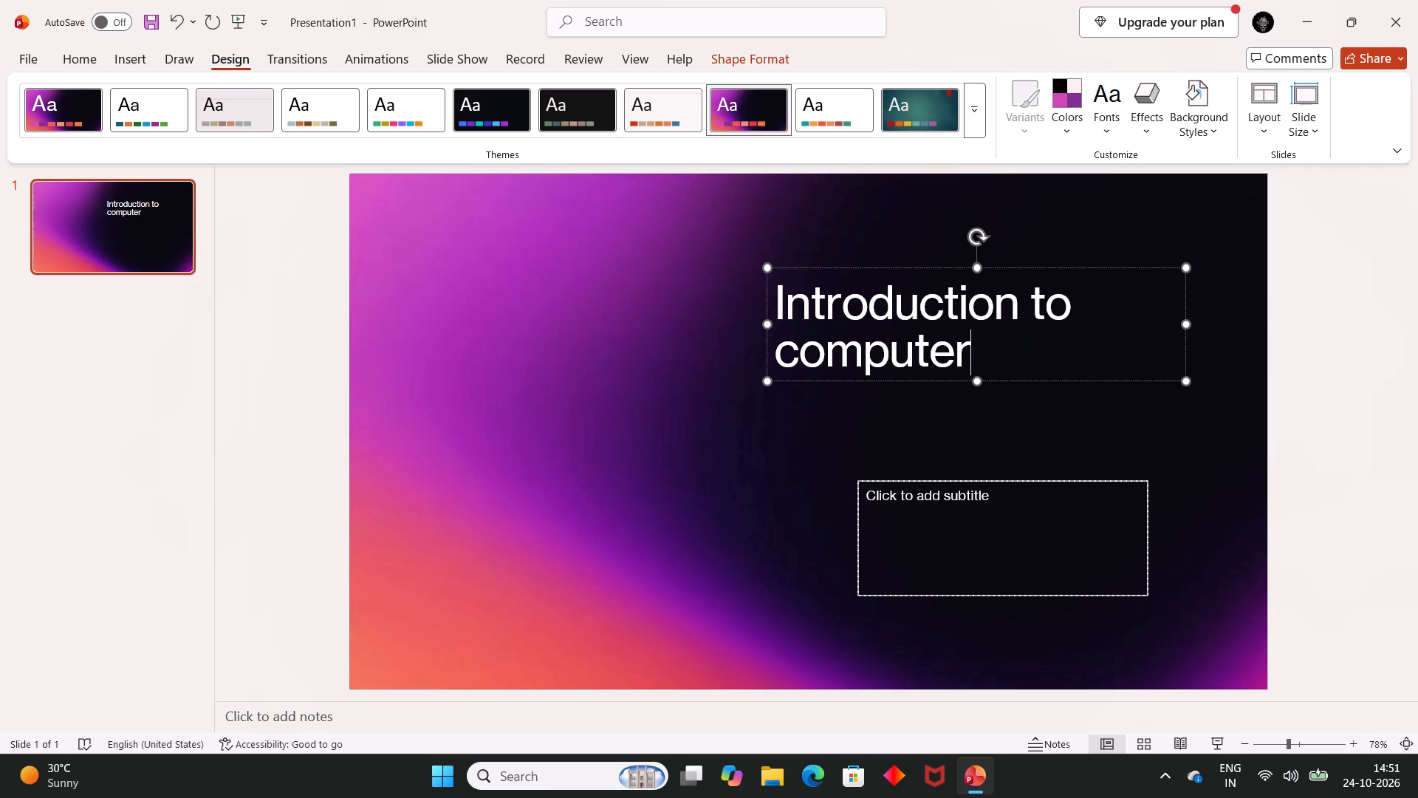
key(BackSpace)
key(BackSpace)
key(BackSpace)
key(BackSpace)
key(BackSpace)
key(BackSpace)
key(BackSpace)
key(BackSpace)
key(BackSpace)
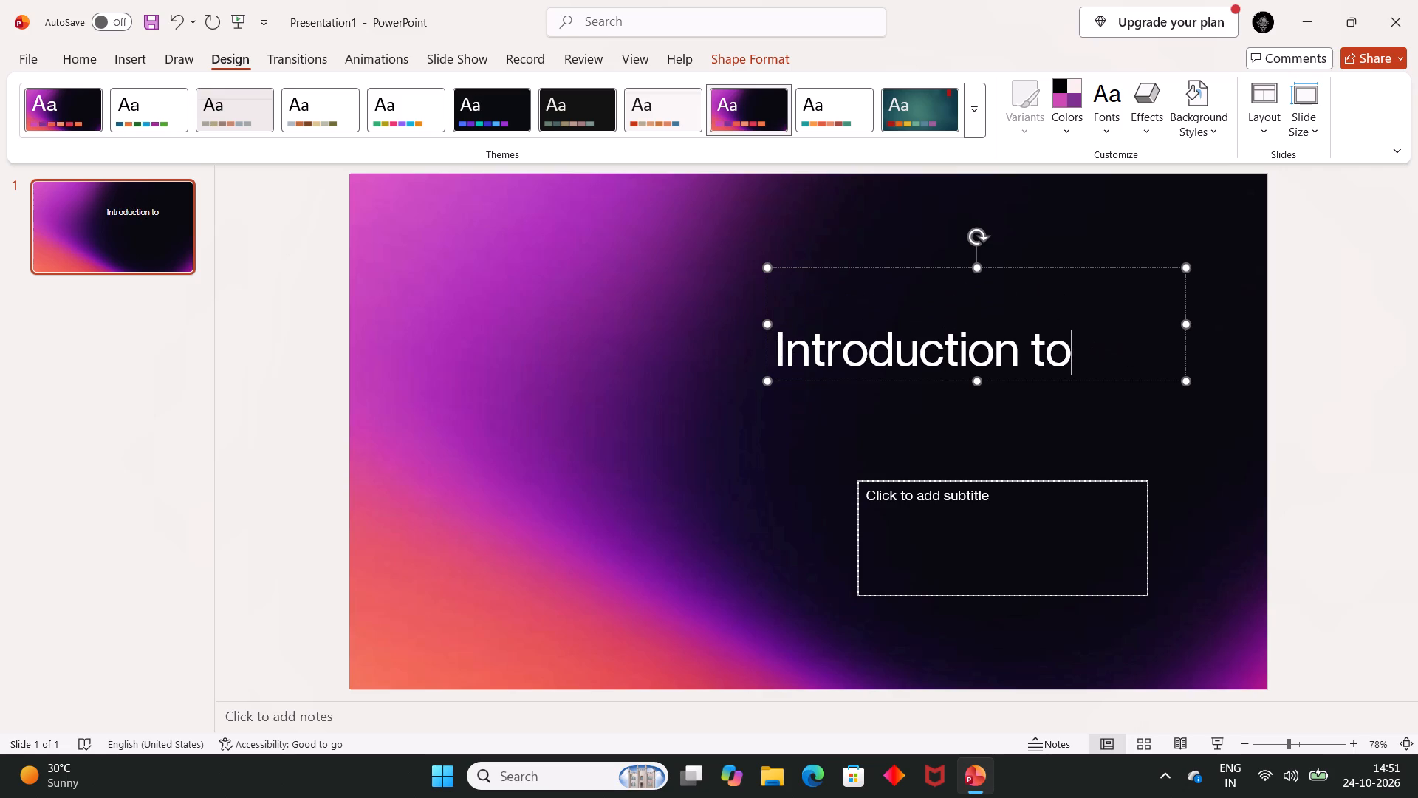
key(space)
Extend the title box's left edge further toward the middle of the slide.
drag(767, 324, 691, 327)
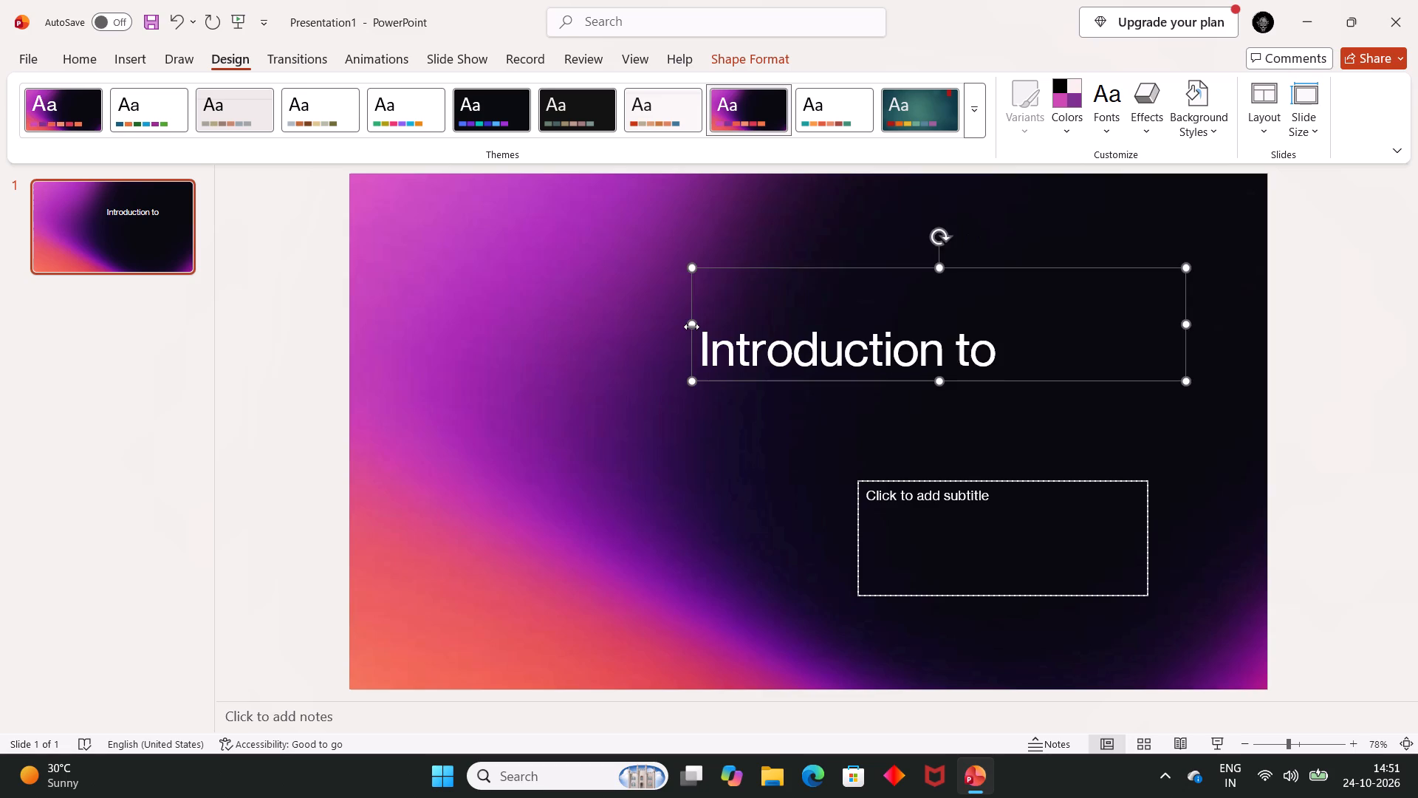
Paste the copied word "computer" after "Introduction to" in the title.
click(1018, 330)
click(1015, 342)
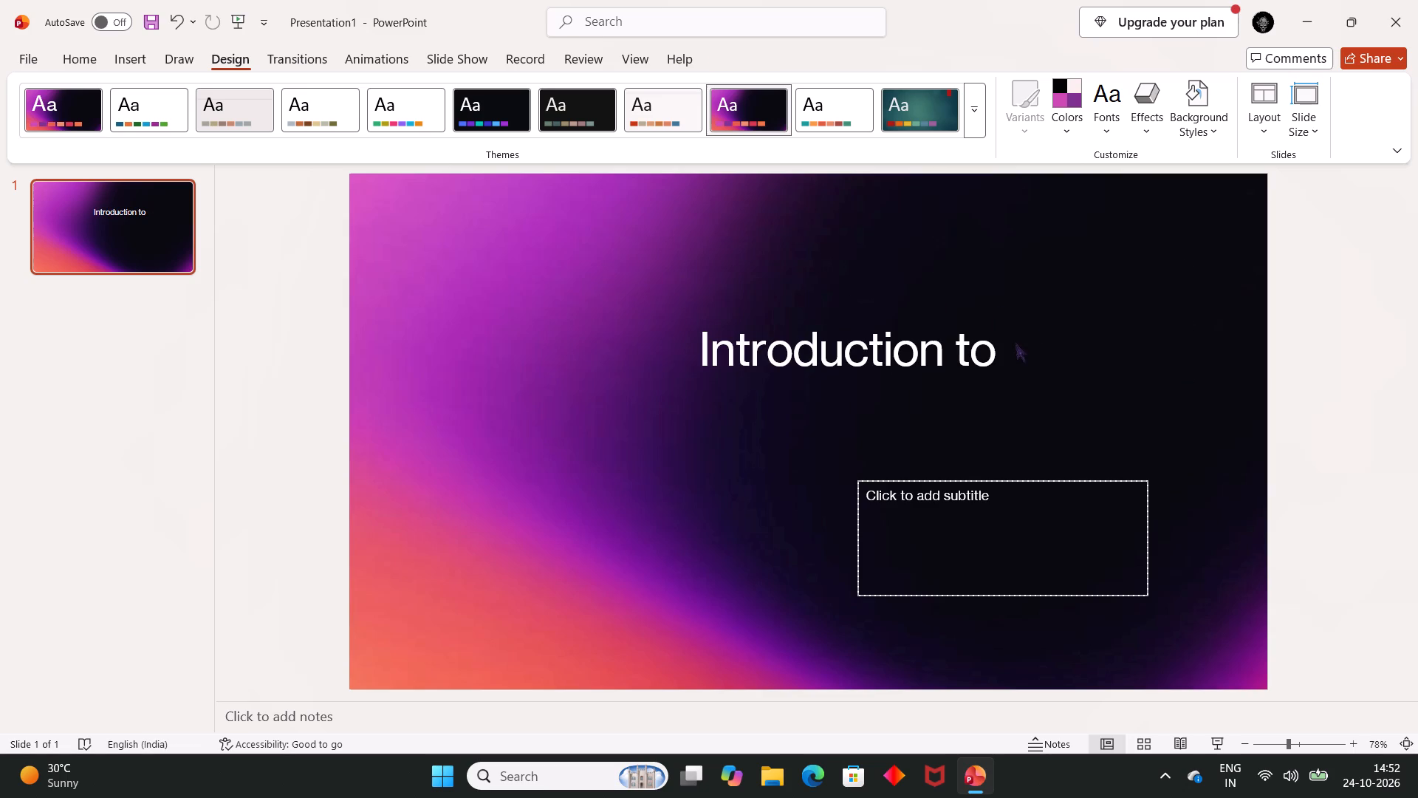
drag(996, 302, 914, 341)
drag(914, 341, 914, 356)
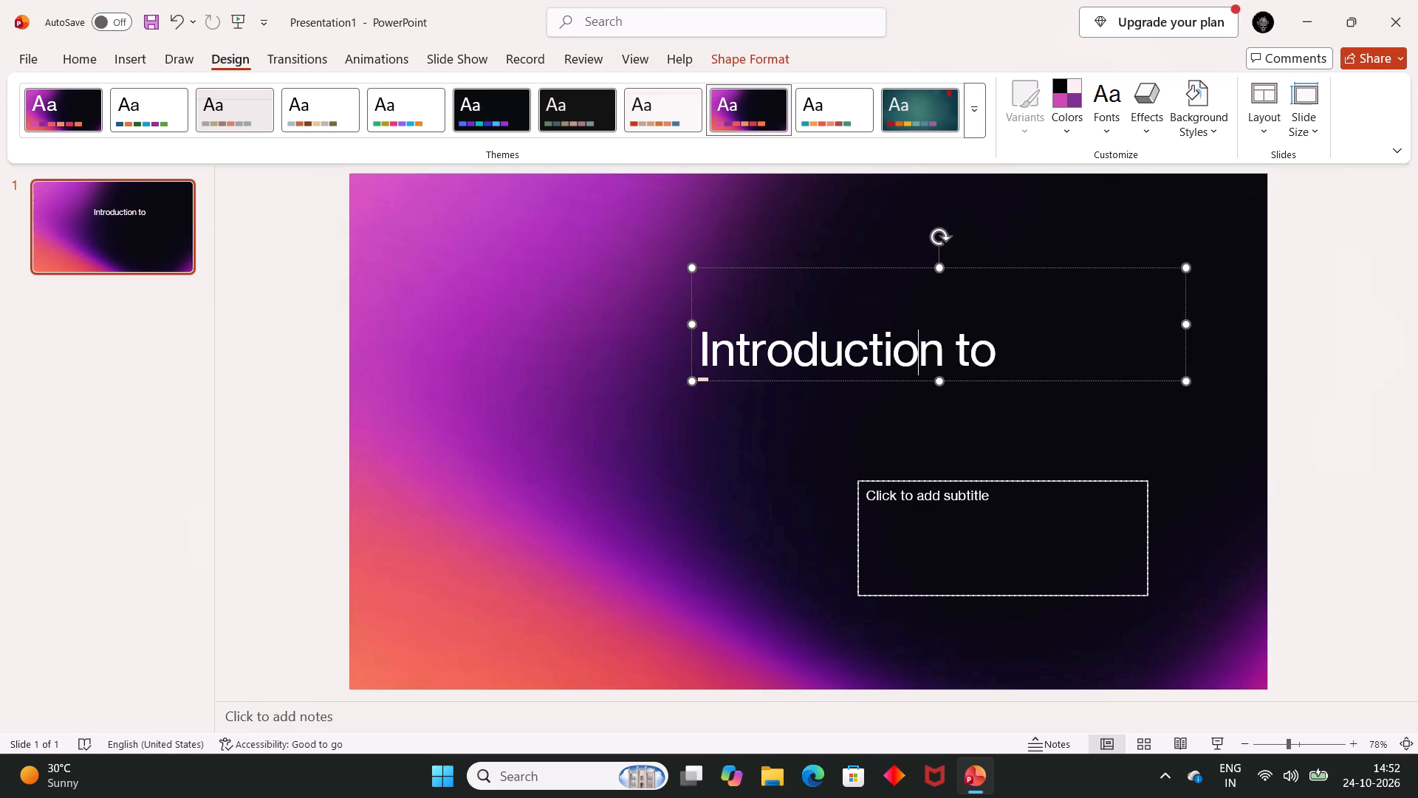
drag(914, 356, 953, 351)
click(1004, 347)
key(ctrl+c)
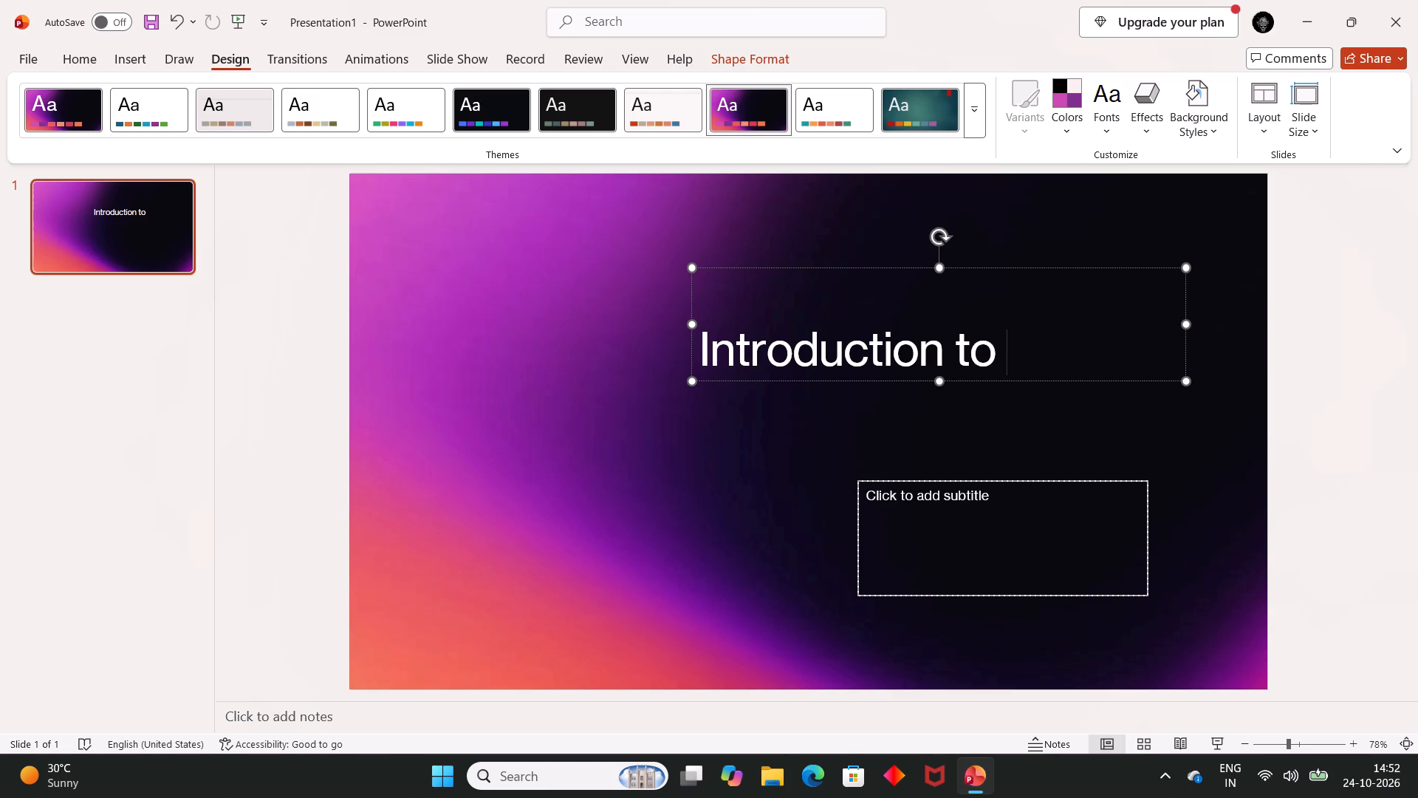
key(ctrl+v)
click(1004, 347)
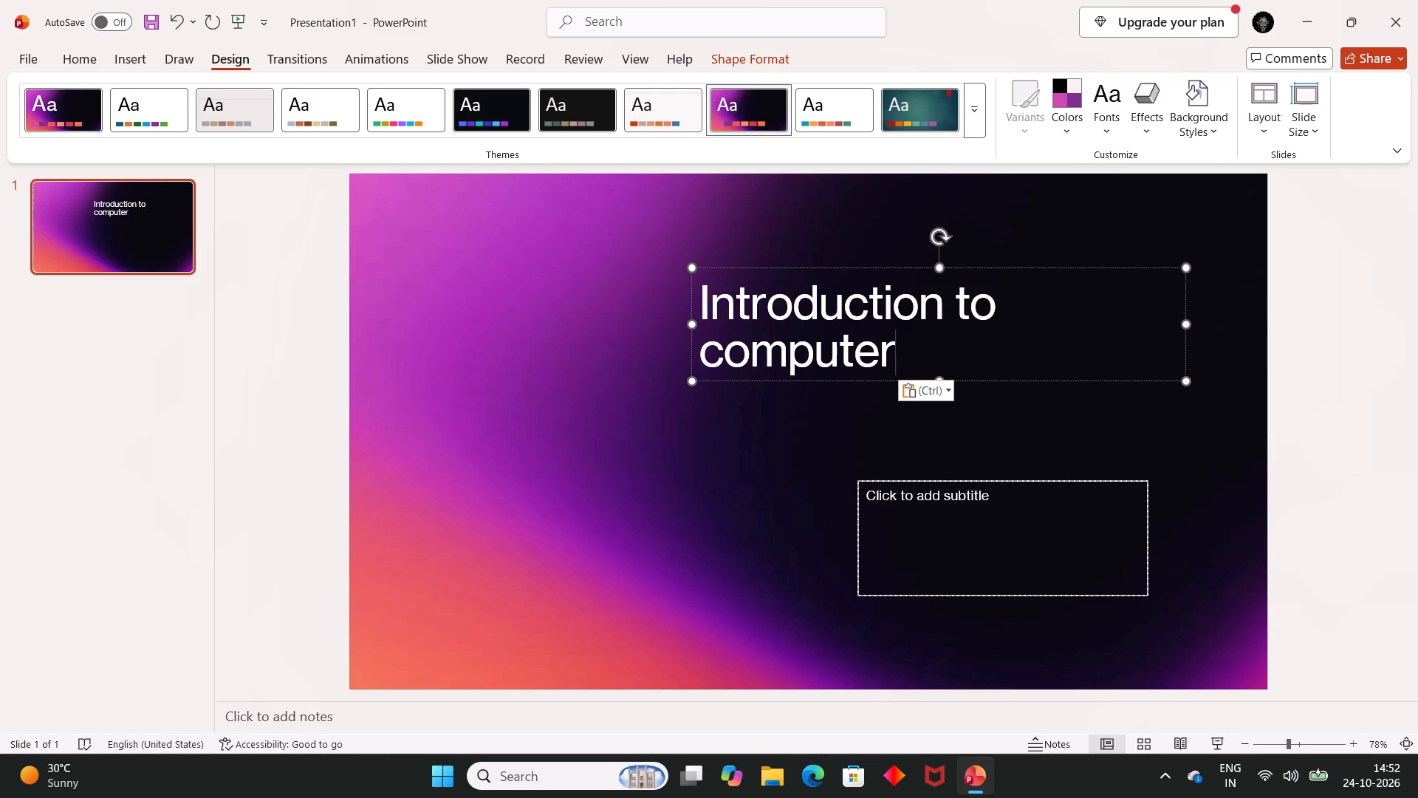
Make the title box narrower from its right edge and slightly taller, and shift it up a little.
drag(1190, 320, 1030, 333)
click(1145, 304)
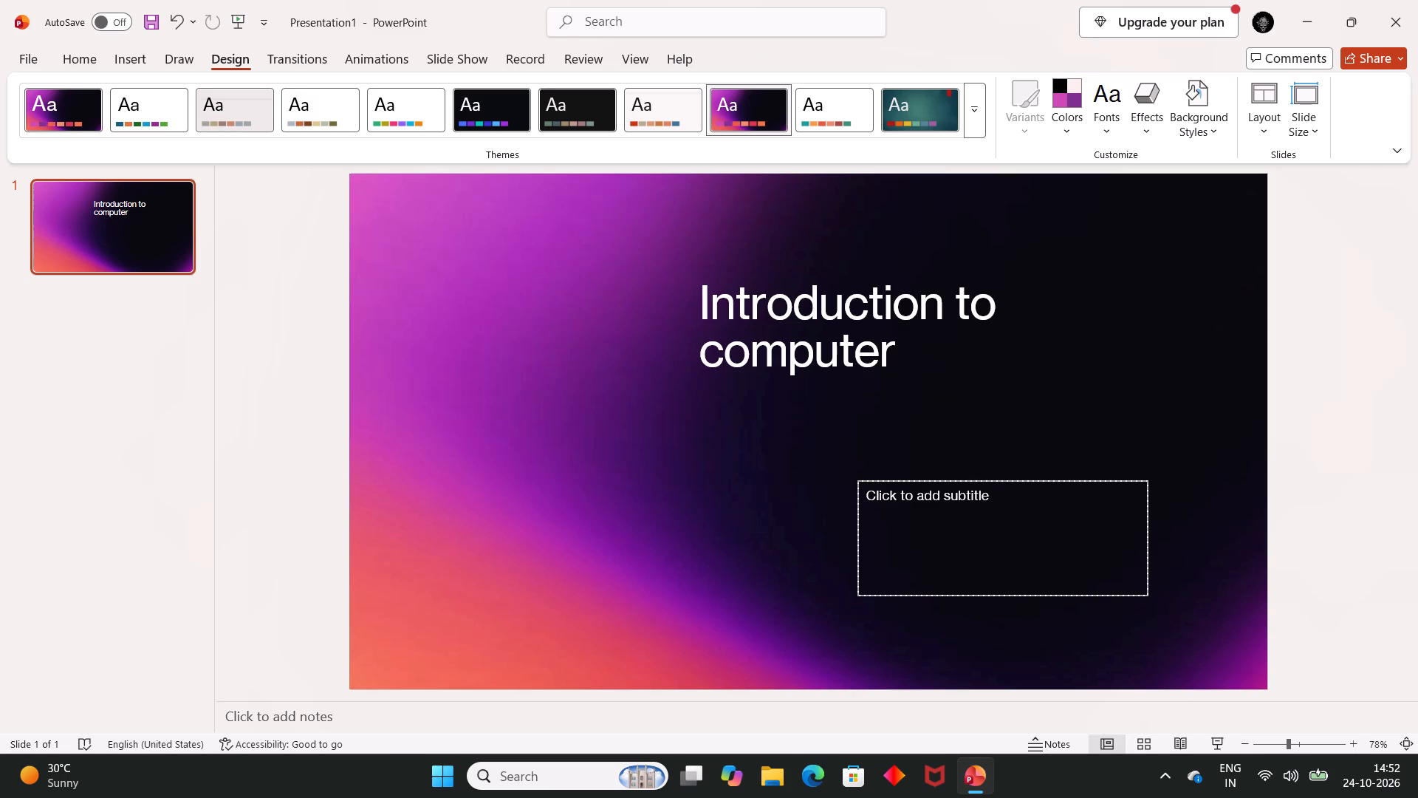
click(979, 336)
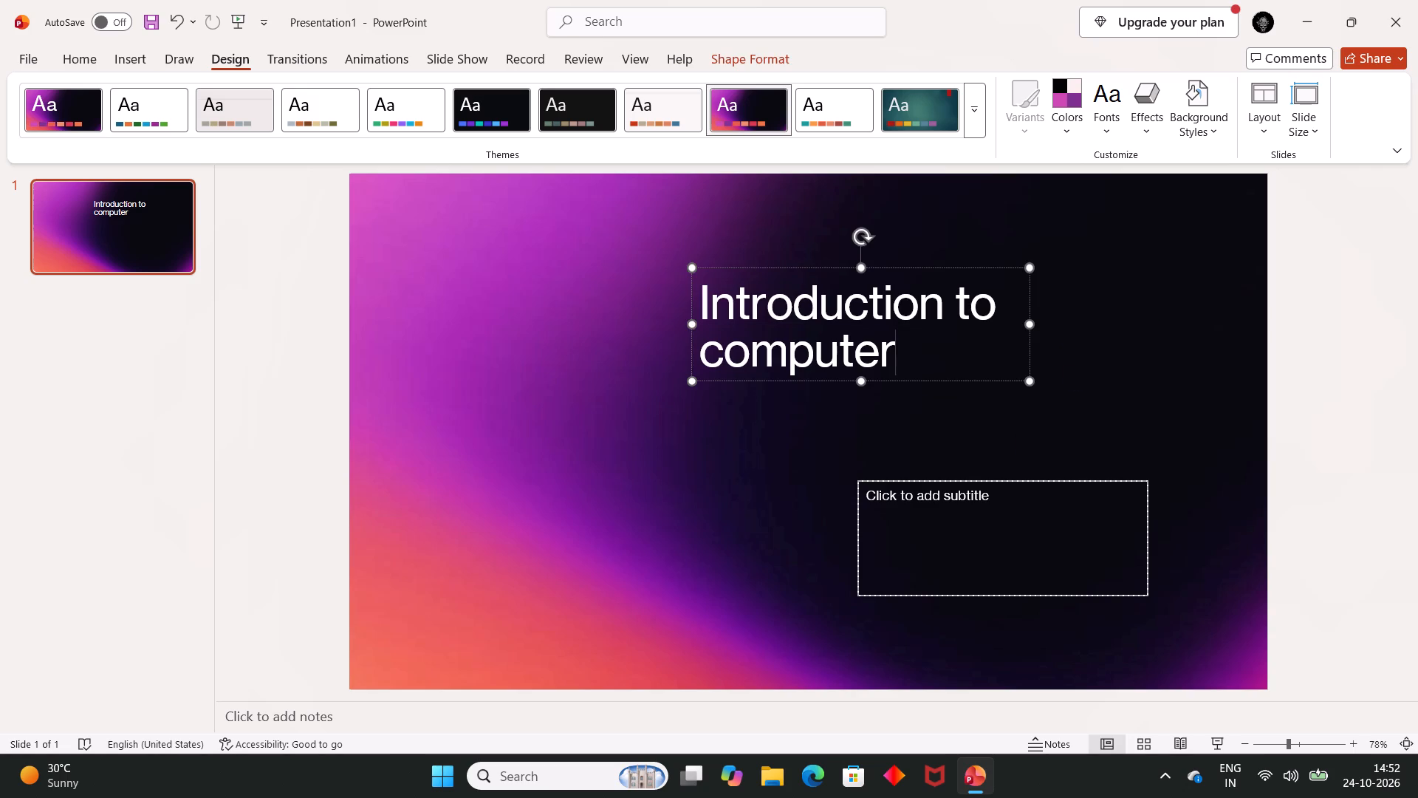
drag(863, 386, 862, 407)
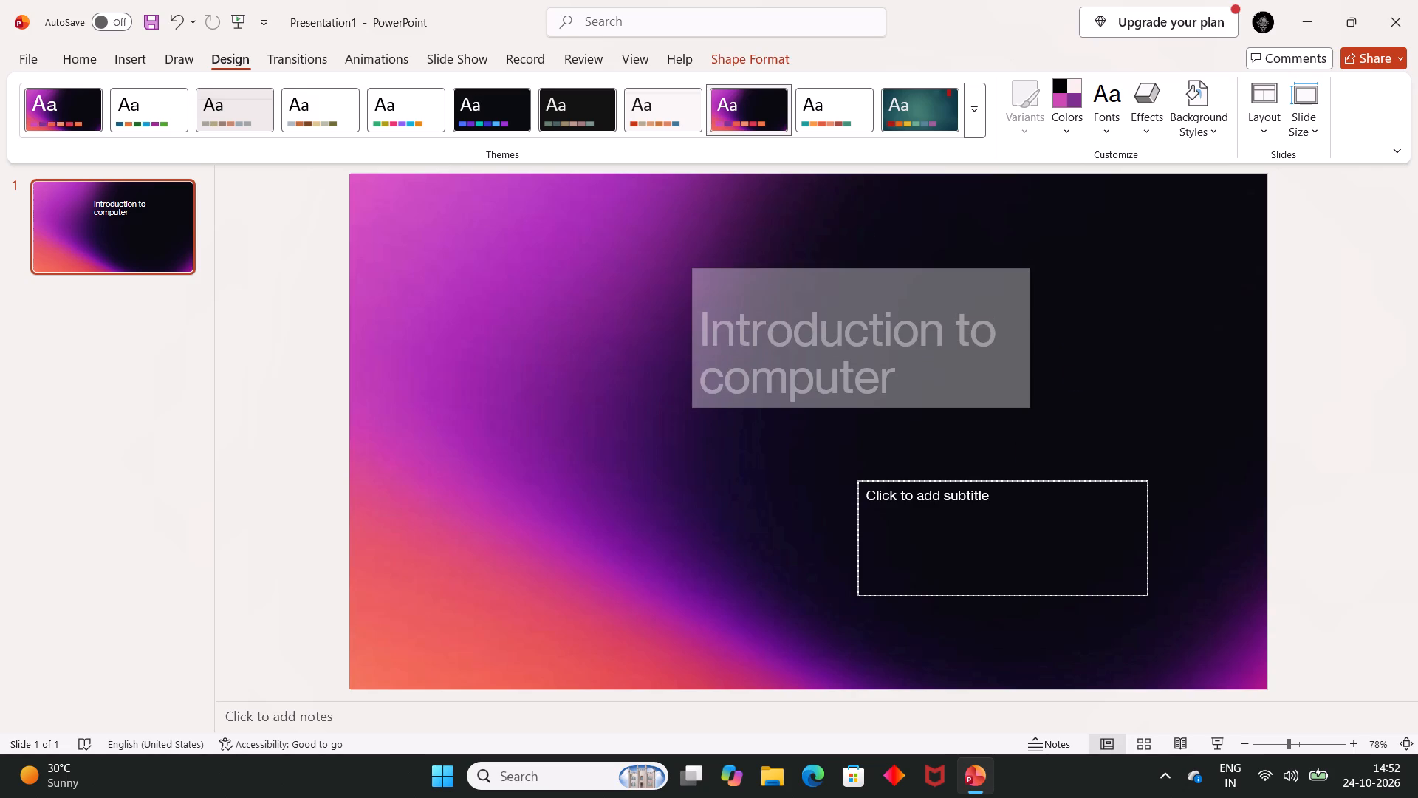
drag(862, 407, 862, 413)
drag(1036, 340, 1048, 338)
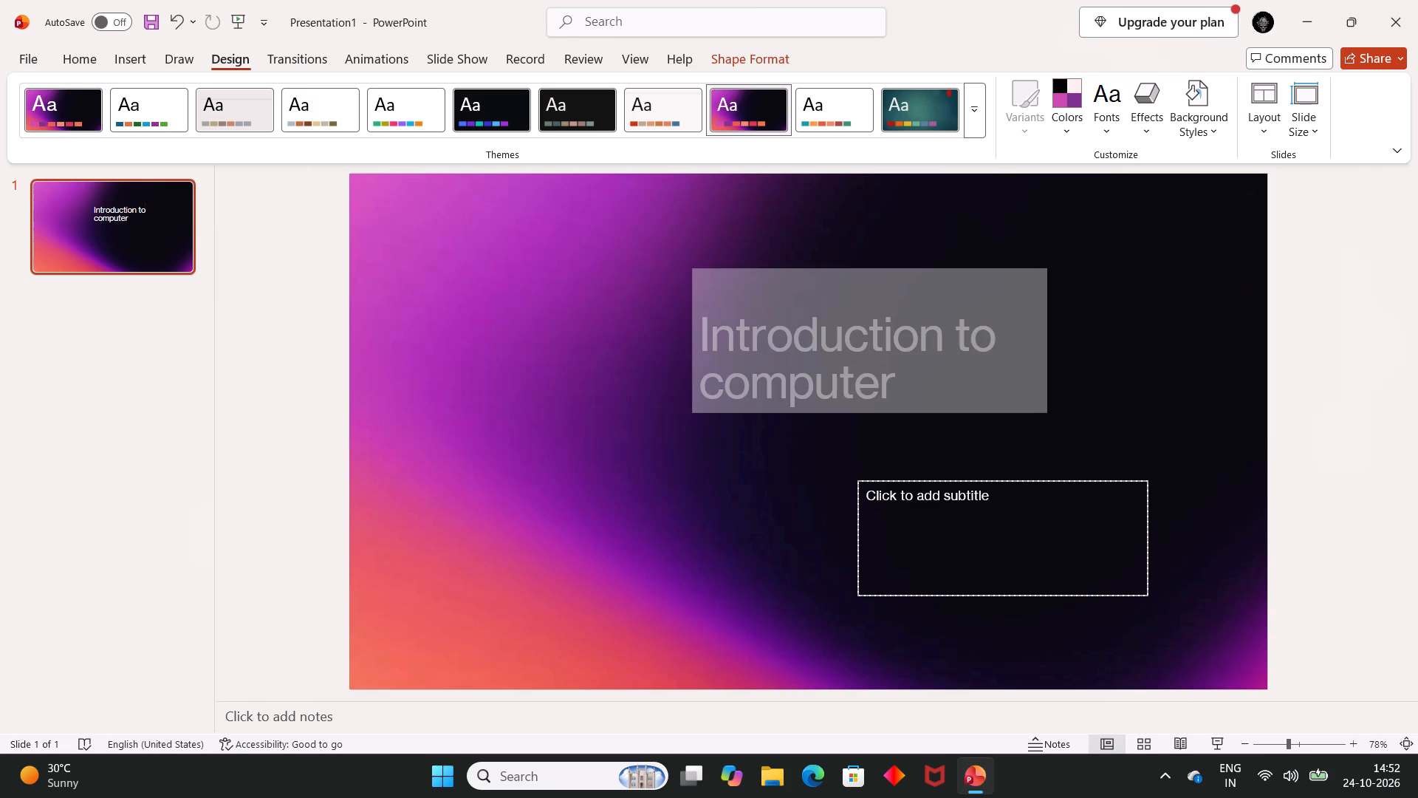
drag(1048, 338, 1098, 331)
drag(905, 271, 904, 246)
Set the font size of the word "Introduction" in the title to 72.
double_click(806, 305)
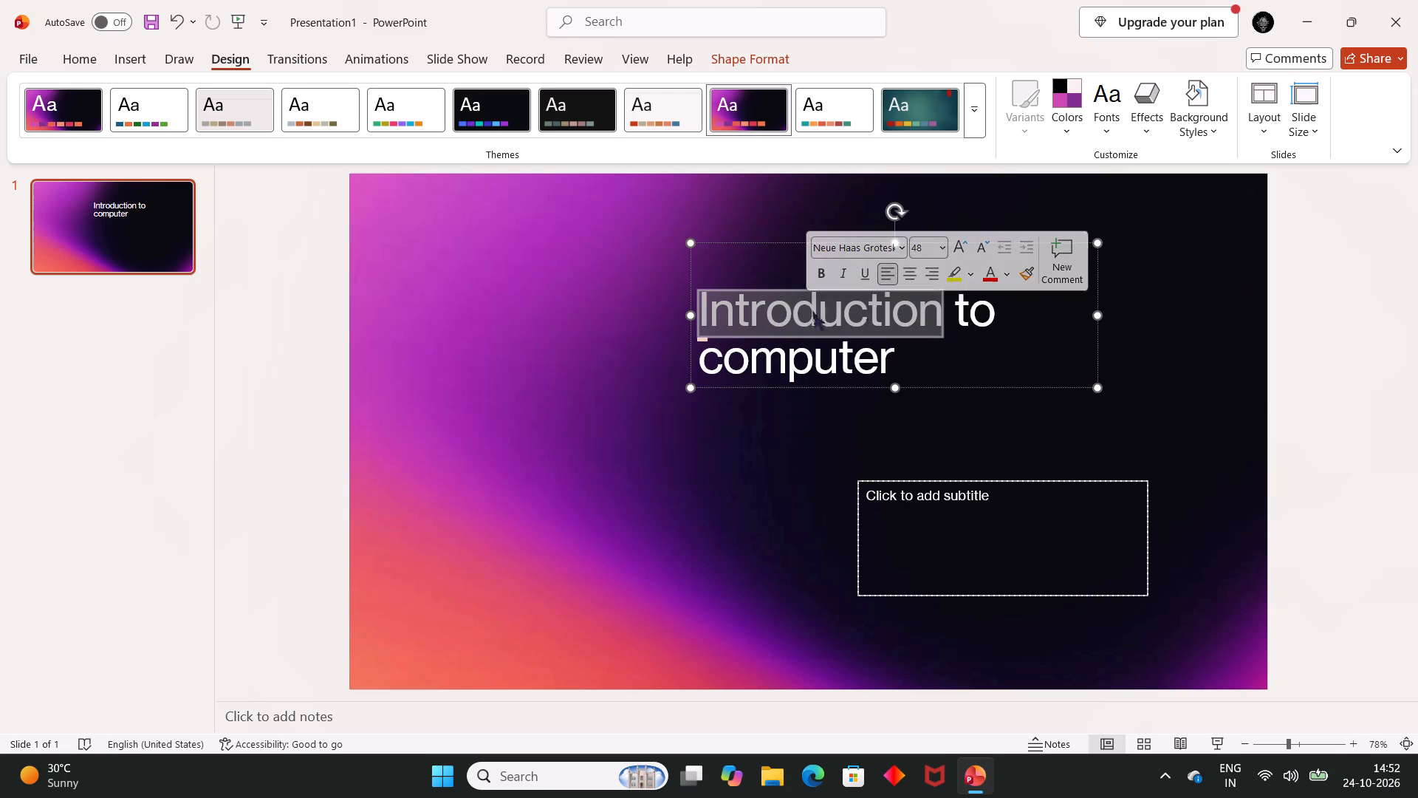
click(941, 250)
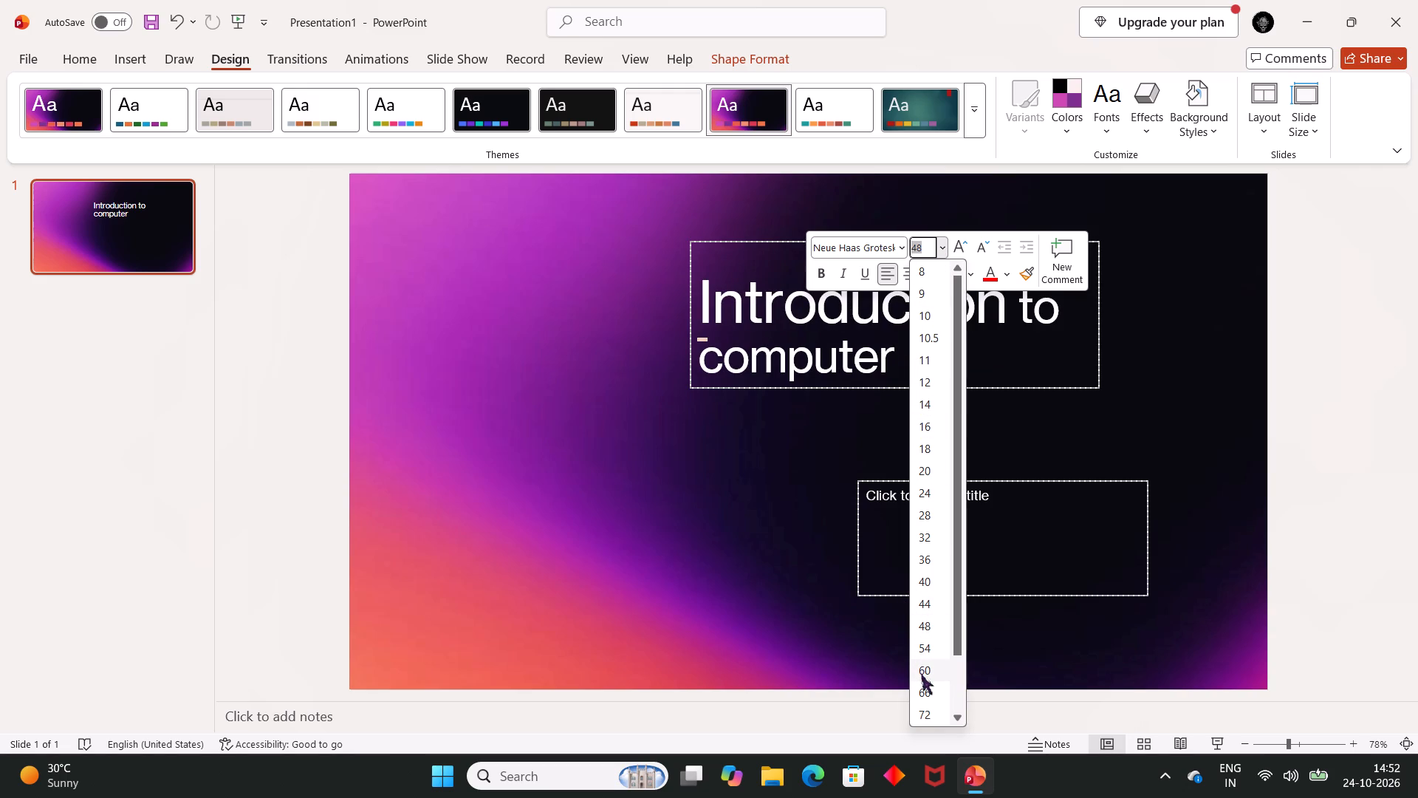
click(923, 711)
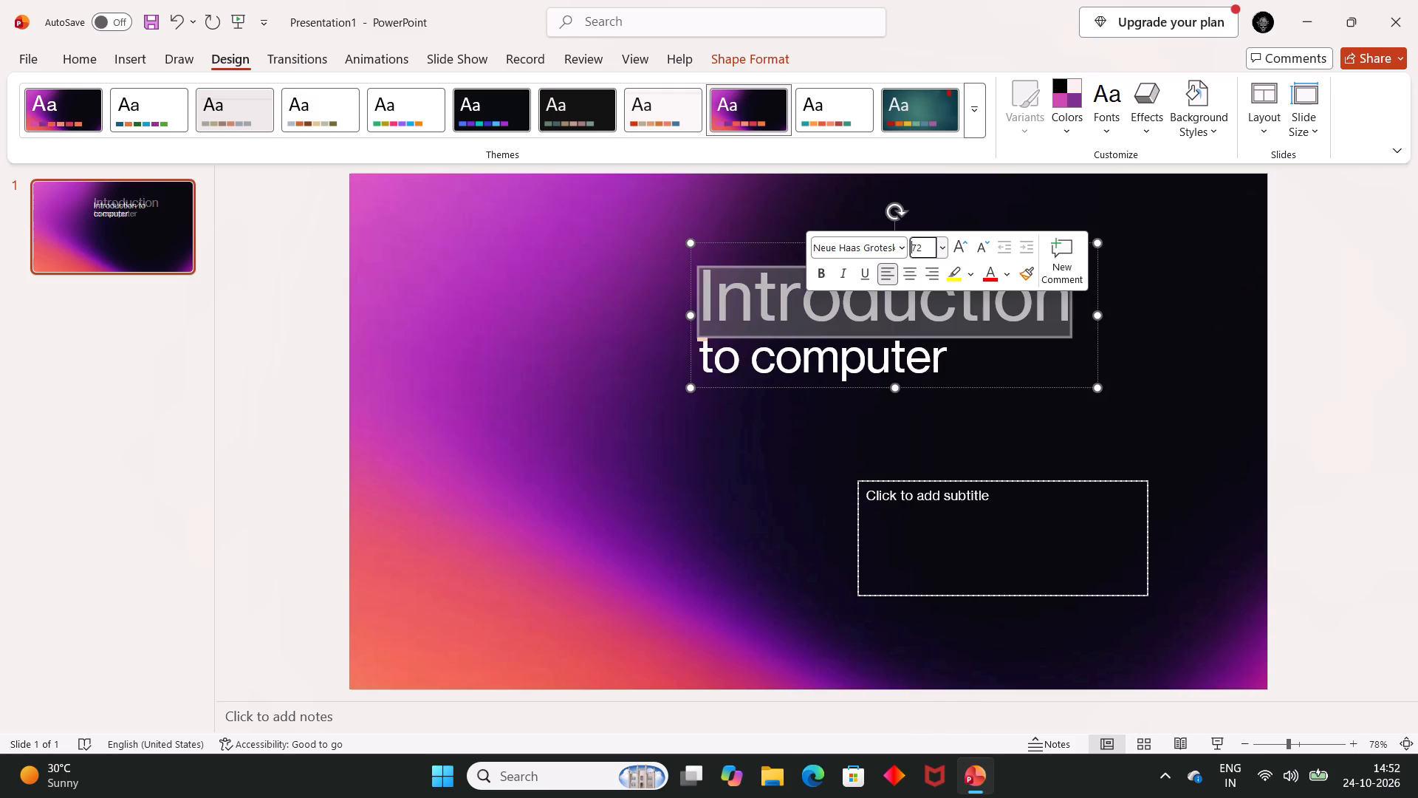
click(954, 455)
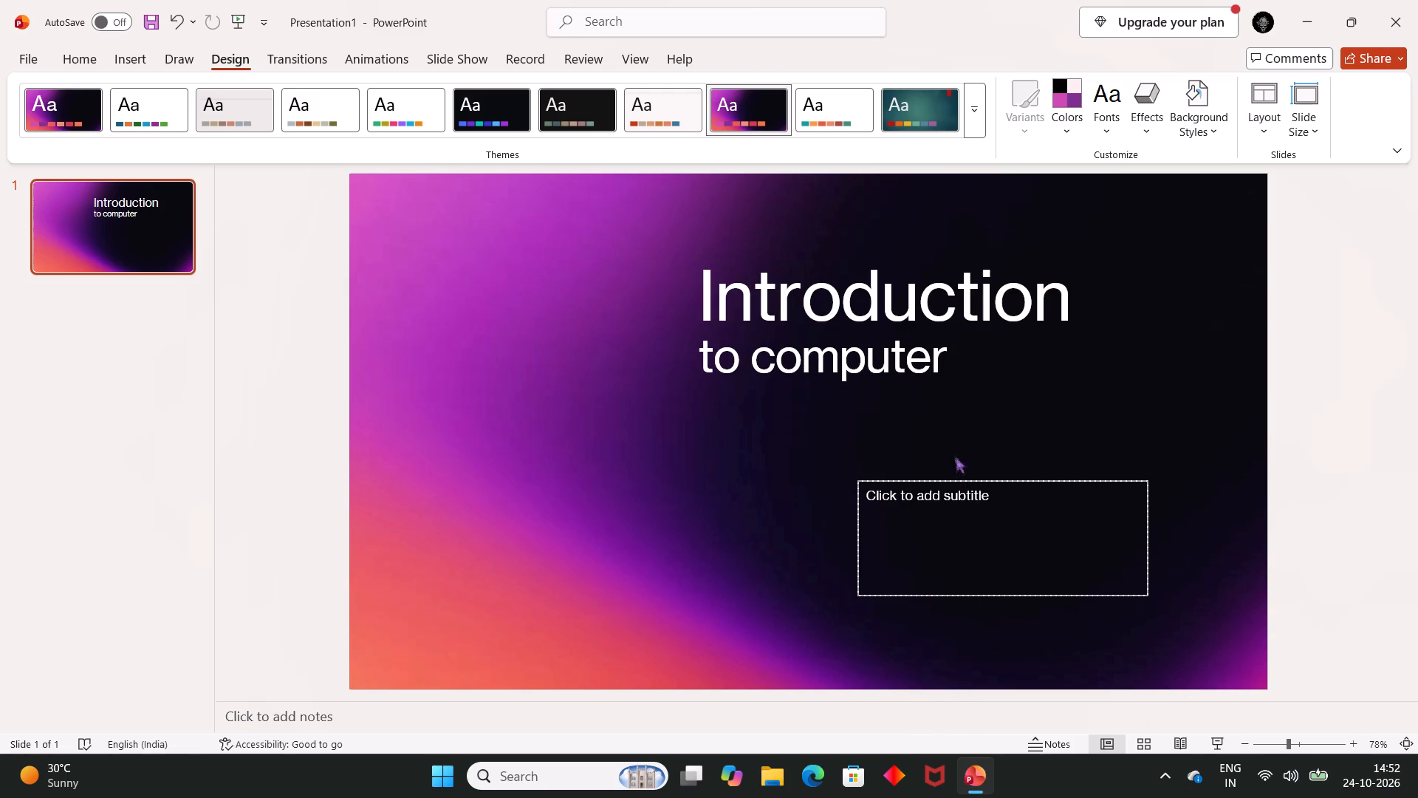
Set the font size of "to computer" in the title to 72.
drag(707, 360, 950, 358)
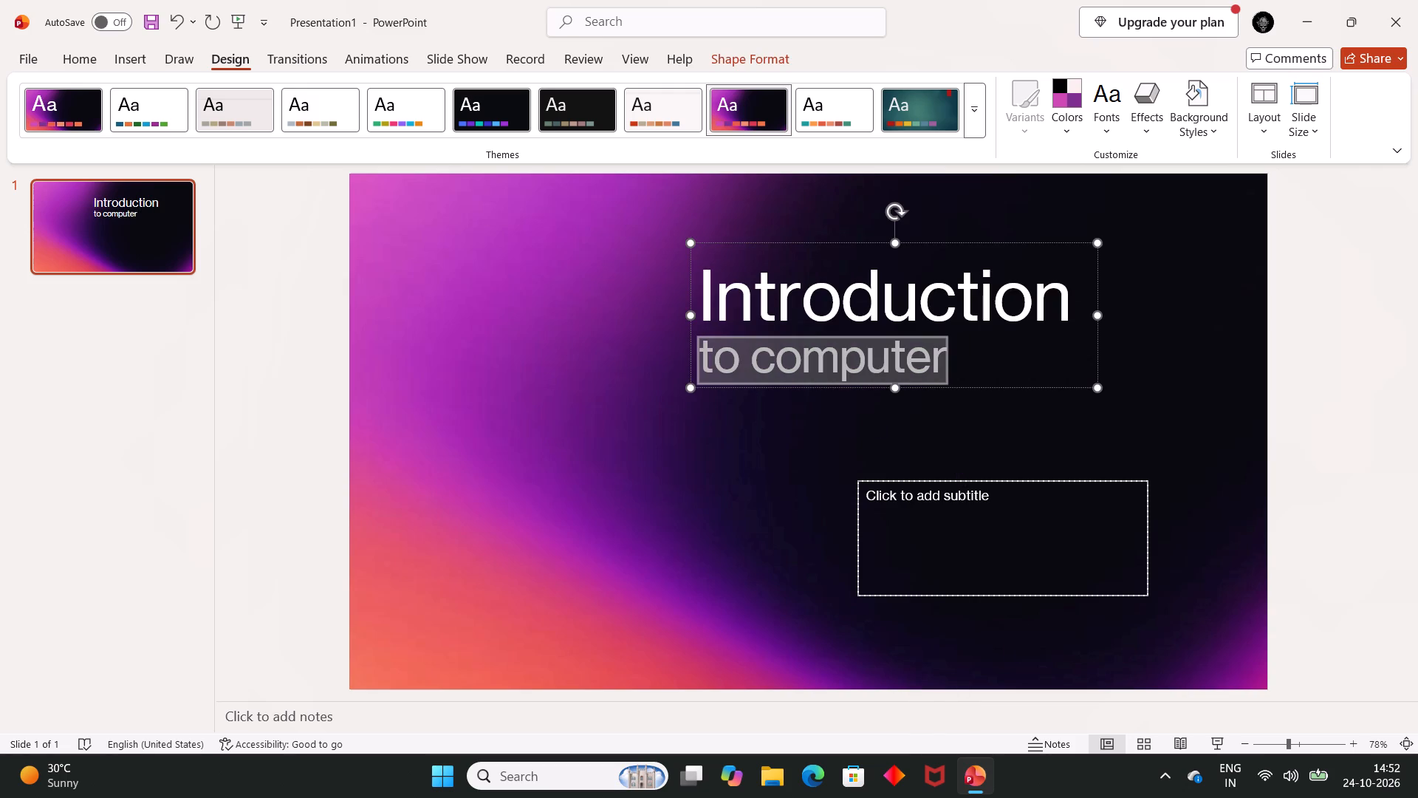
drag(950, 358, 982, 358)
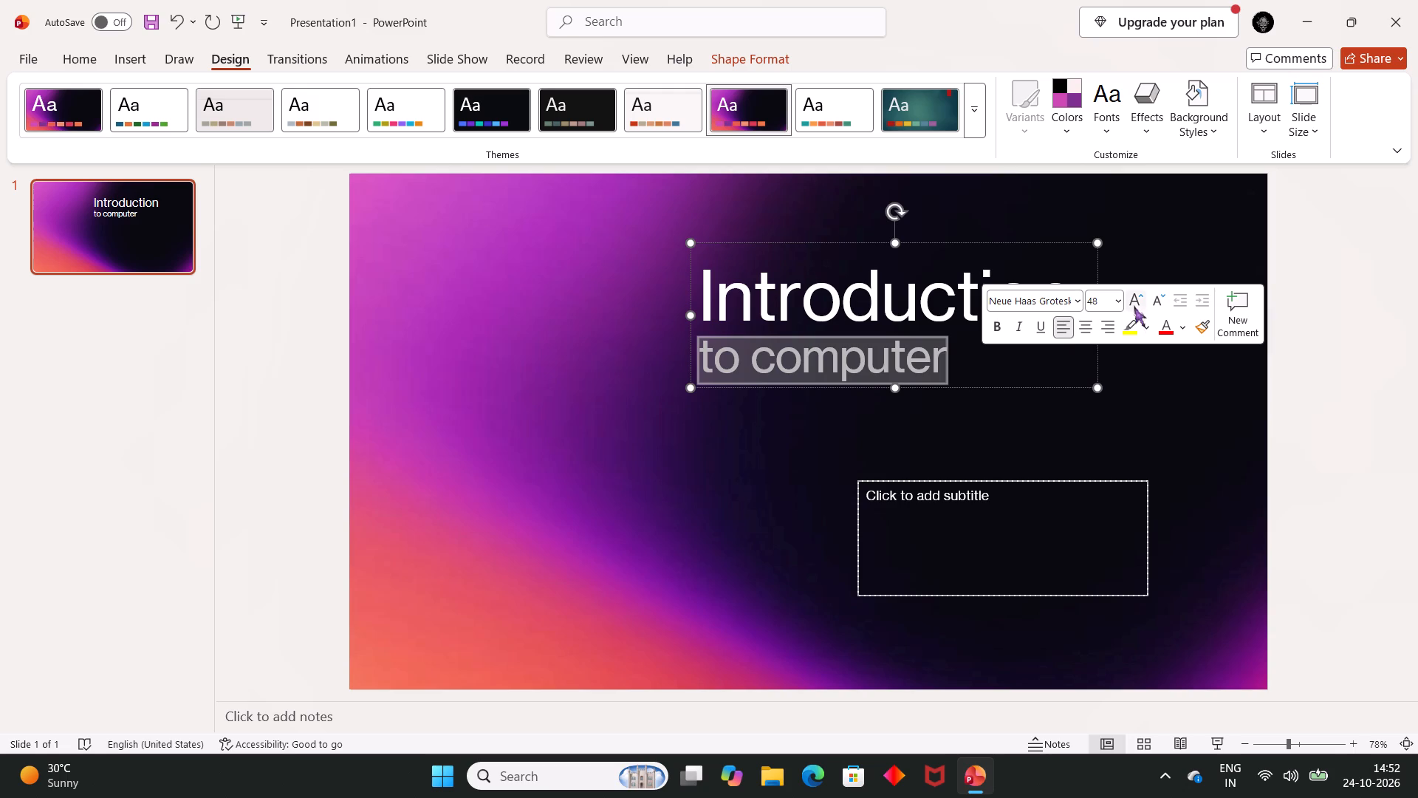
click(1117, 303)
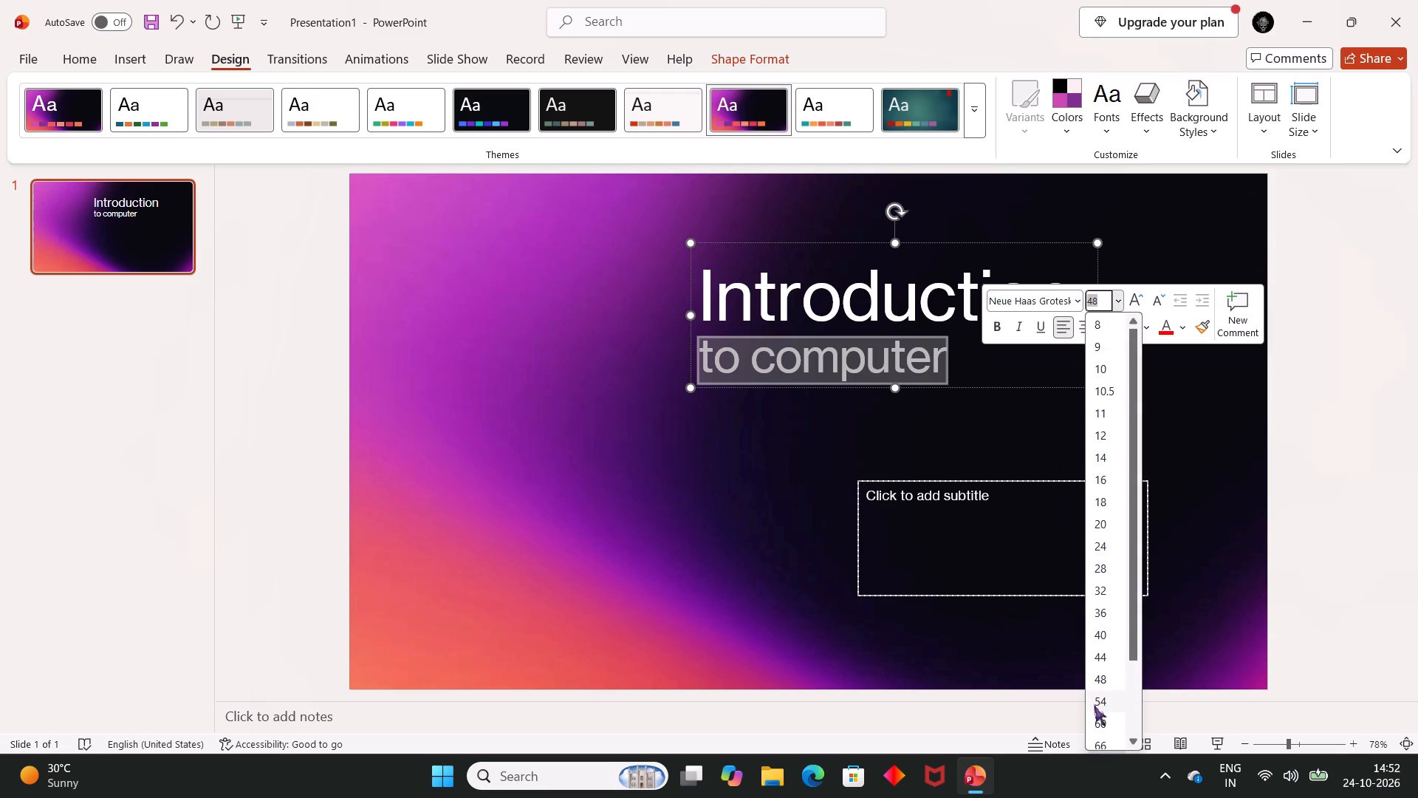
scroll(1096, 714, down, 1)
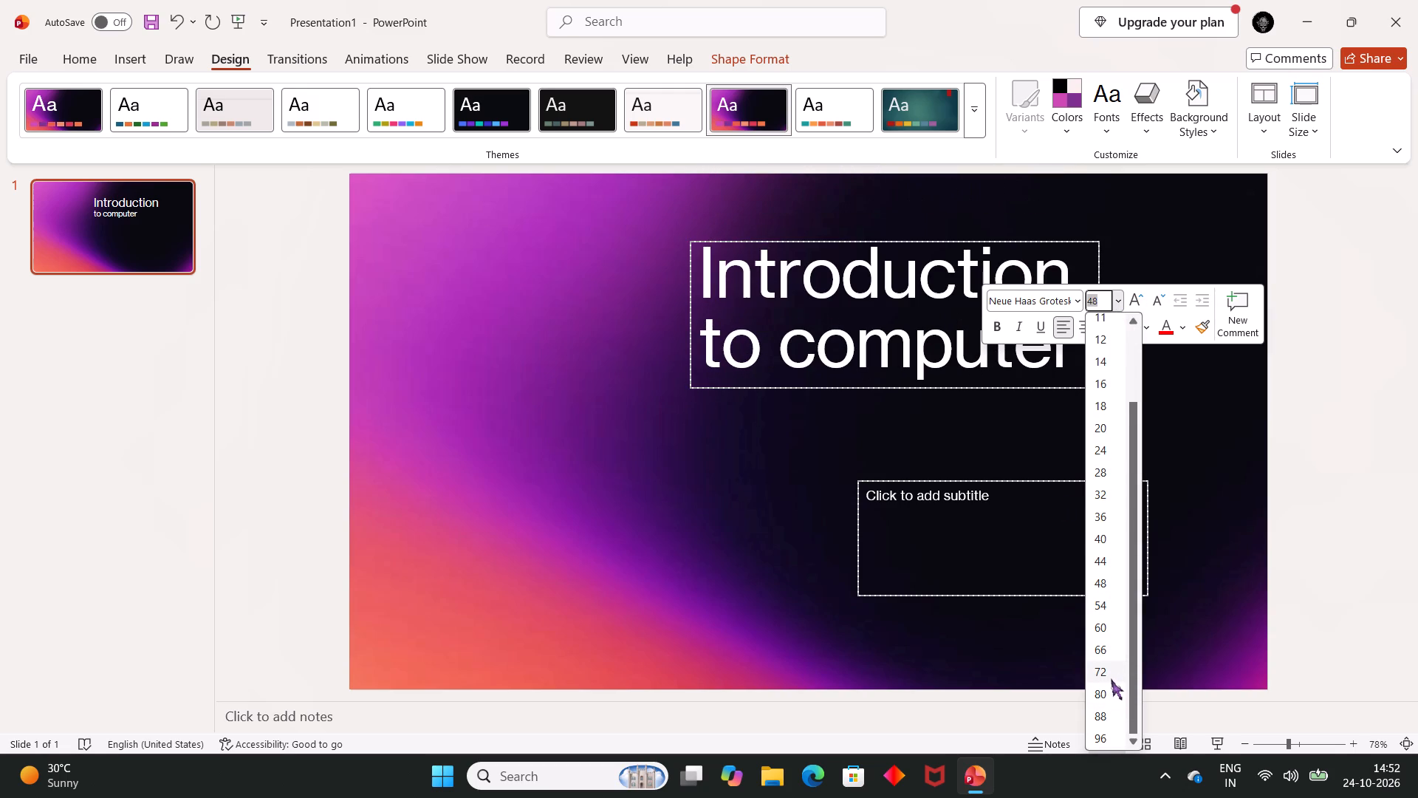
click(1111, 679)
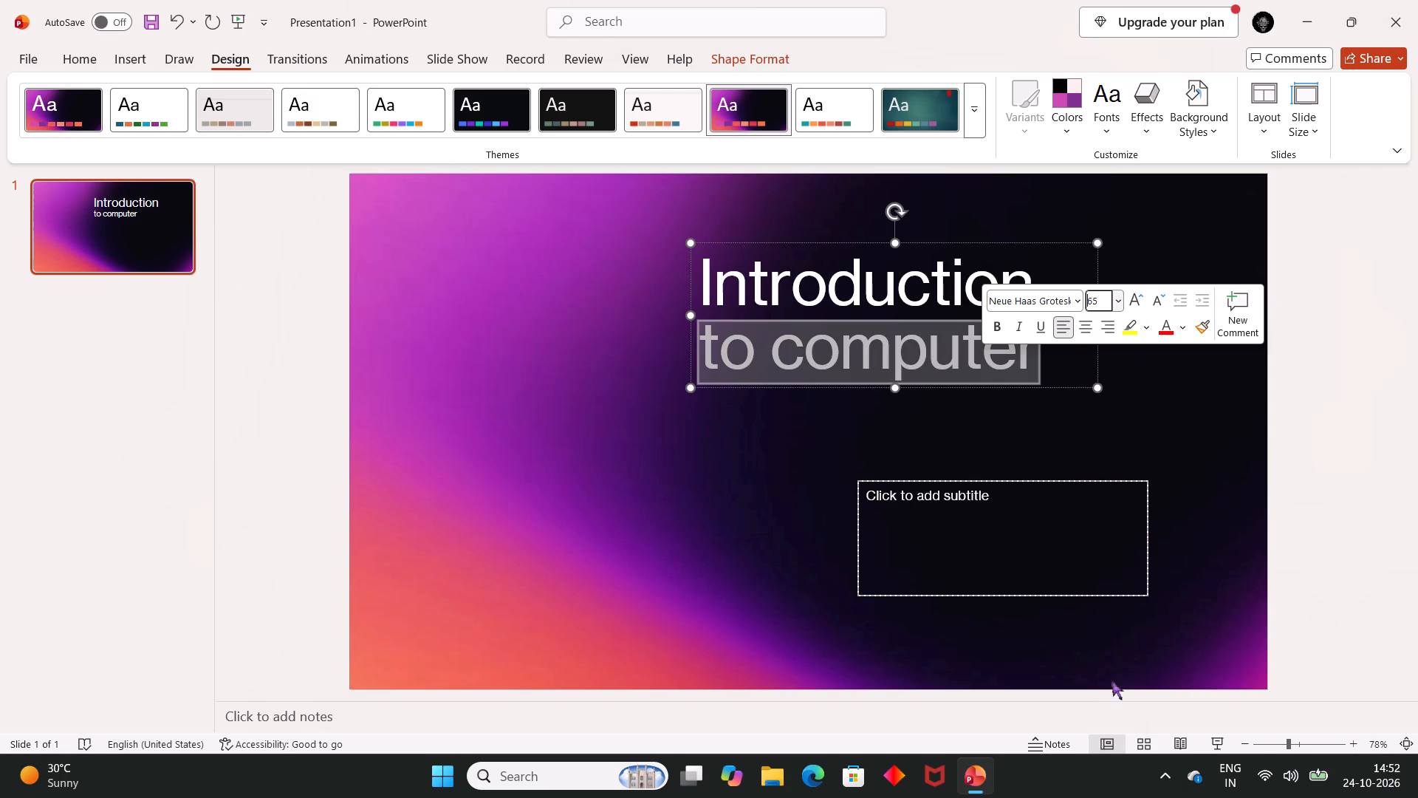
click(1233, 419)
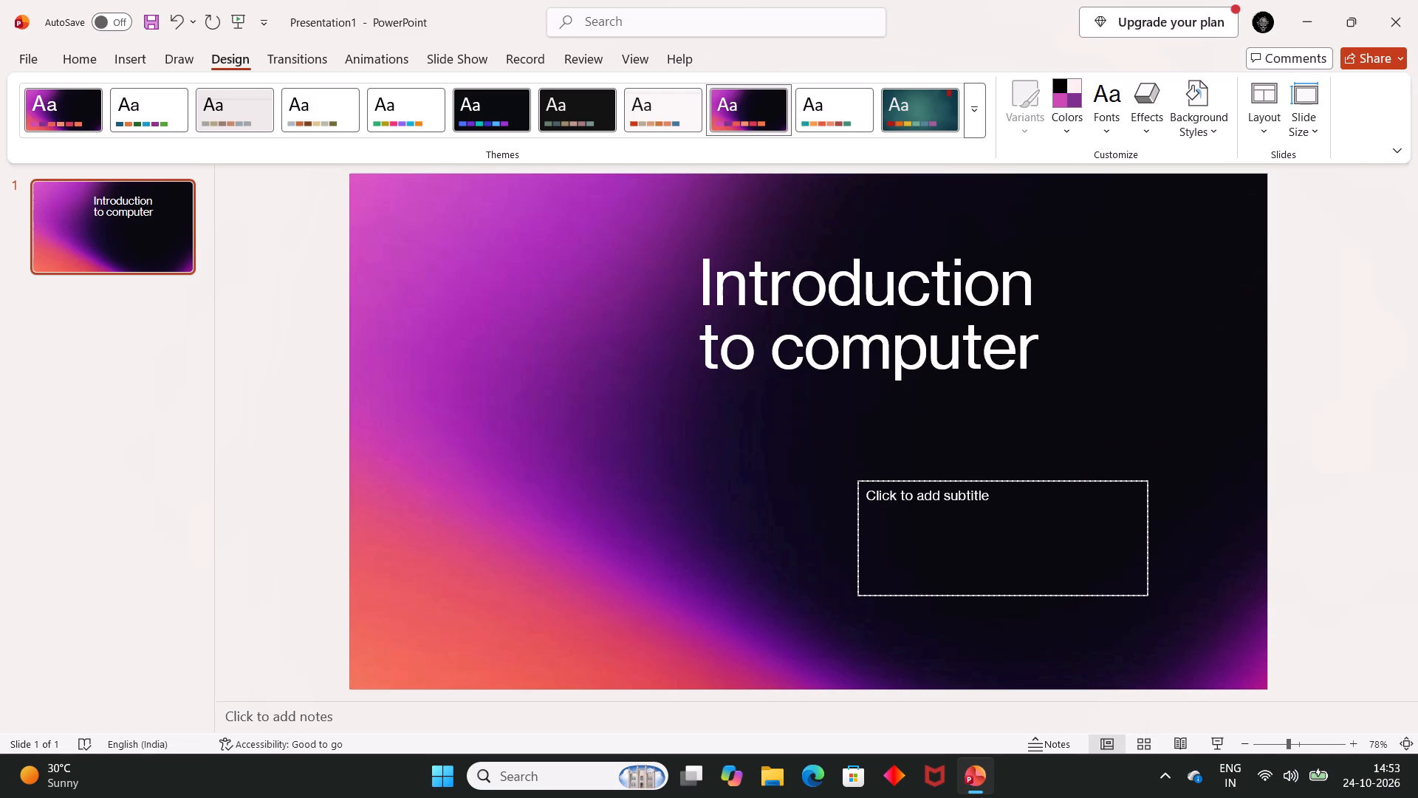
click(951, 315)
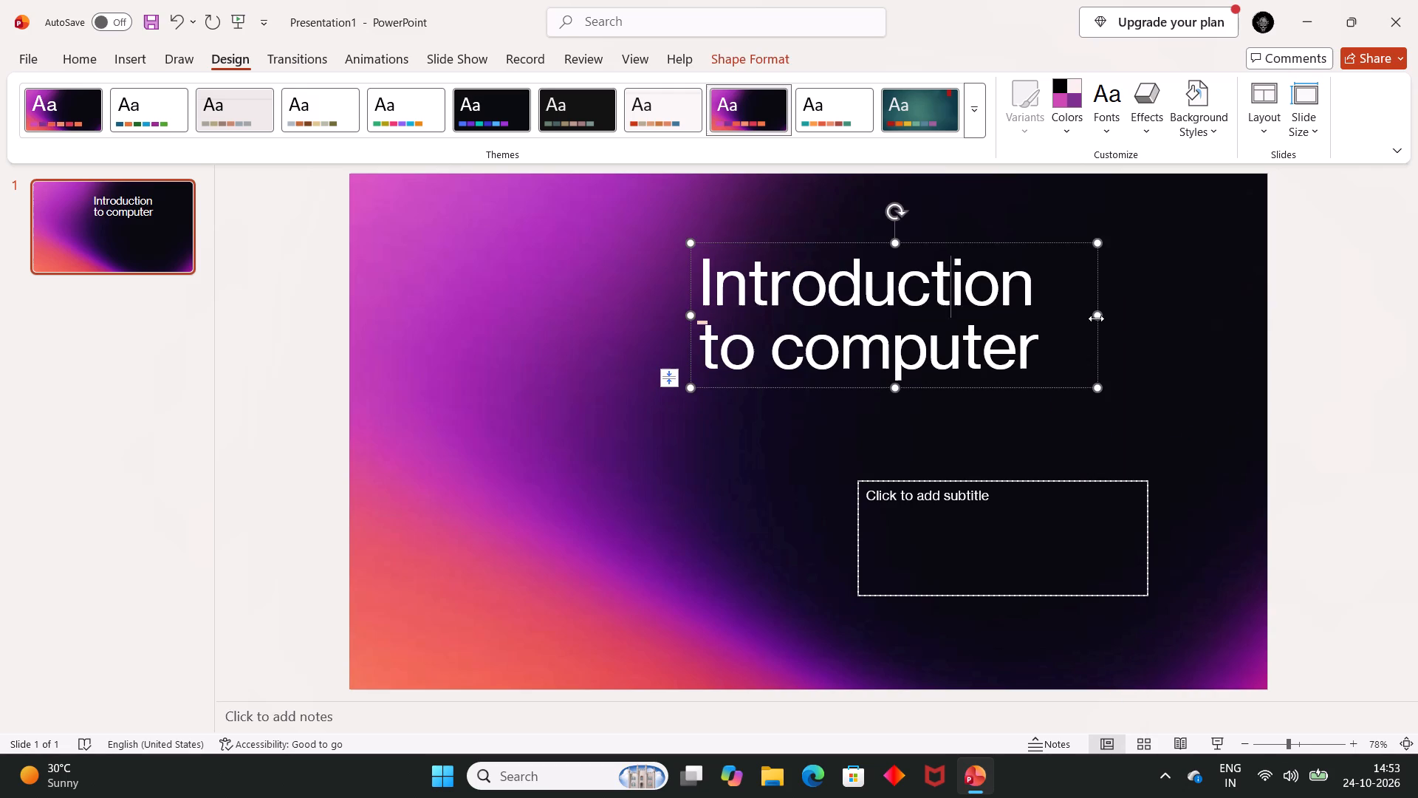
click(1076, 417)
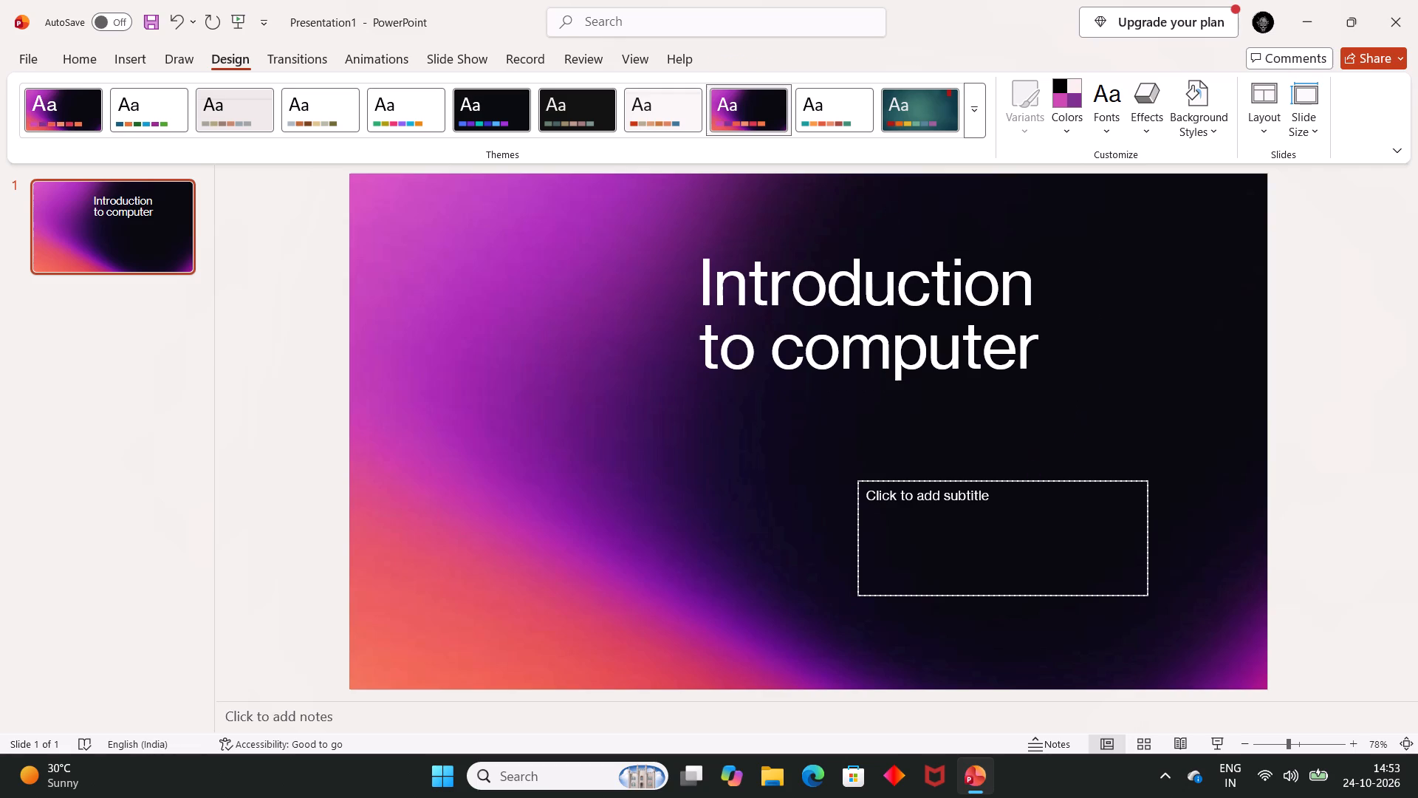
Move the subtitle box up and left to centre it beneath the title, and reduce its height to about half.
drag(1006, 480, 951, 440)
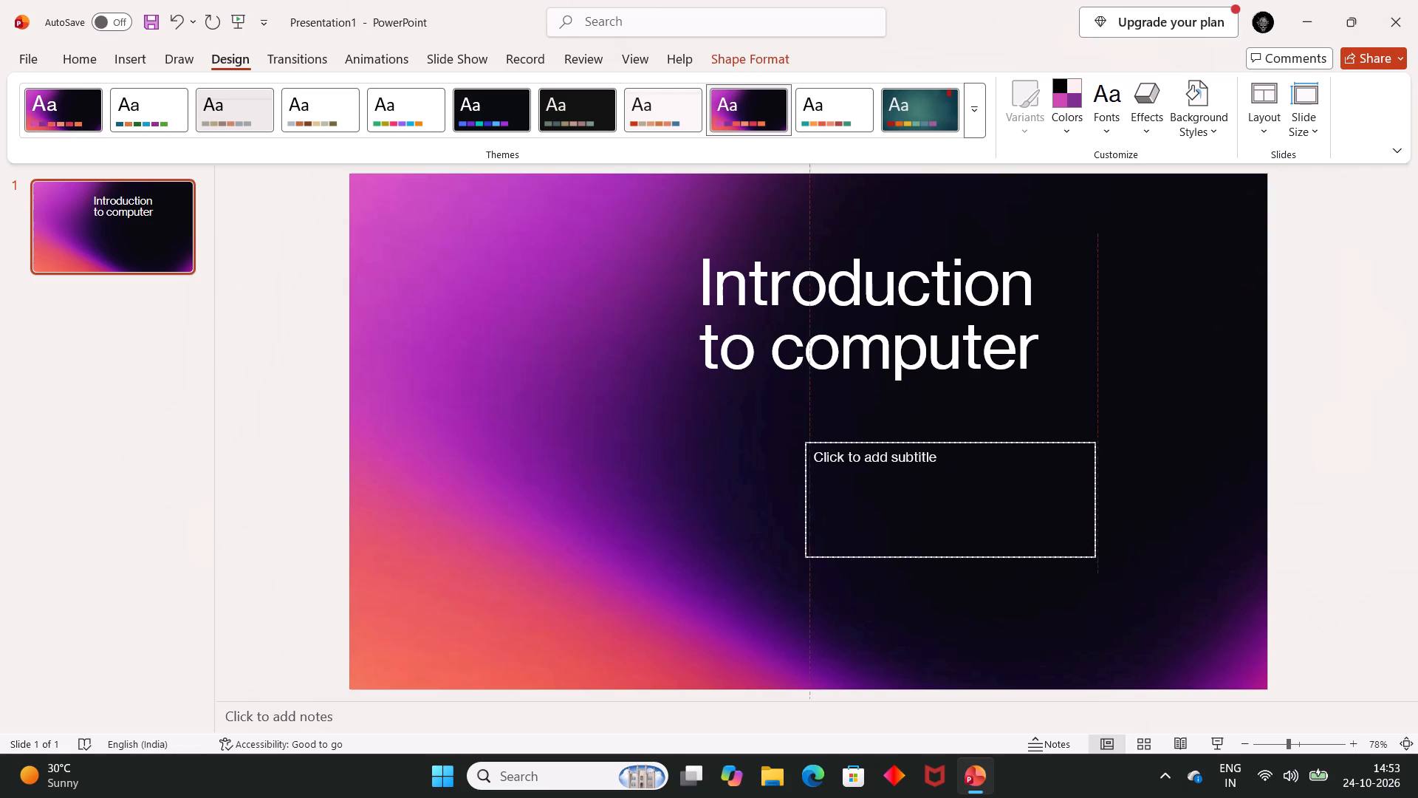
drag(951, 440, 897, 415)
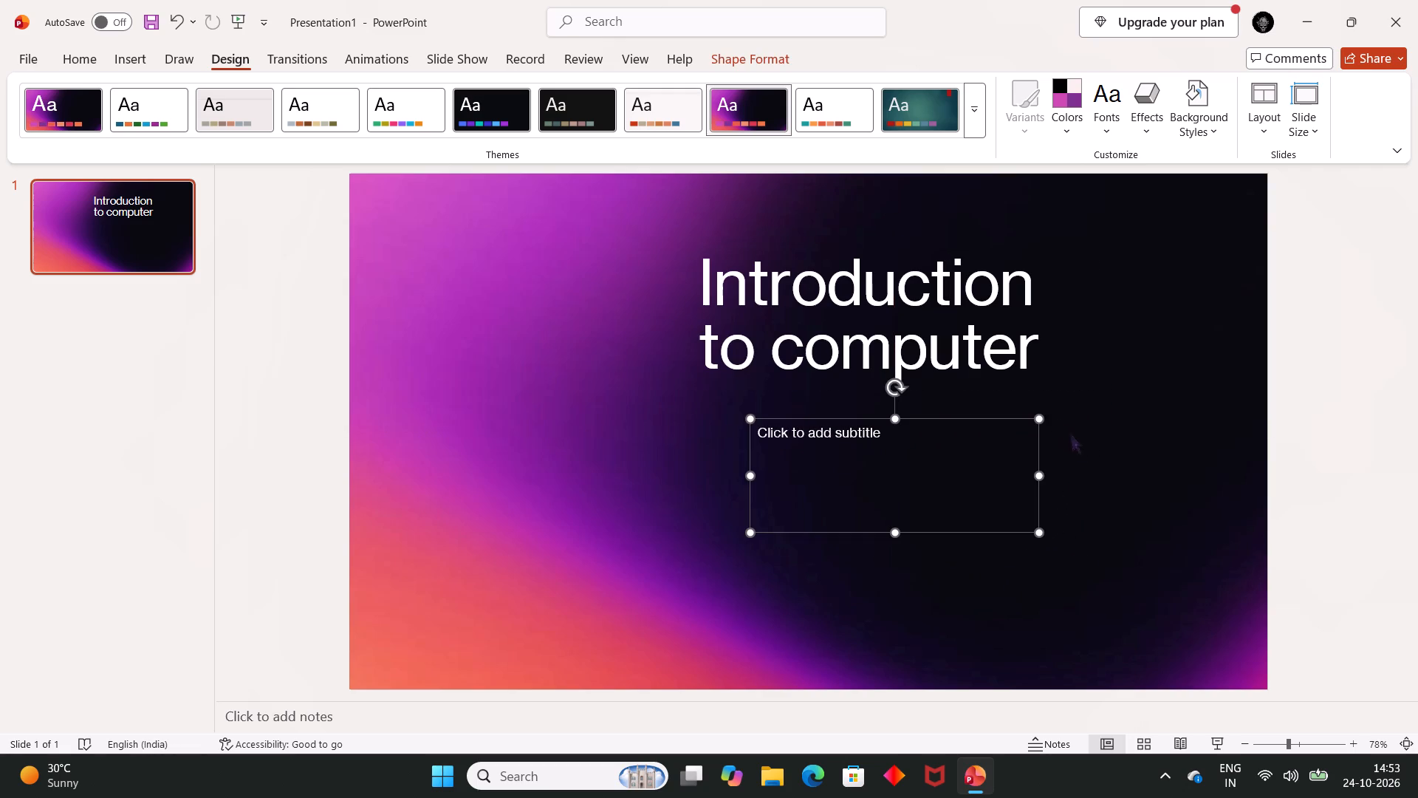
drag(901, 446, 895, 535)
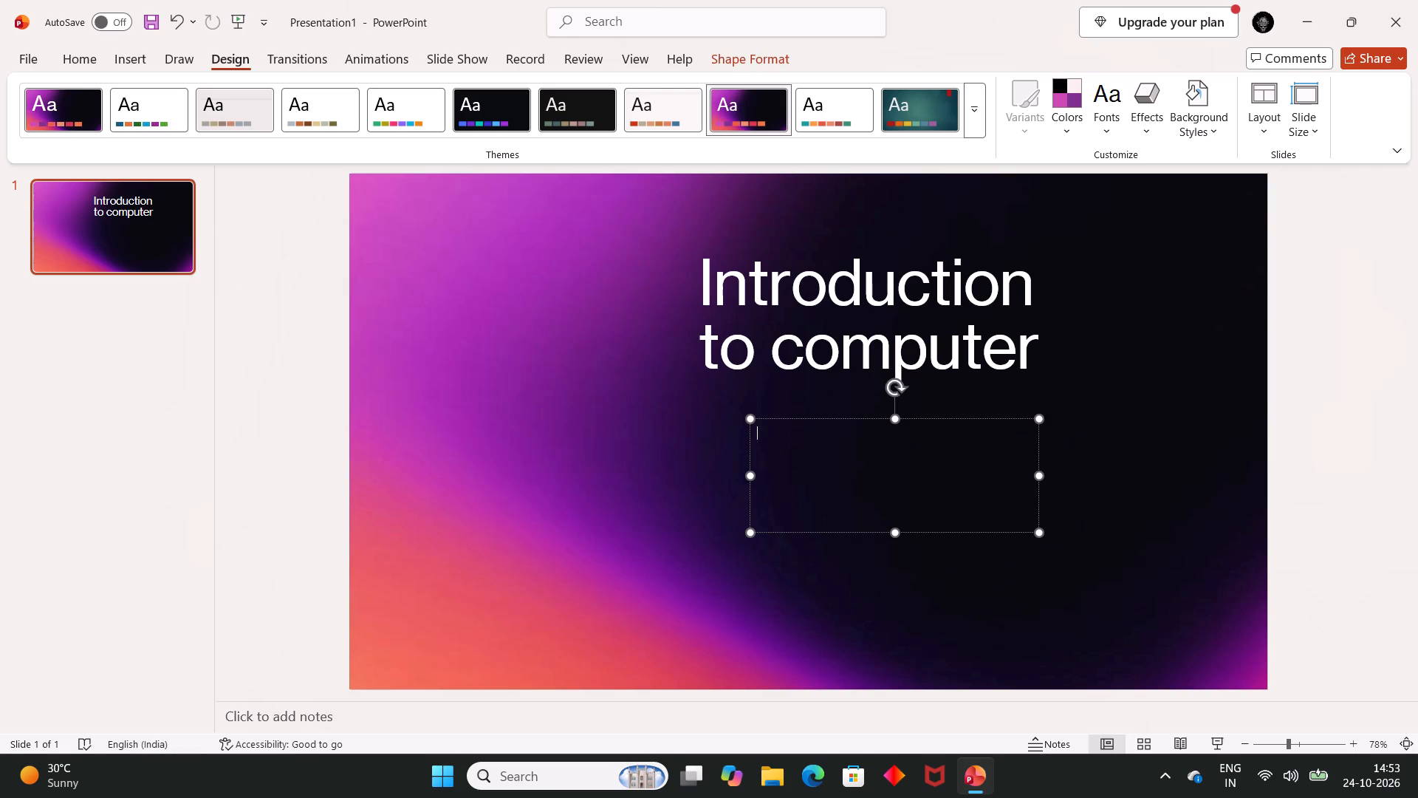
drag(895, 535, 895, 534)
drag(895, 534, 889, 473)
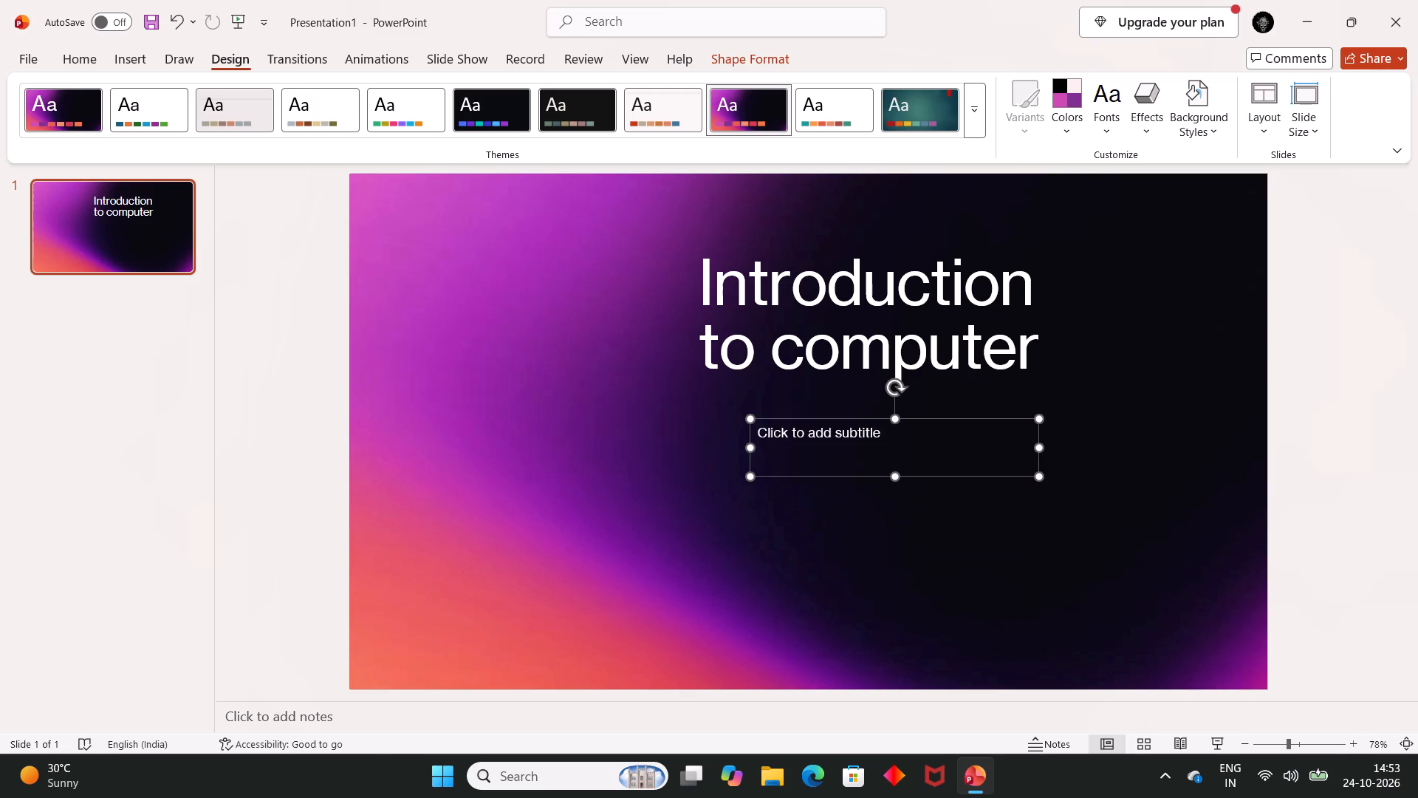
Start the subtitle with the letter "A" and set its font size to 20.
click(785, 437)
key(shift+a)
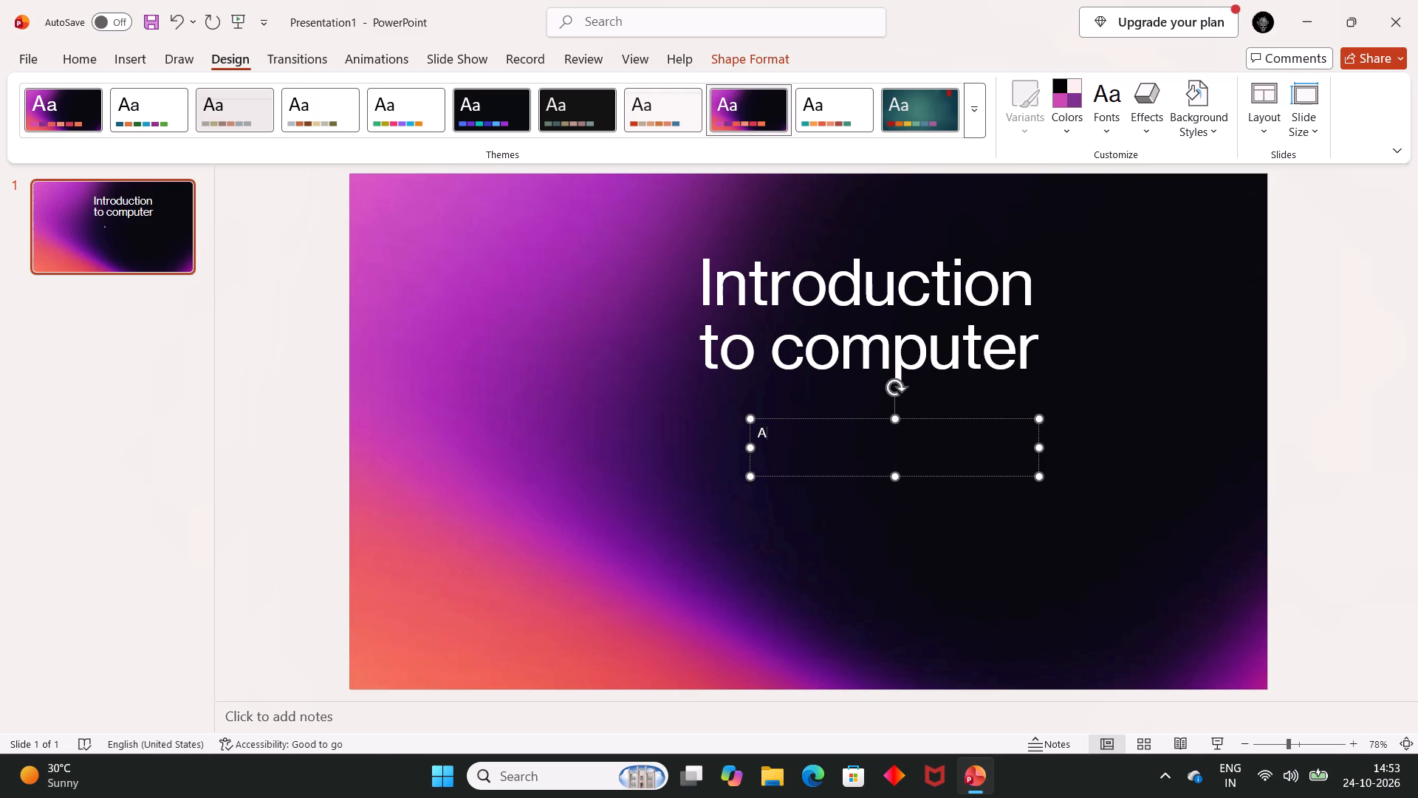
drag(757, 434, 764, 434)
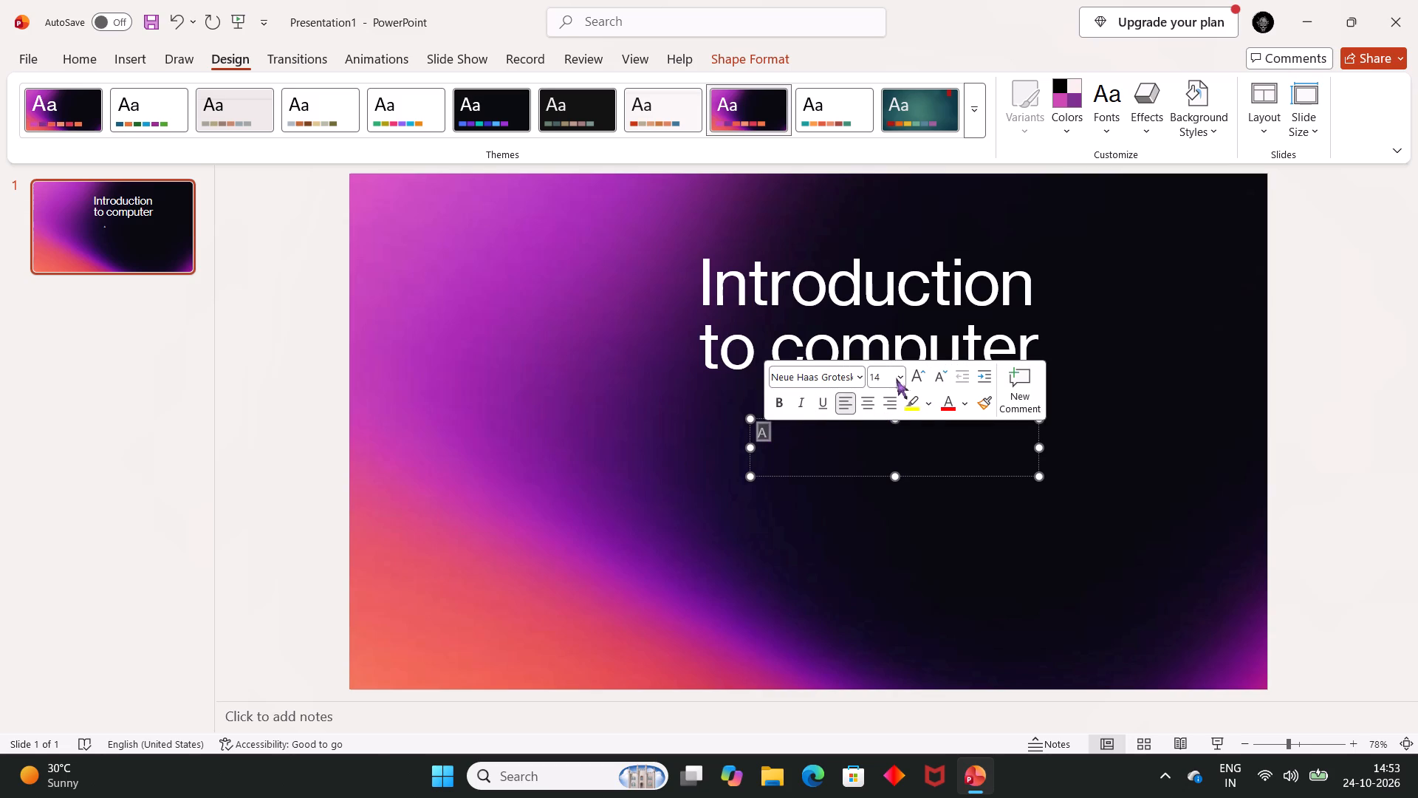
click(896, 378)
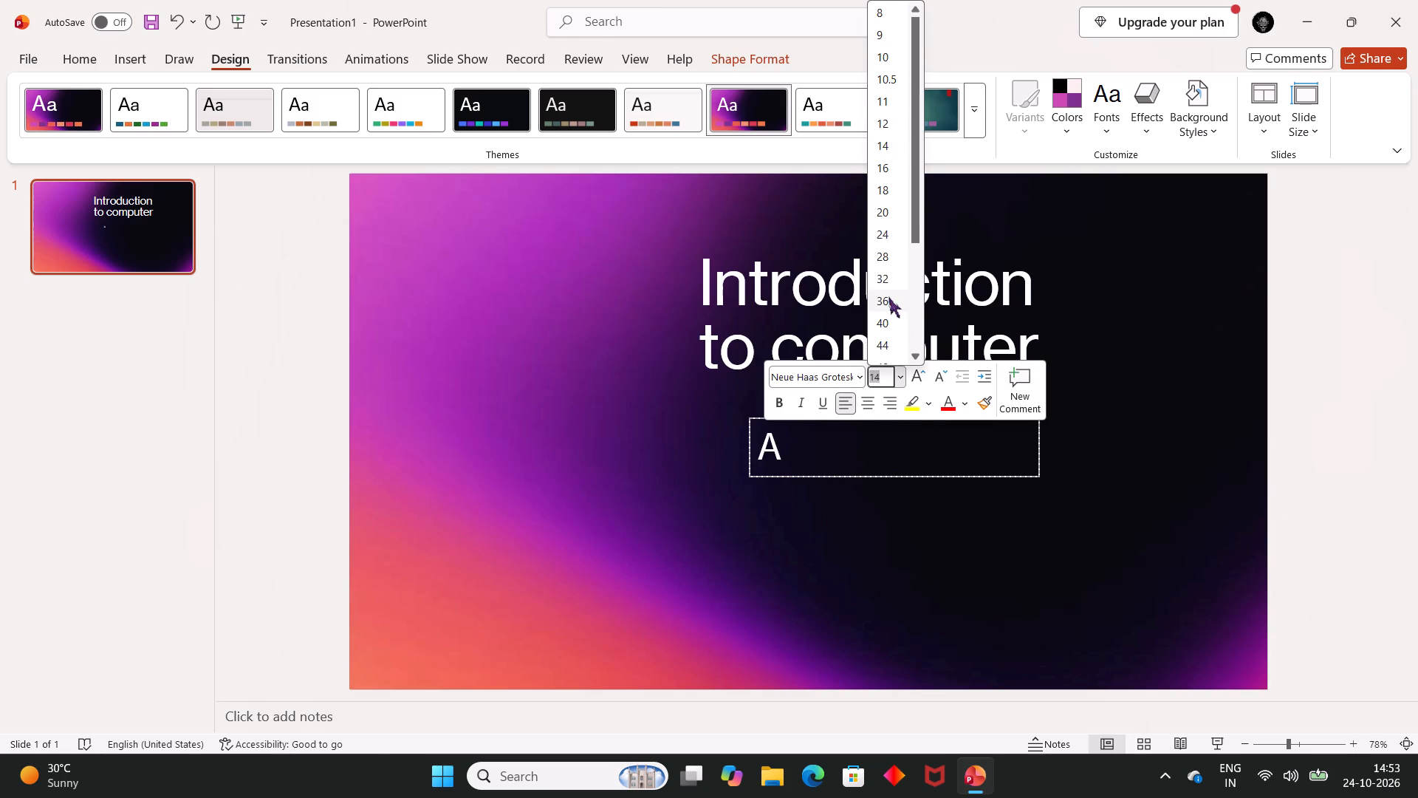
click(887, 213)
Continue the subtitle after "A" with "computer is an electronic device".
click(817, 440)
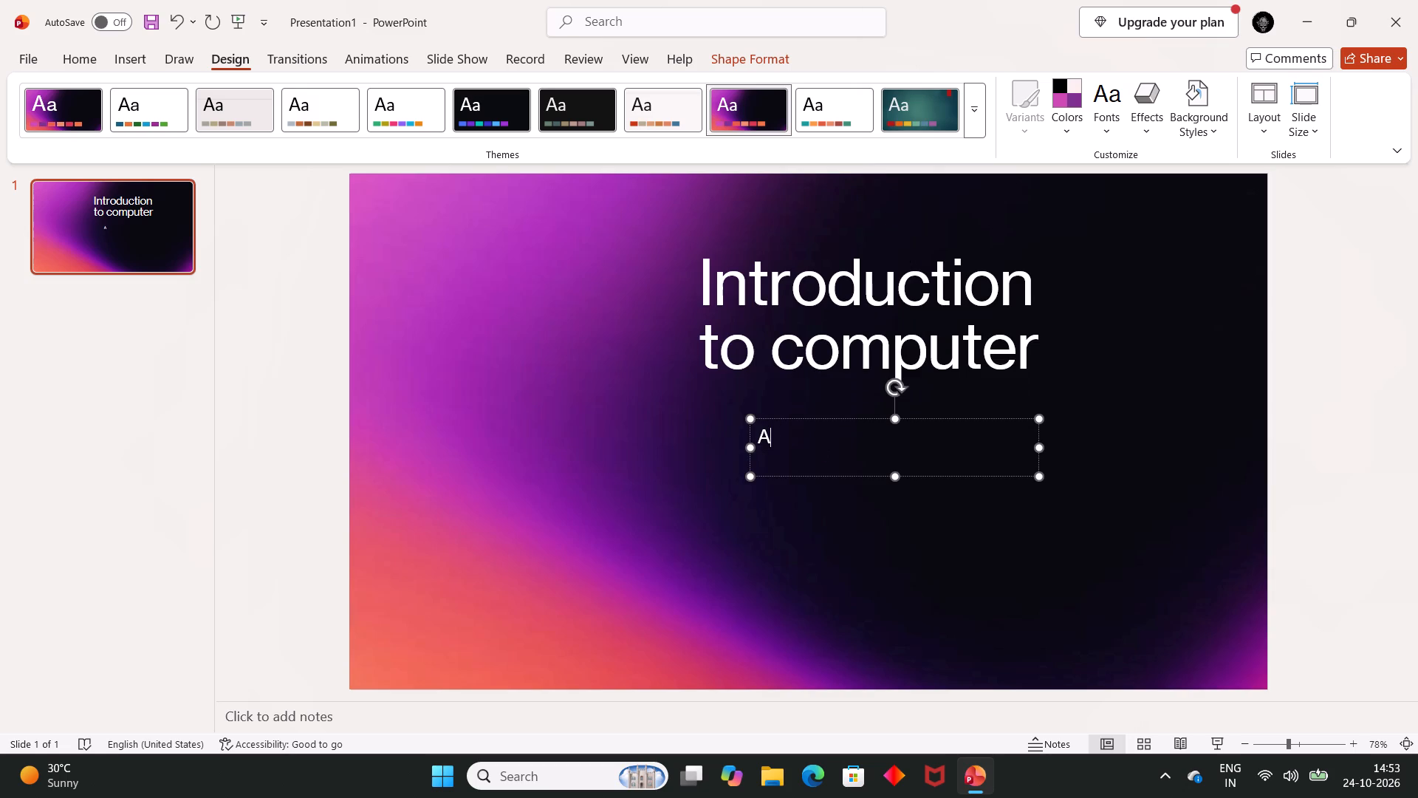
key(space)
text(com)
text(puer)
key(BackSpace)
key(BackSpace)
text(ter)
key(space)
text(is a)
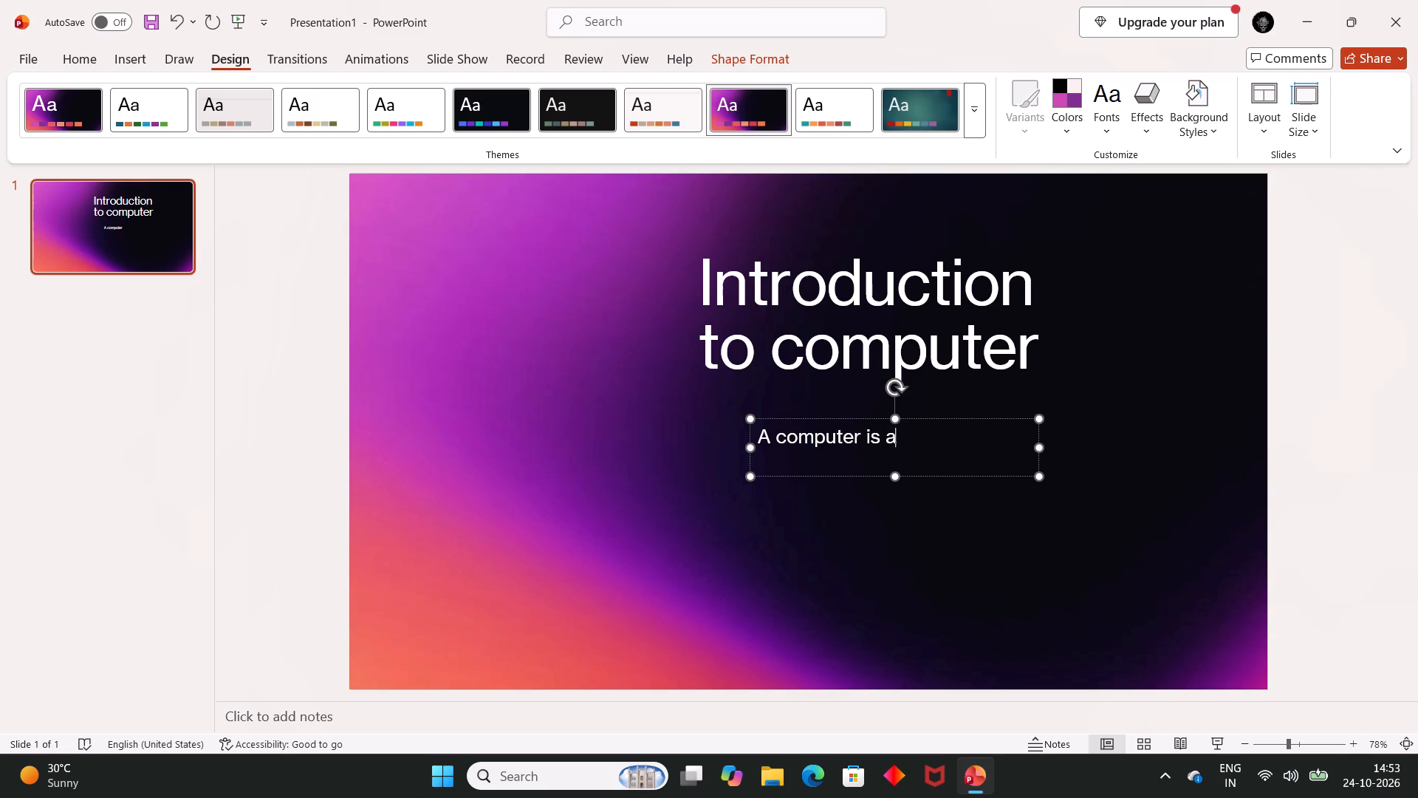
text(n electr)
text(onic devi)
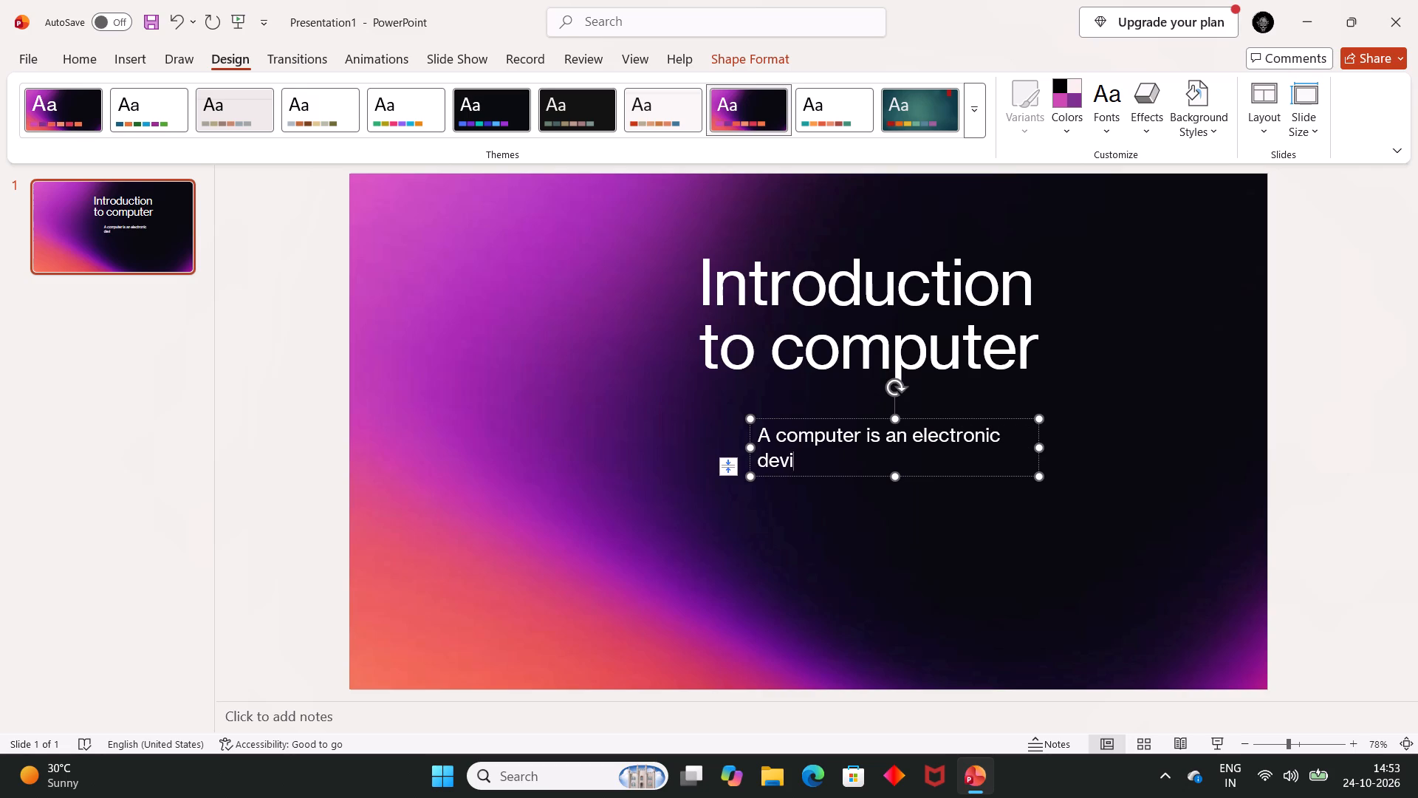
text(ce)
key(space)
Continue the subtitle sentence with "that accept data as input, processes it according".
text(that accpet)
key(space)
key(space)
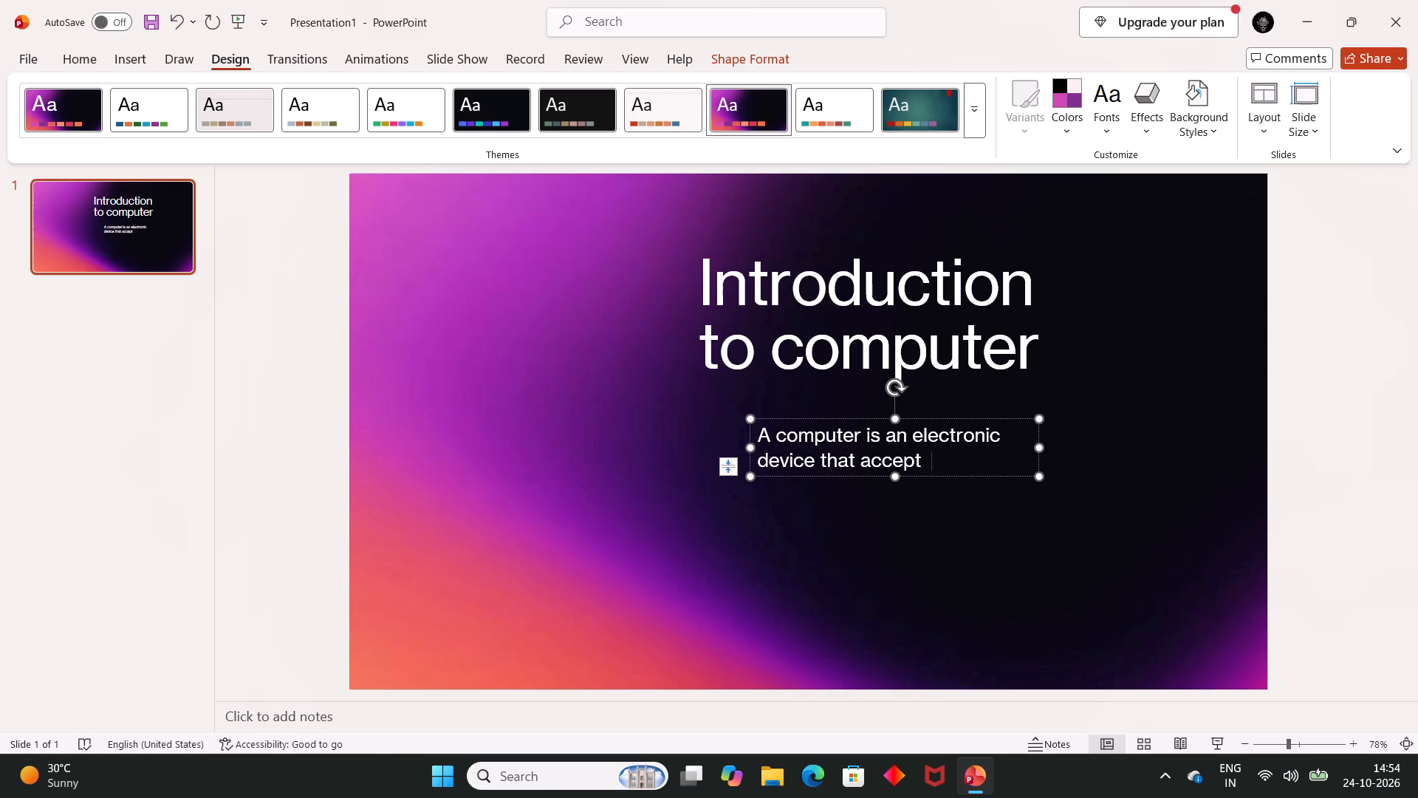
key(Left)
text(data as input)
key(space)
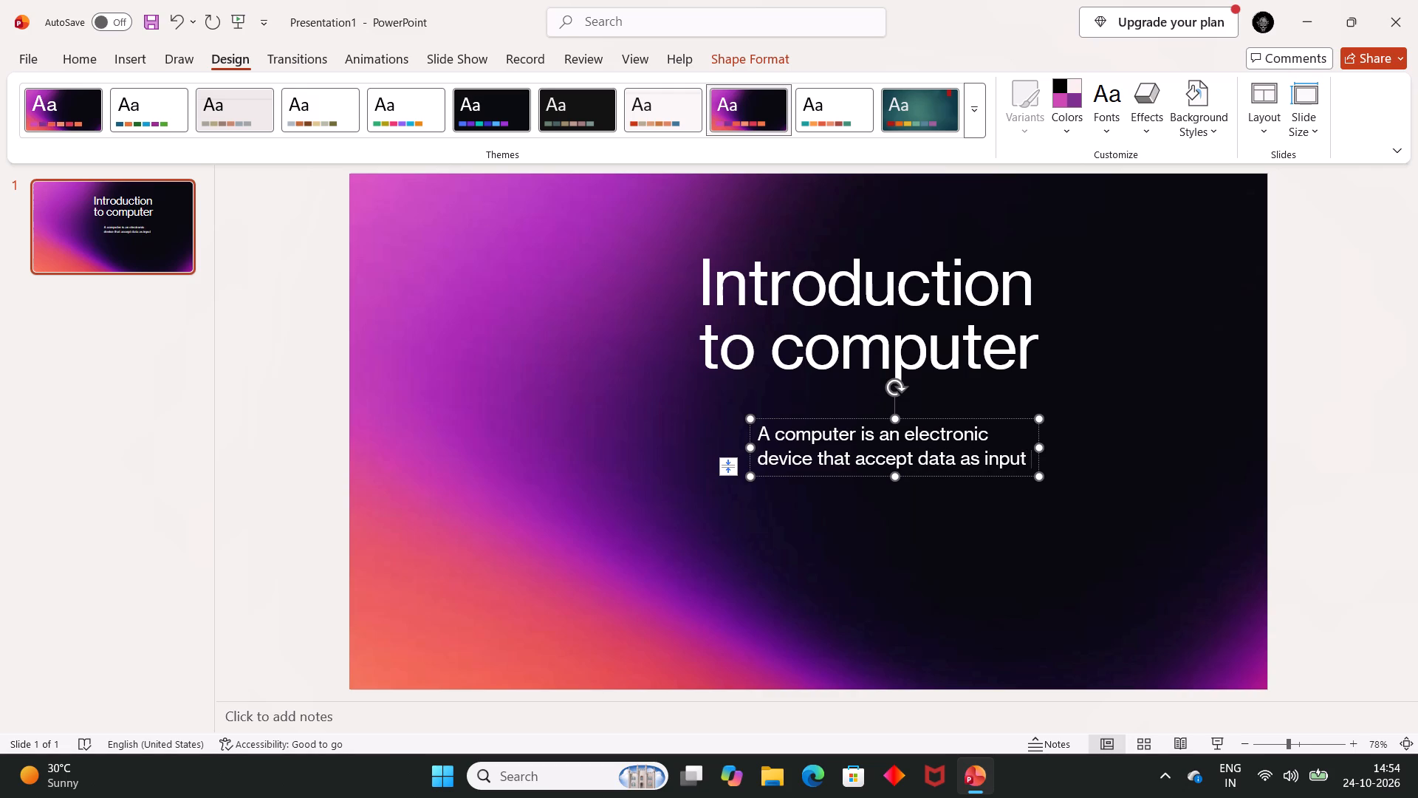
key(BackSpace)
text(,)
key(space)
text(process)
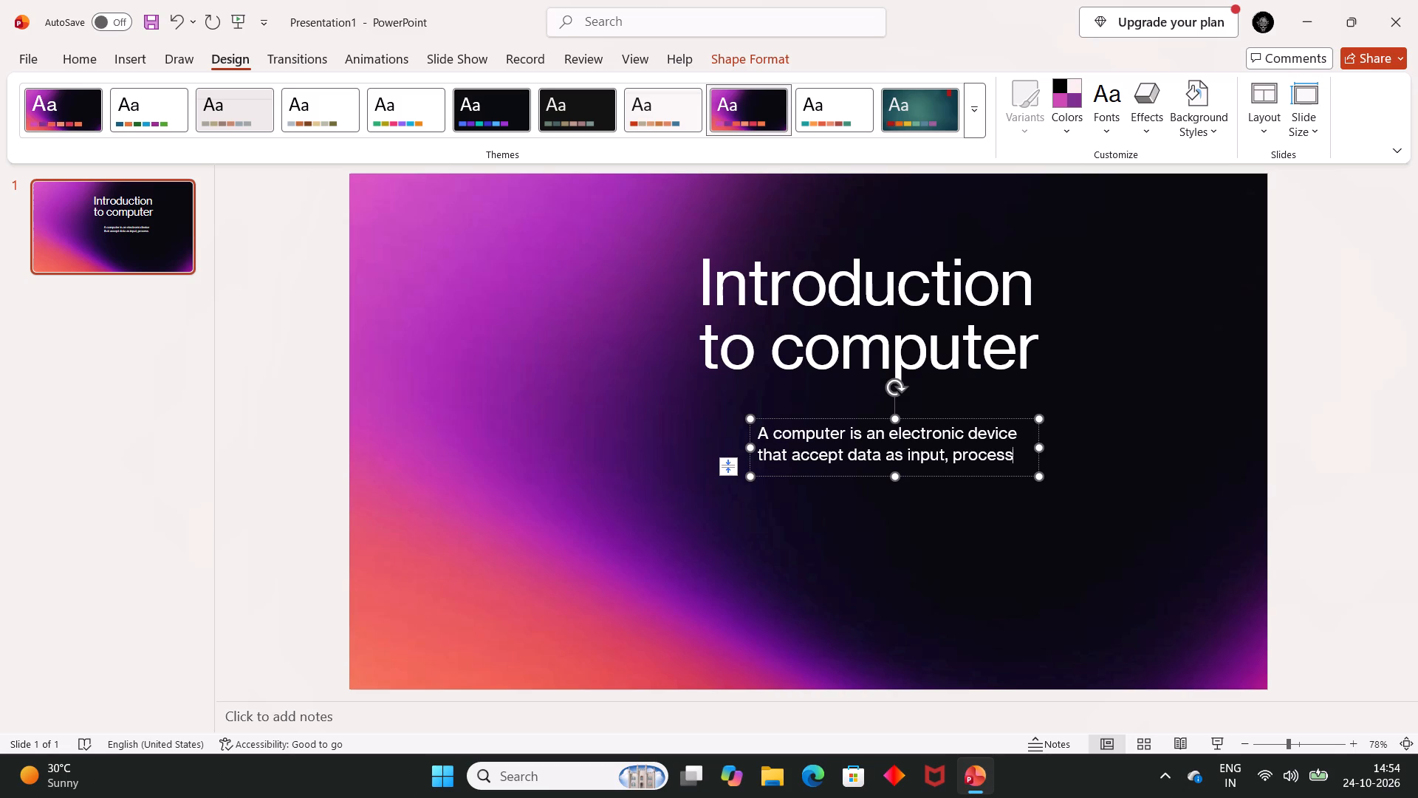
text(es it)
key(space)
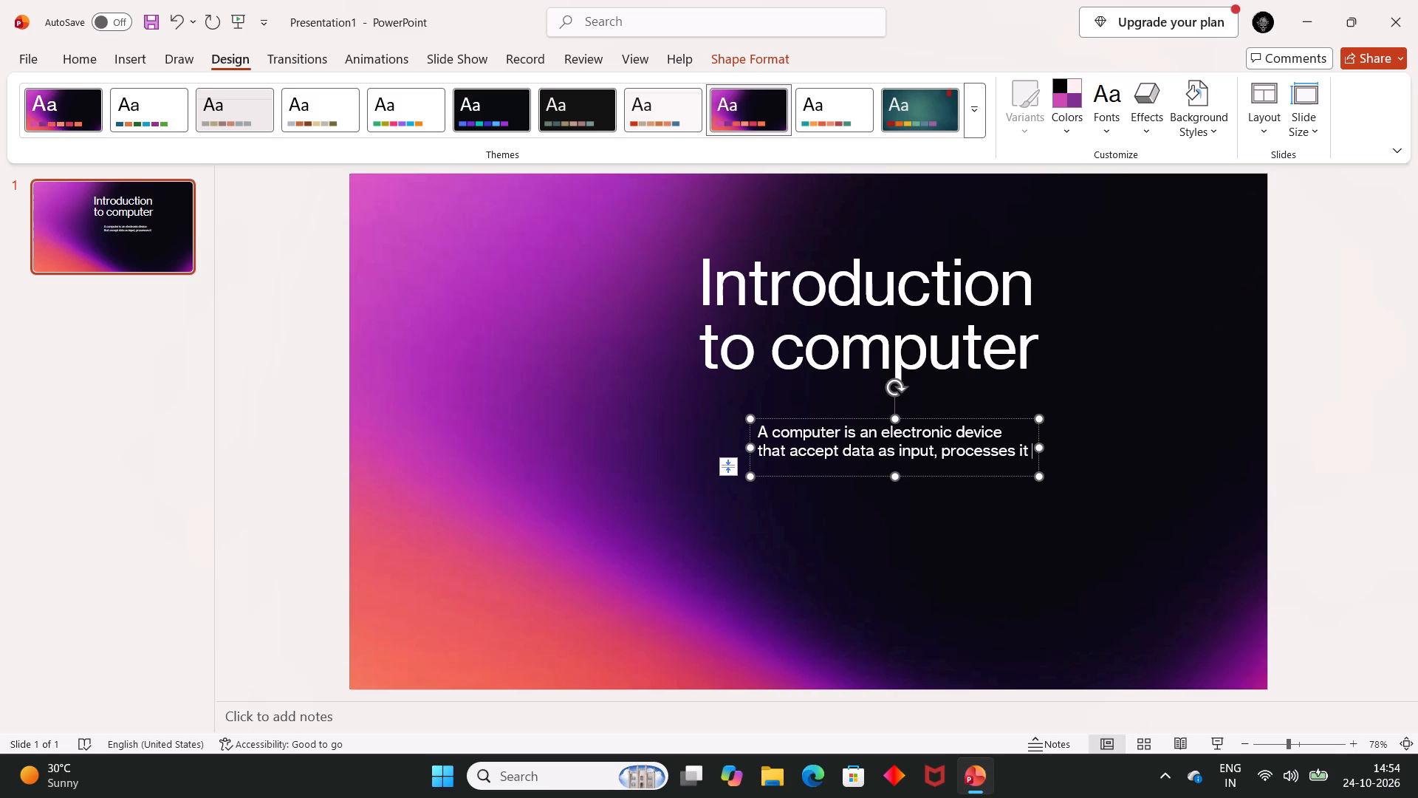
key(c)
key(BackSpace)
text(accordin)
text(g)
key(space)
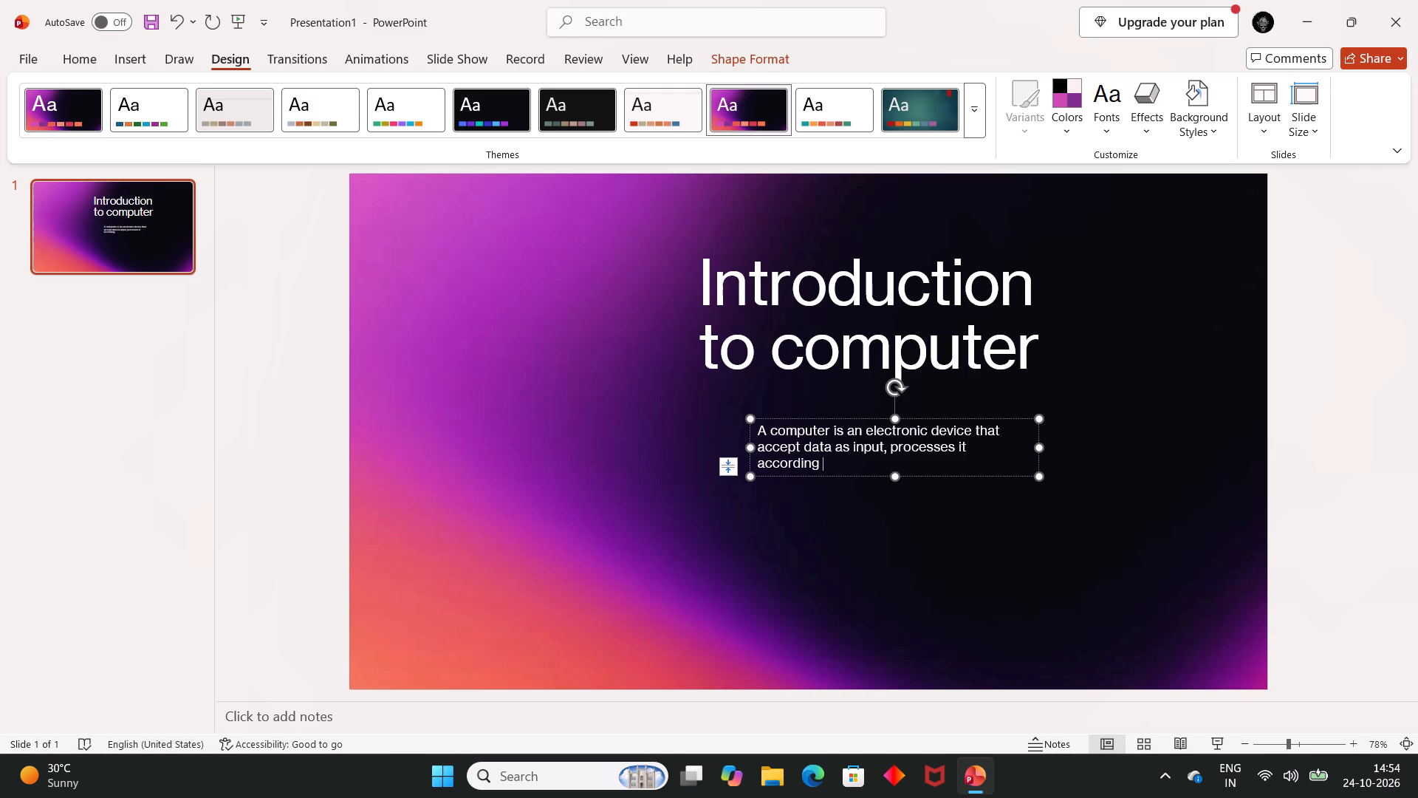
Make the subtitle box taller by extending its bottom edge to nearly double the height.
drag(897, 476, 905, 524)
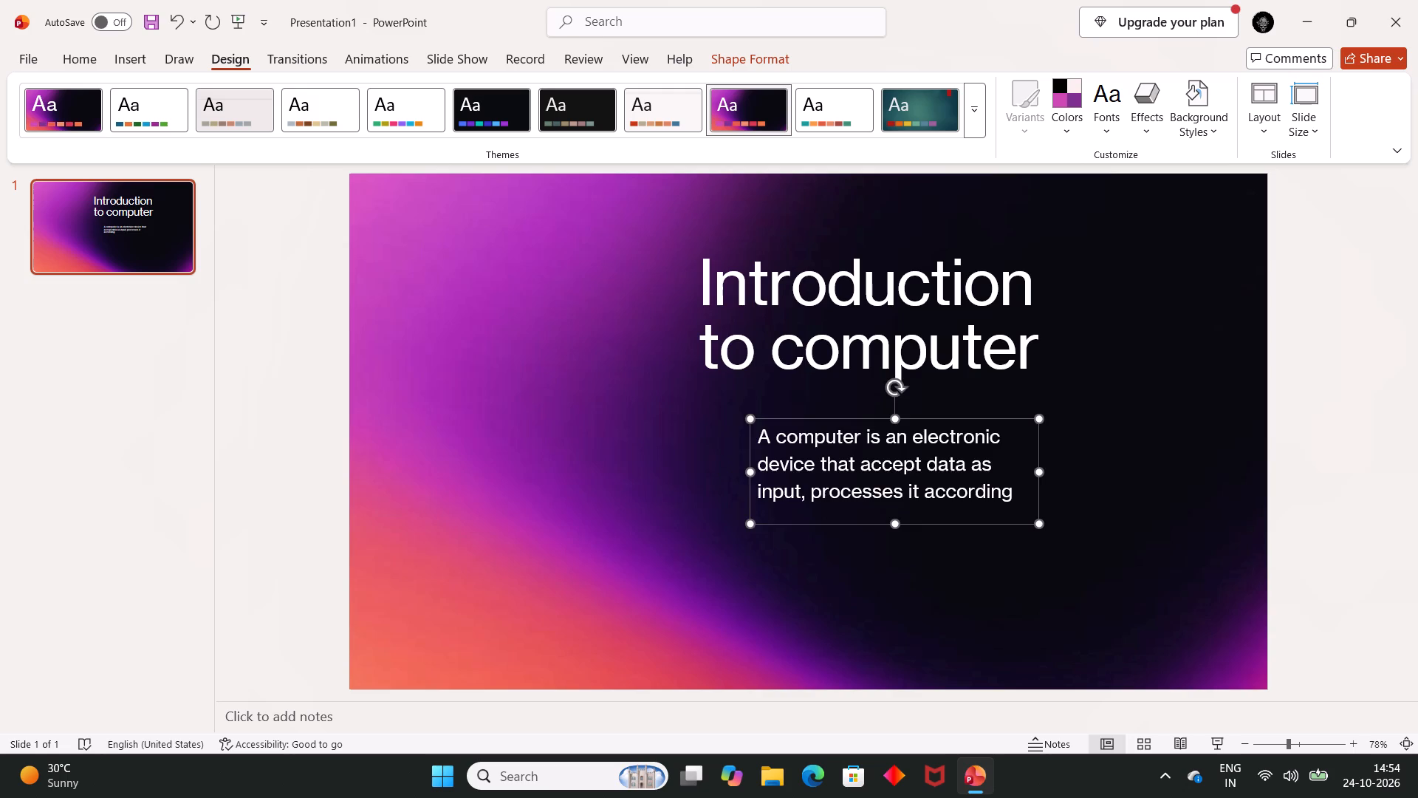
Continue the subtitle after "according" with "to instructions, stores it, and".
click(1015, 497)
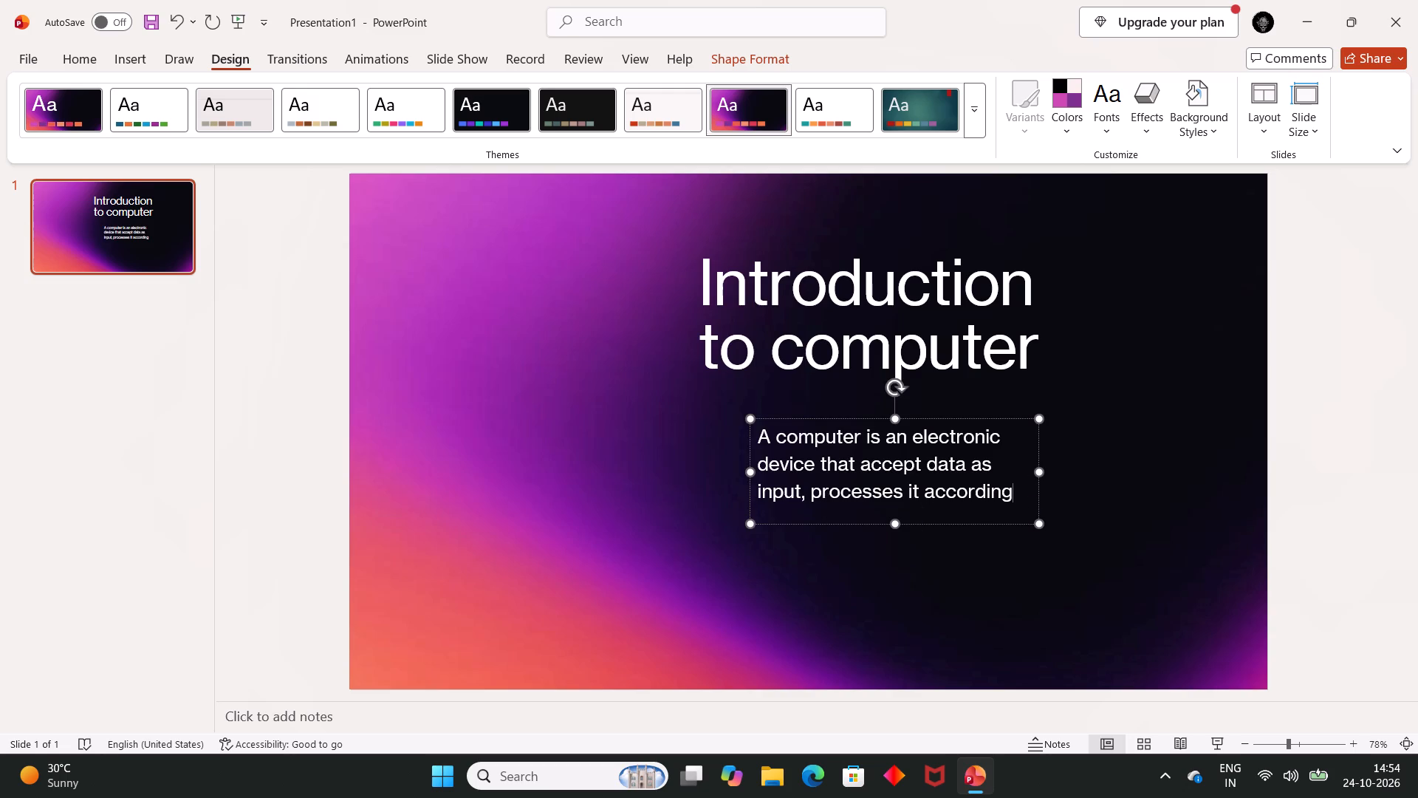
key(space)
text(to)
key(space)
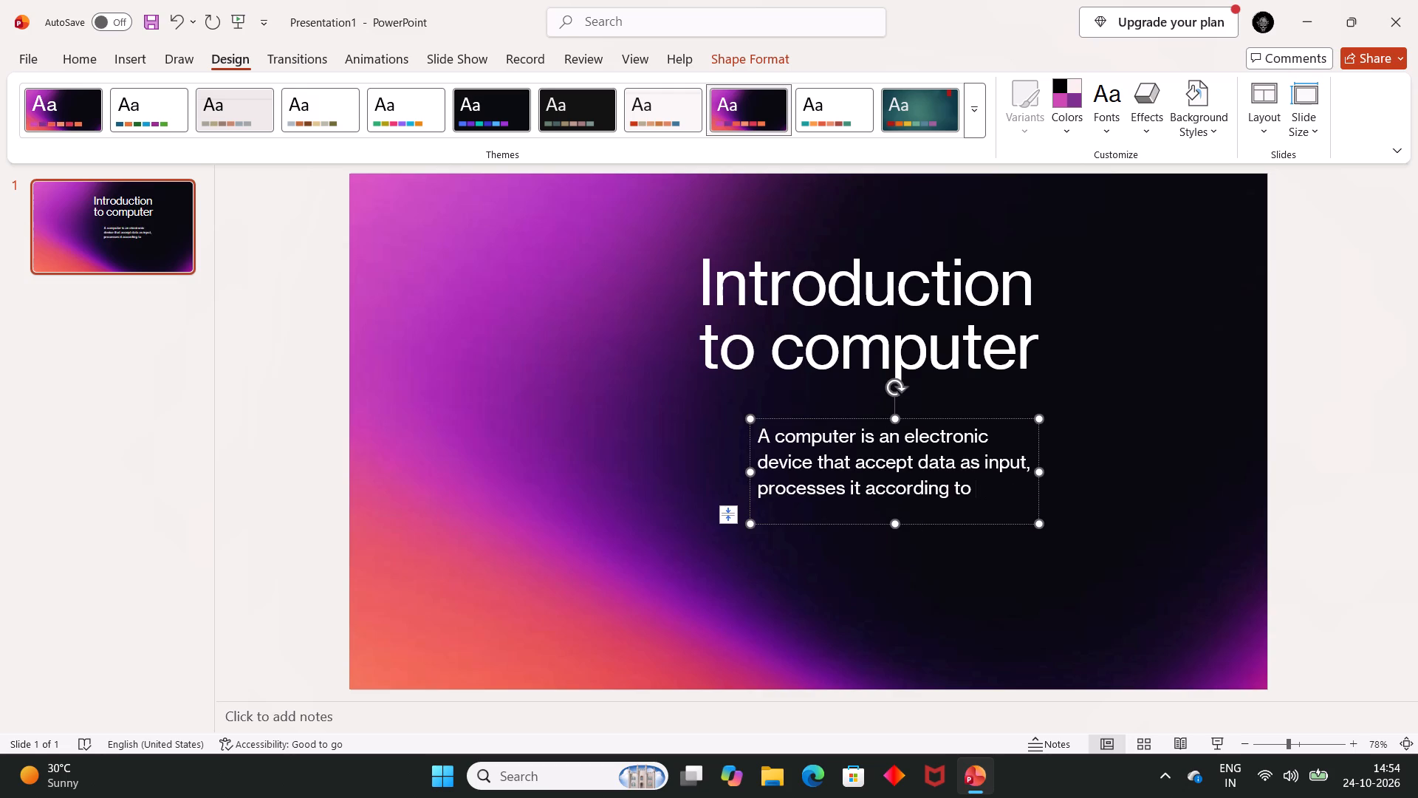
text(instructions)
key(space)
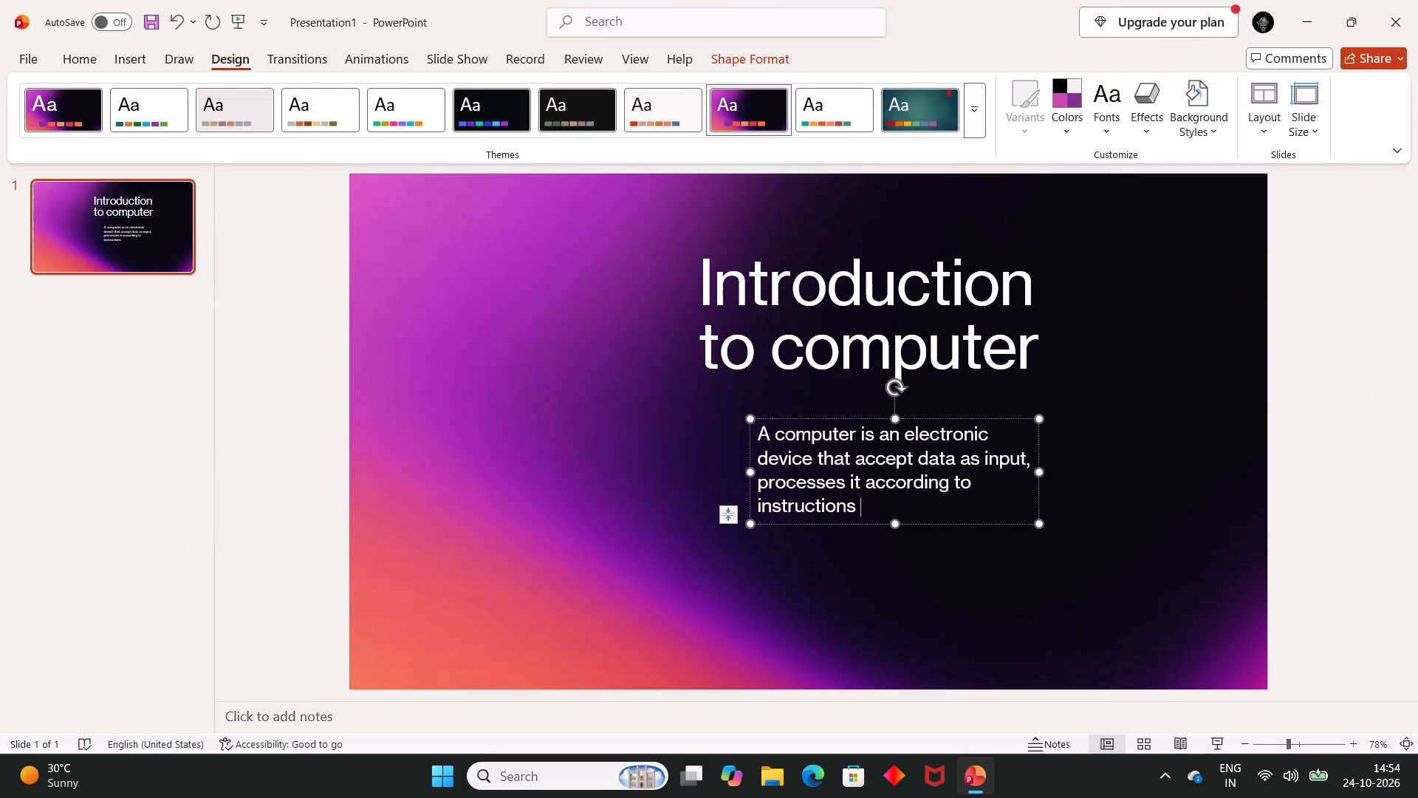
key(BackSpace)
text(, stores)
key(space)
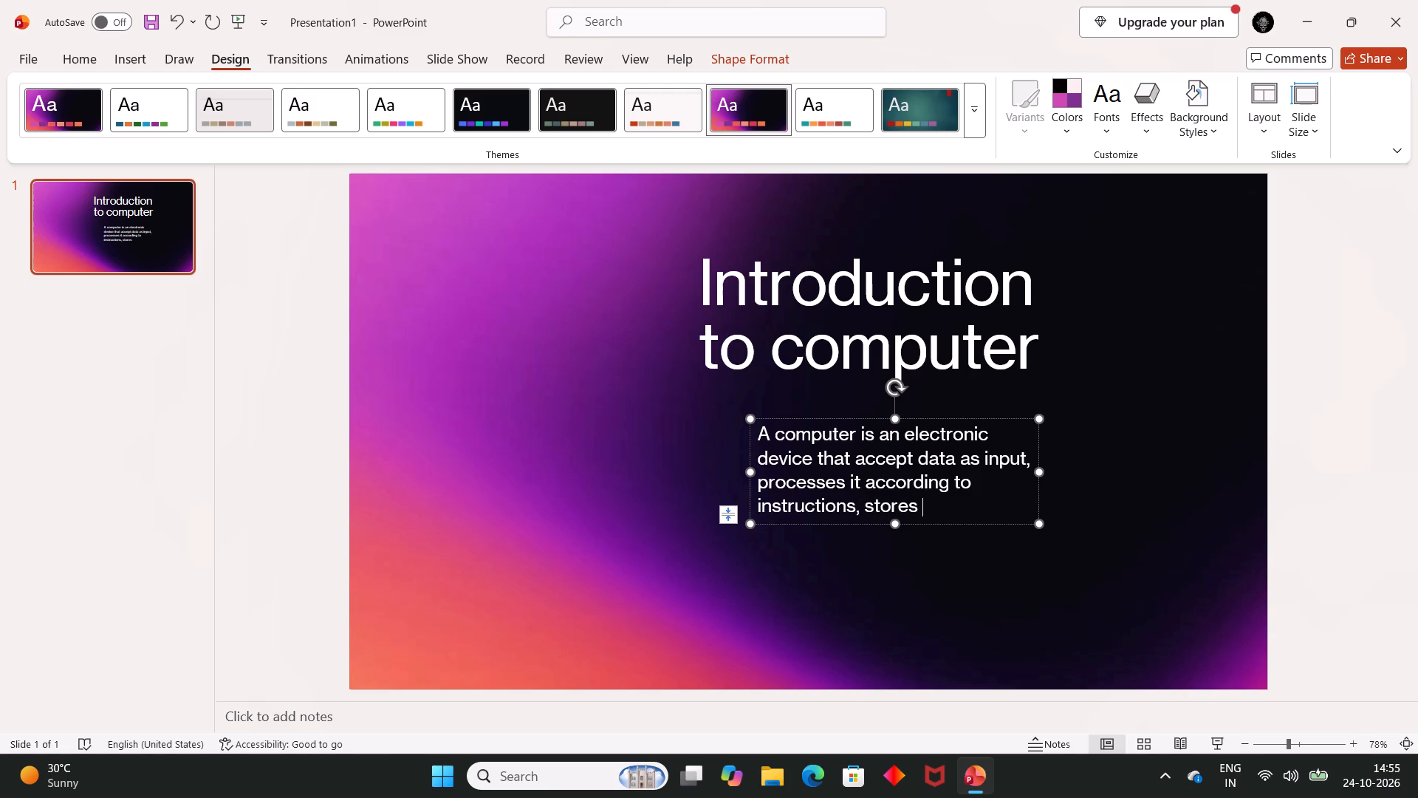
text(it, and)
key(space)
Continue the subtitle with "produce information as", correcting the misspelled "infotmation" to "information".
text(produce)
key(space)
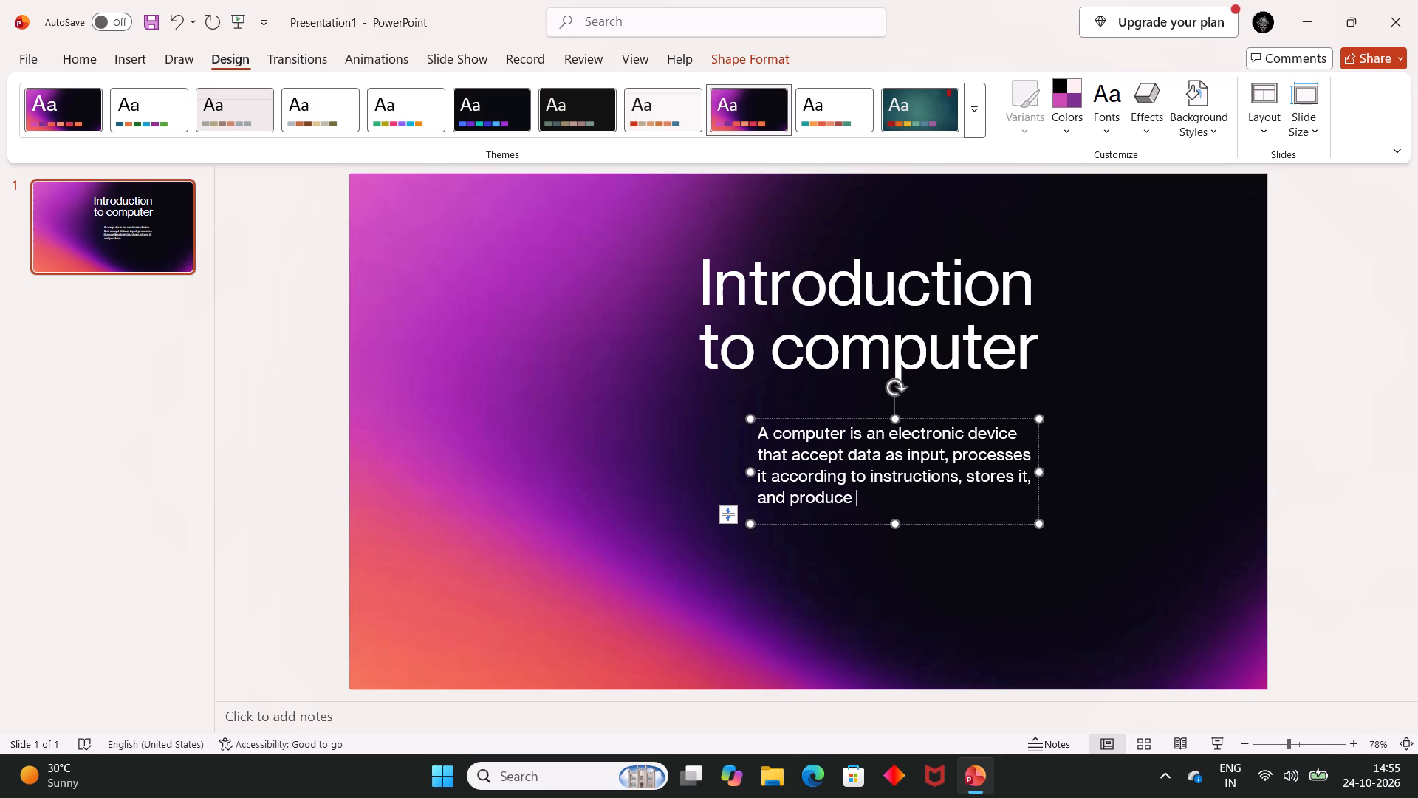
text(in)
text(fotmation)
key(space)
text(as)
key(space)
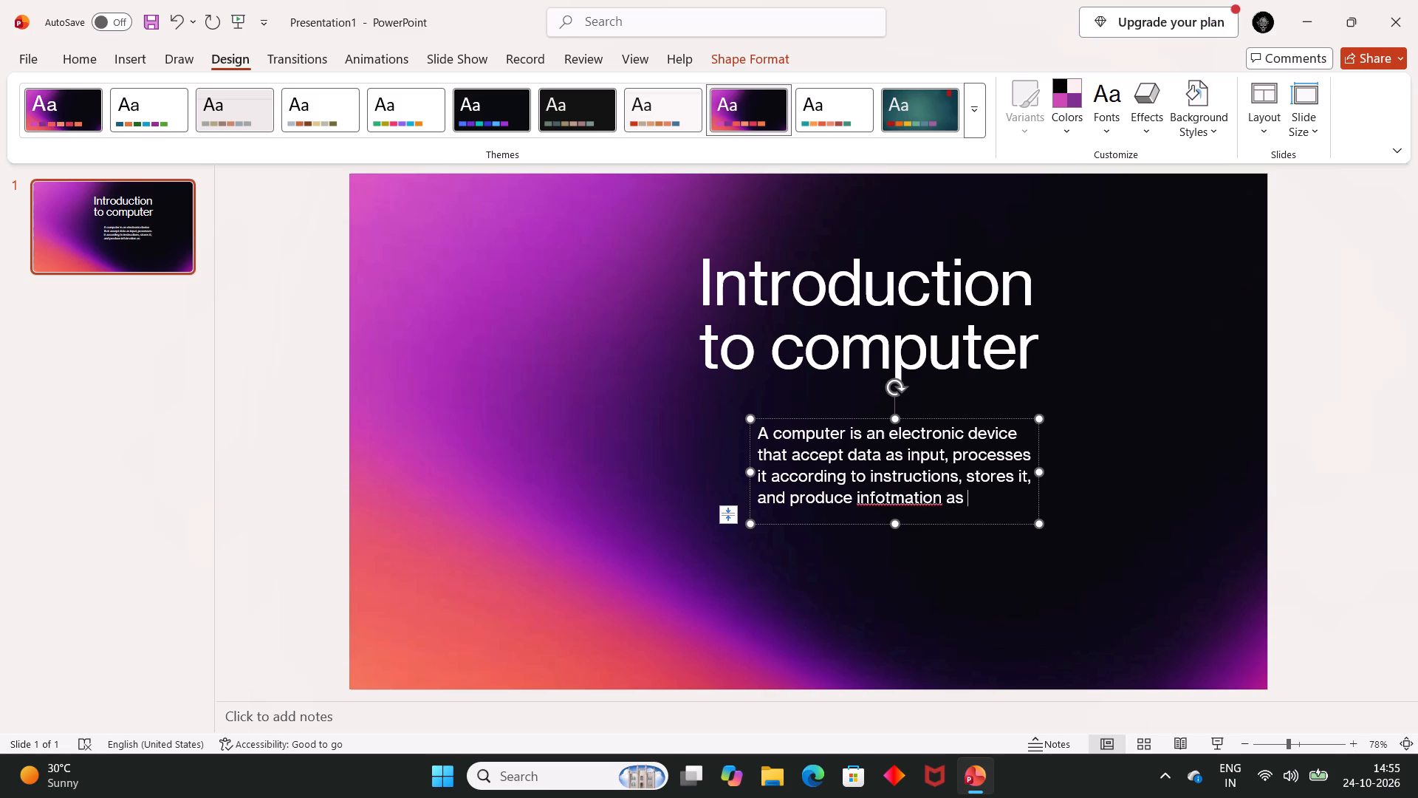
click(948, 505)
click(890, 498)
key(BackSpace)
key(r)
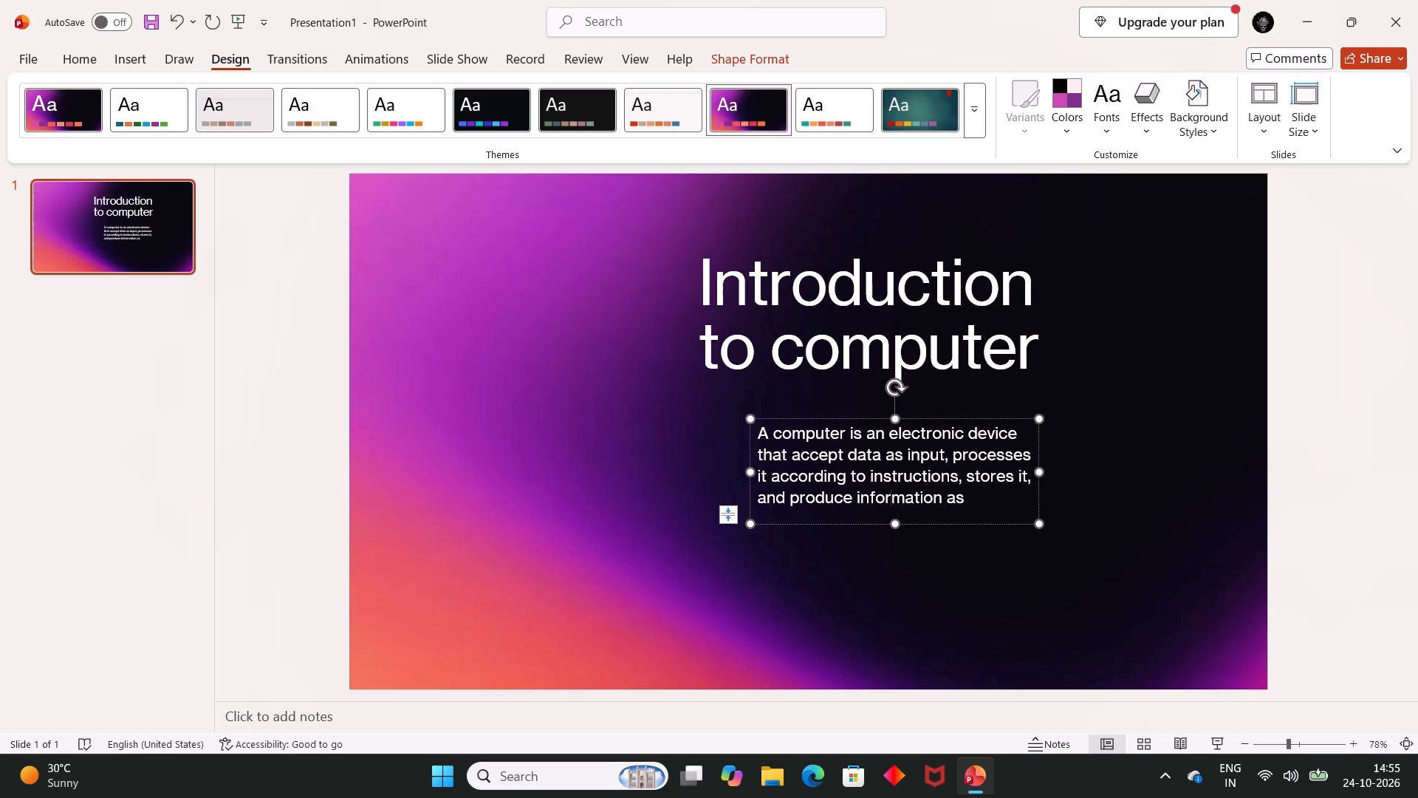
Complete the subtitle sentence by adding "output." after "as" and deselect the text box.
click(967, 496)
text(outpi)
key(BackSpace)
text(ut)
key(period)
click(1218, 531)
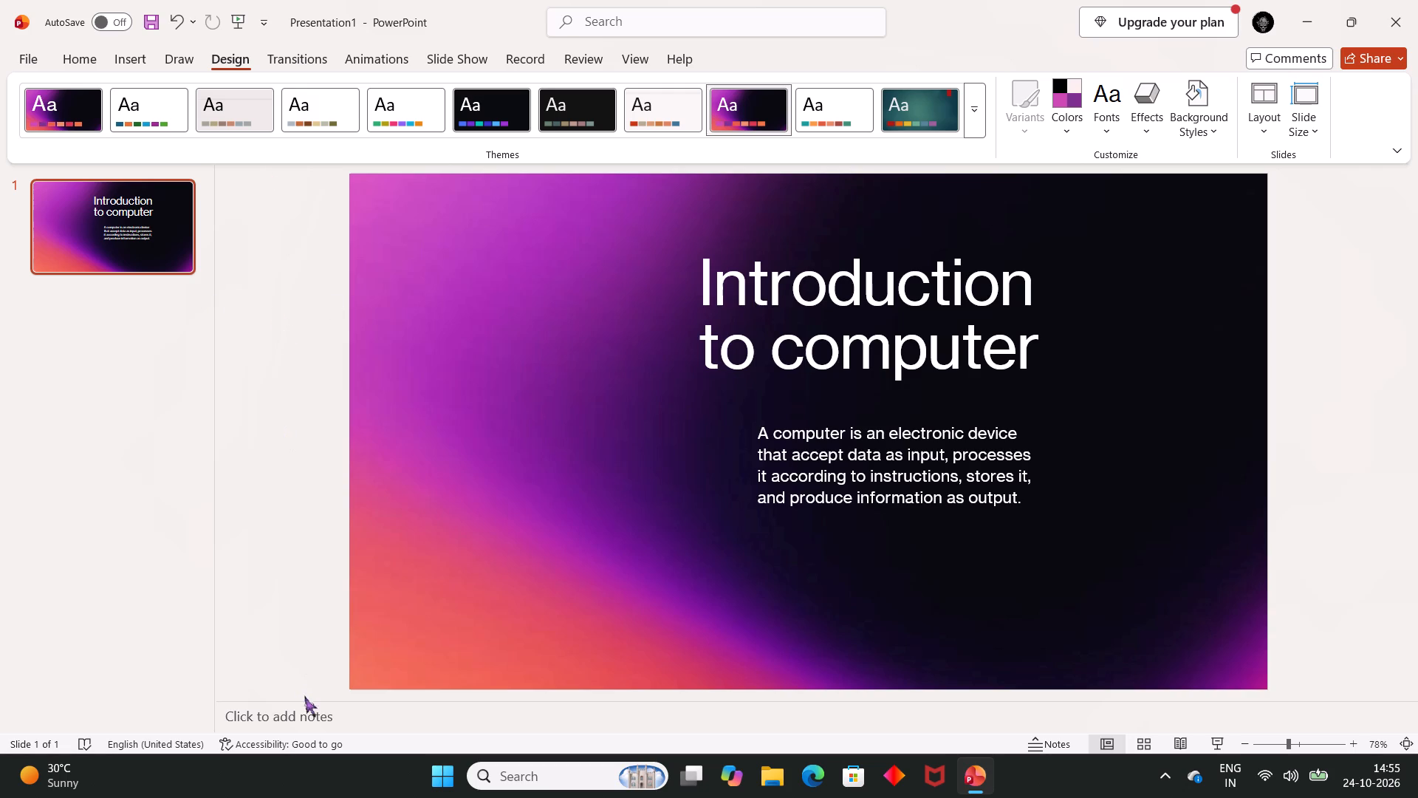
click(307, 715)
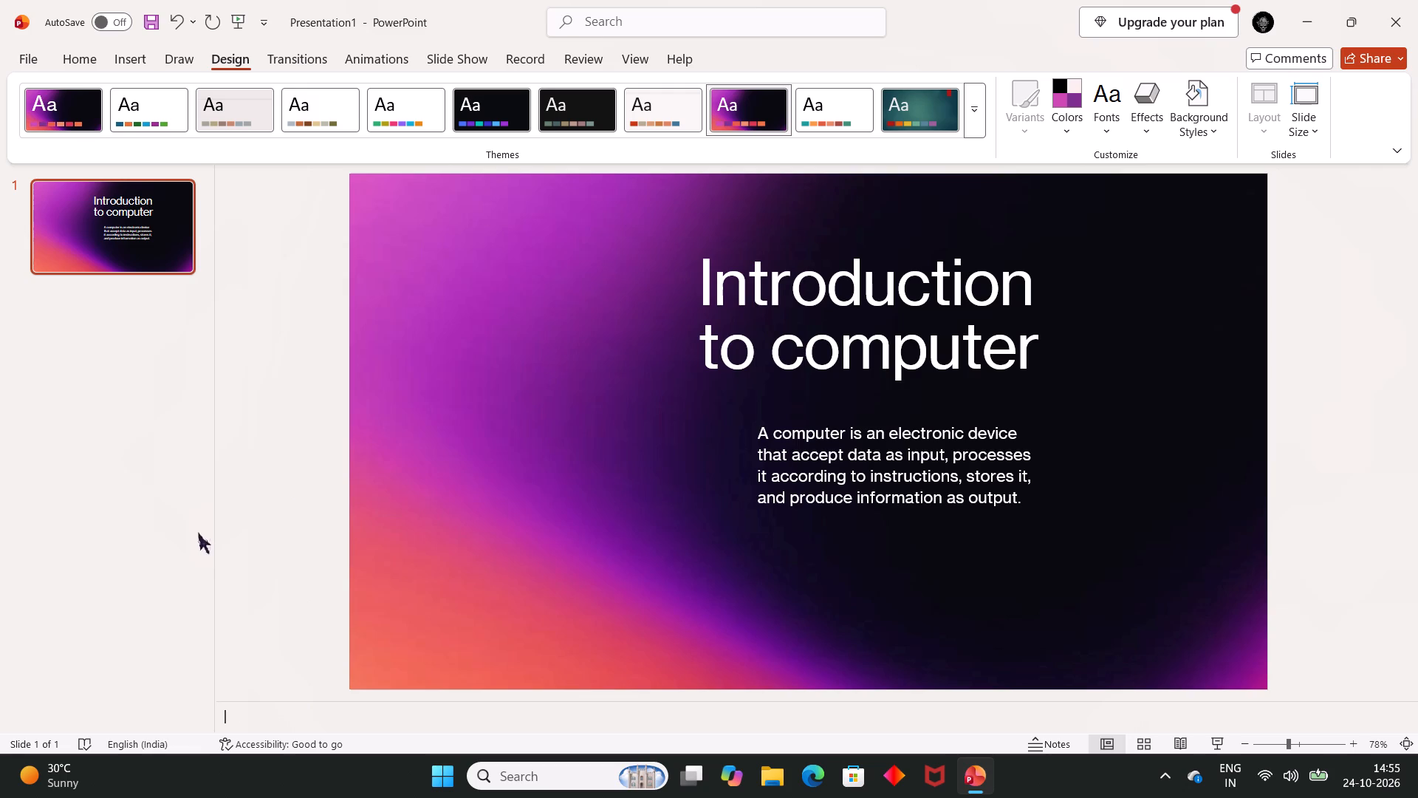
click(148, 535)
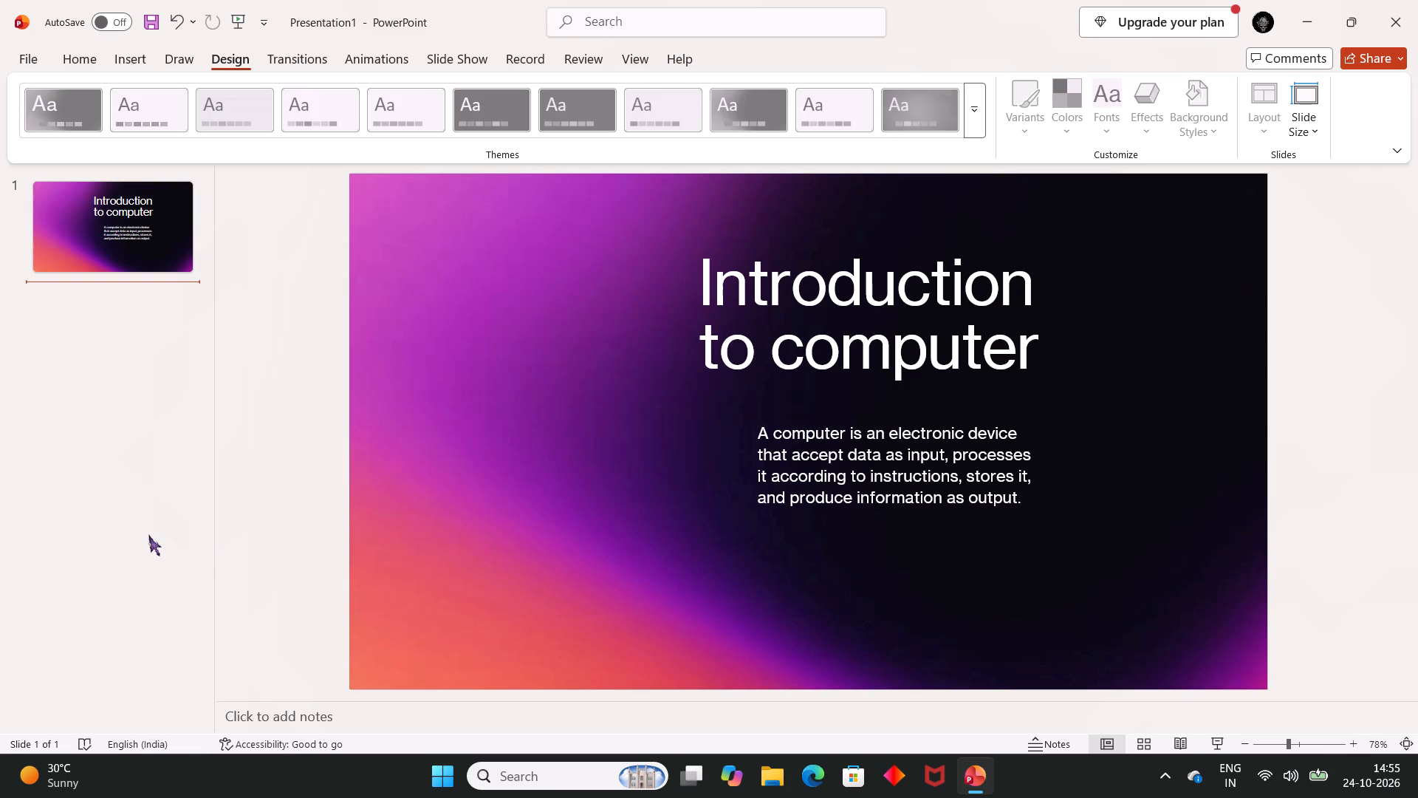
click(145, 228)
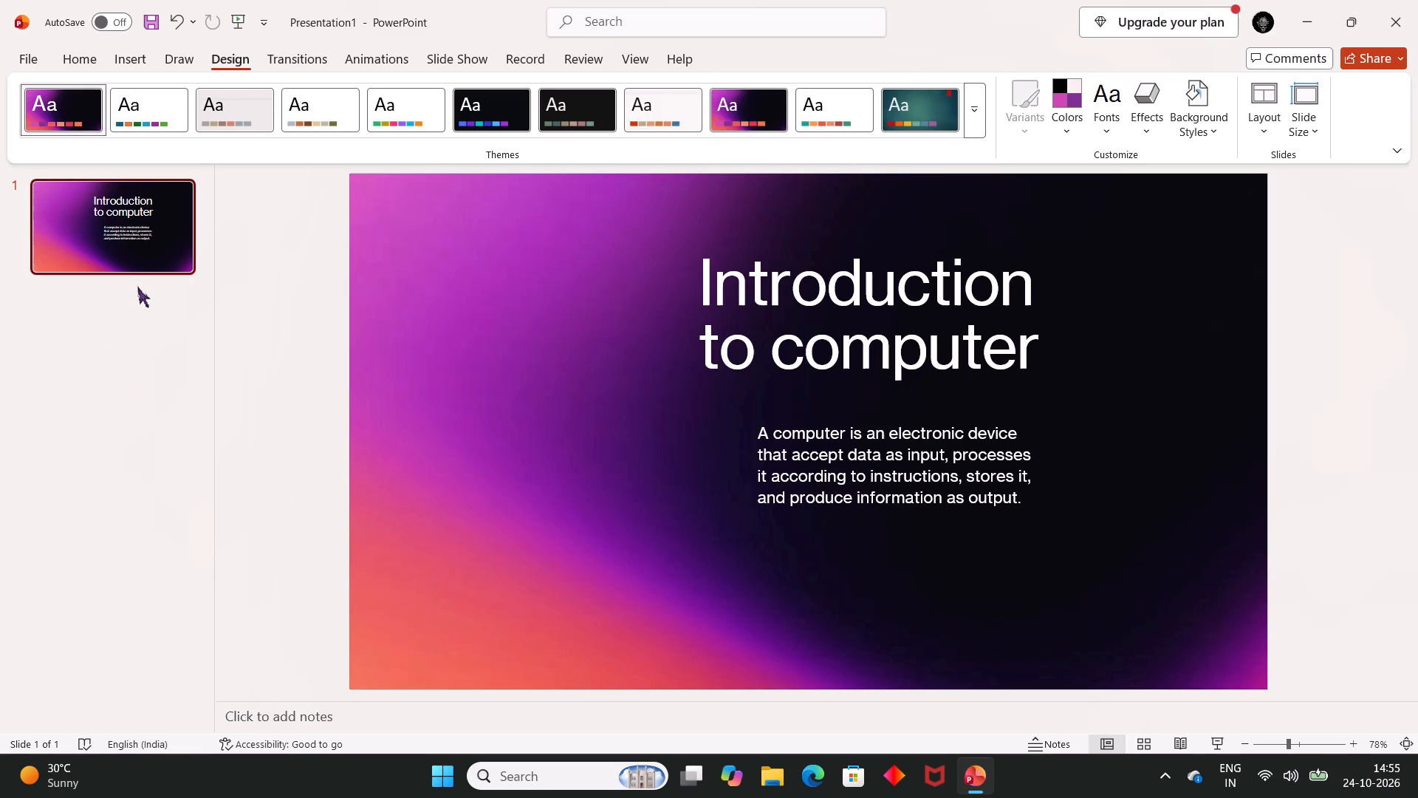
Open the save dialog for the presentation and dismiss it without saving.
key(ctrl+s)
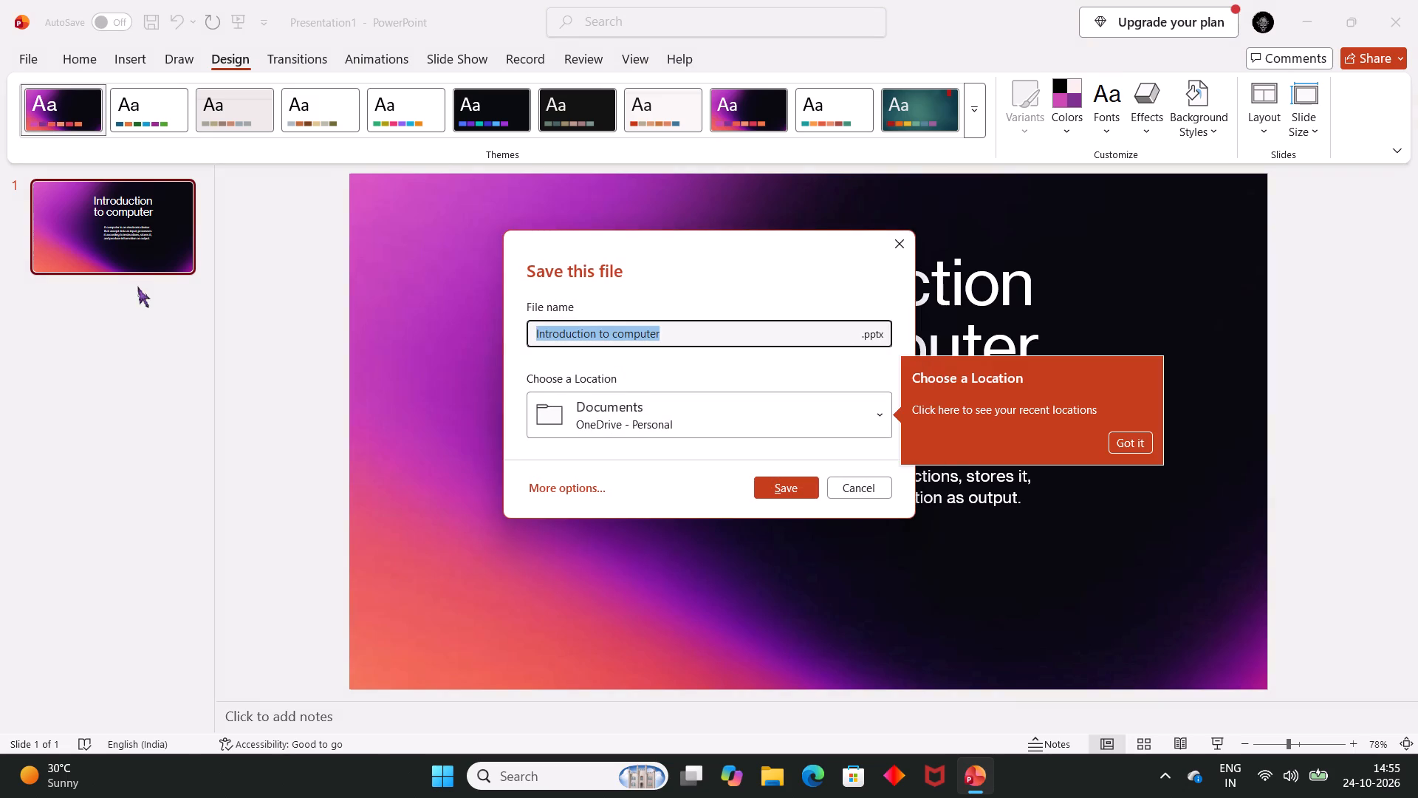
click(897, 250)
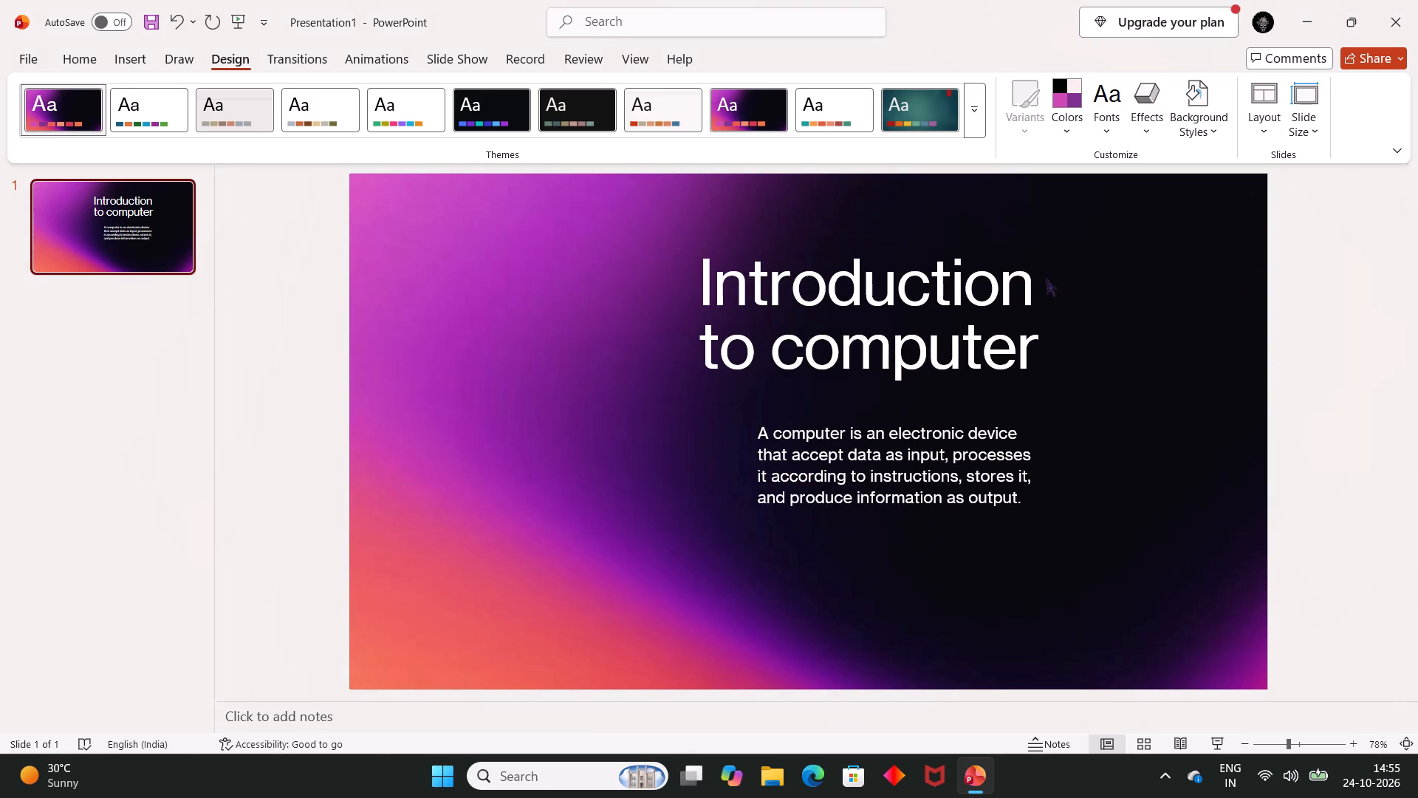
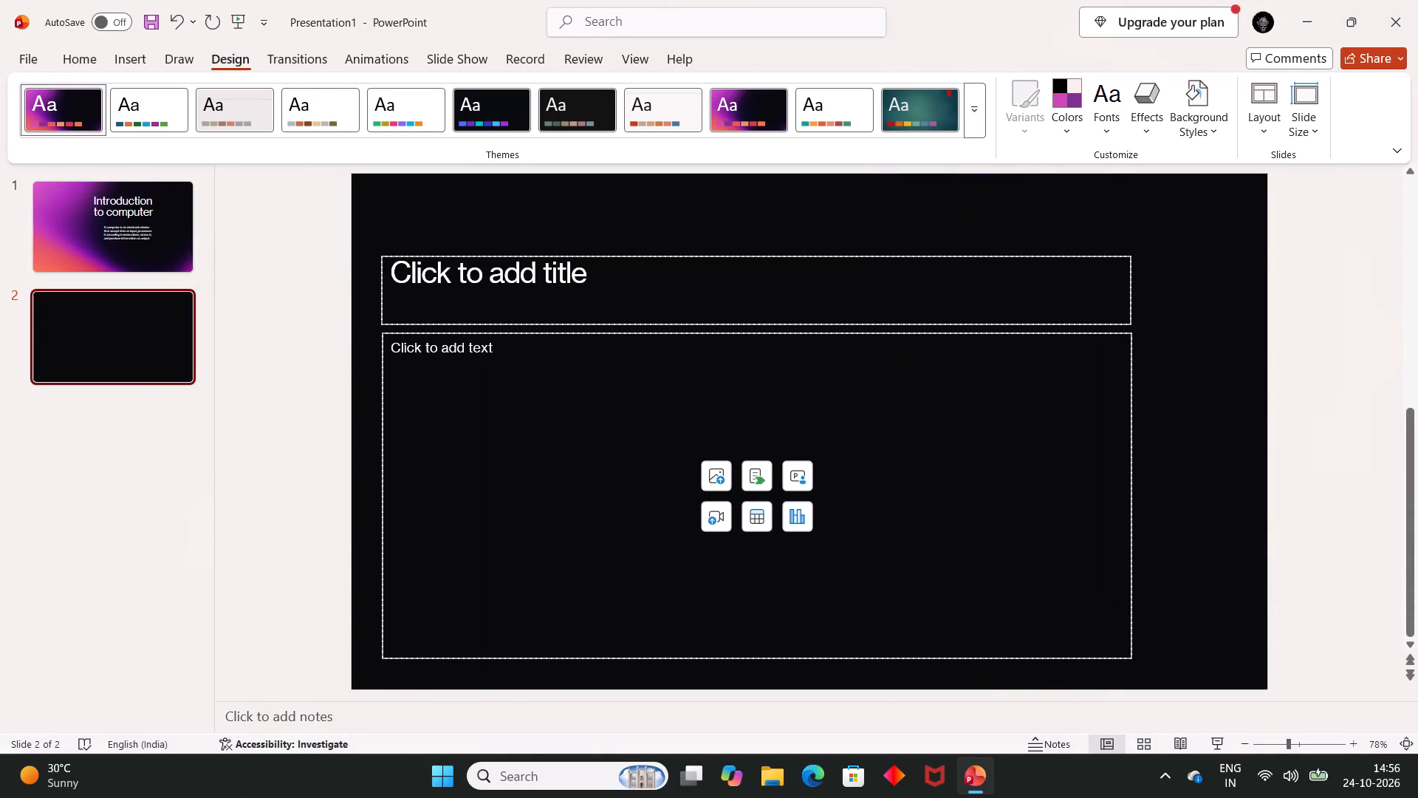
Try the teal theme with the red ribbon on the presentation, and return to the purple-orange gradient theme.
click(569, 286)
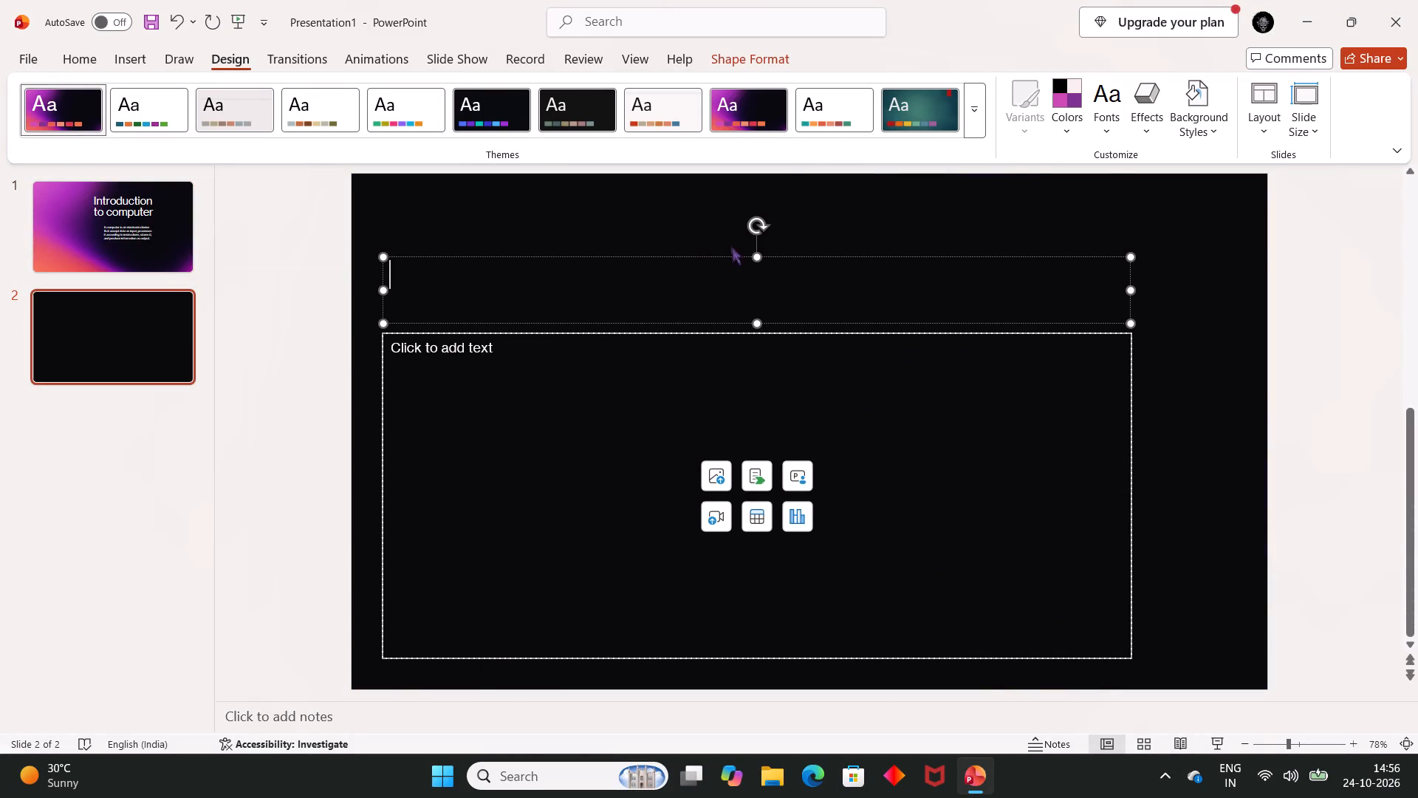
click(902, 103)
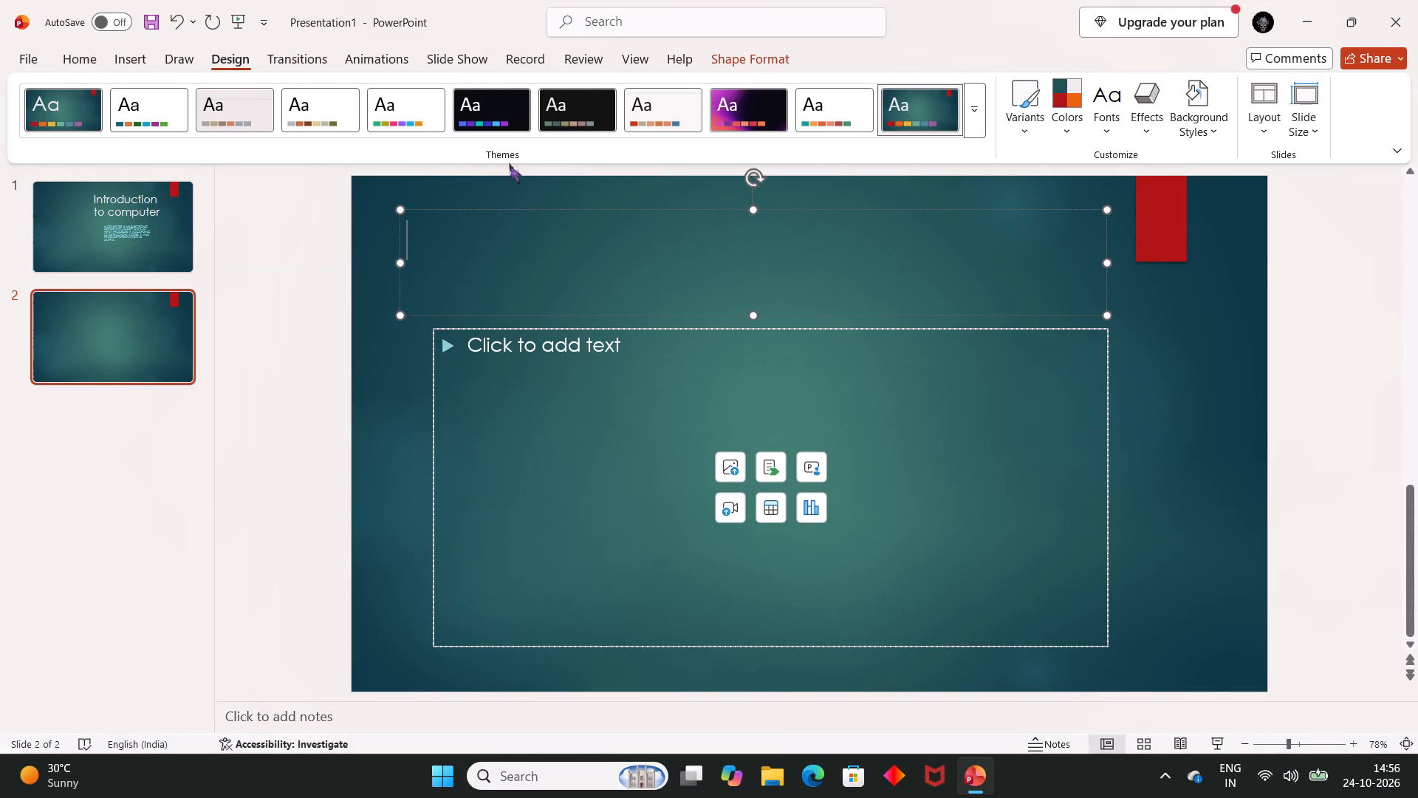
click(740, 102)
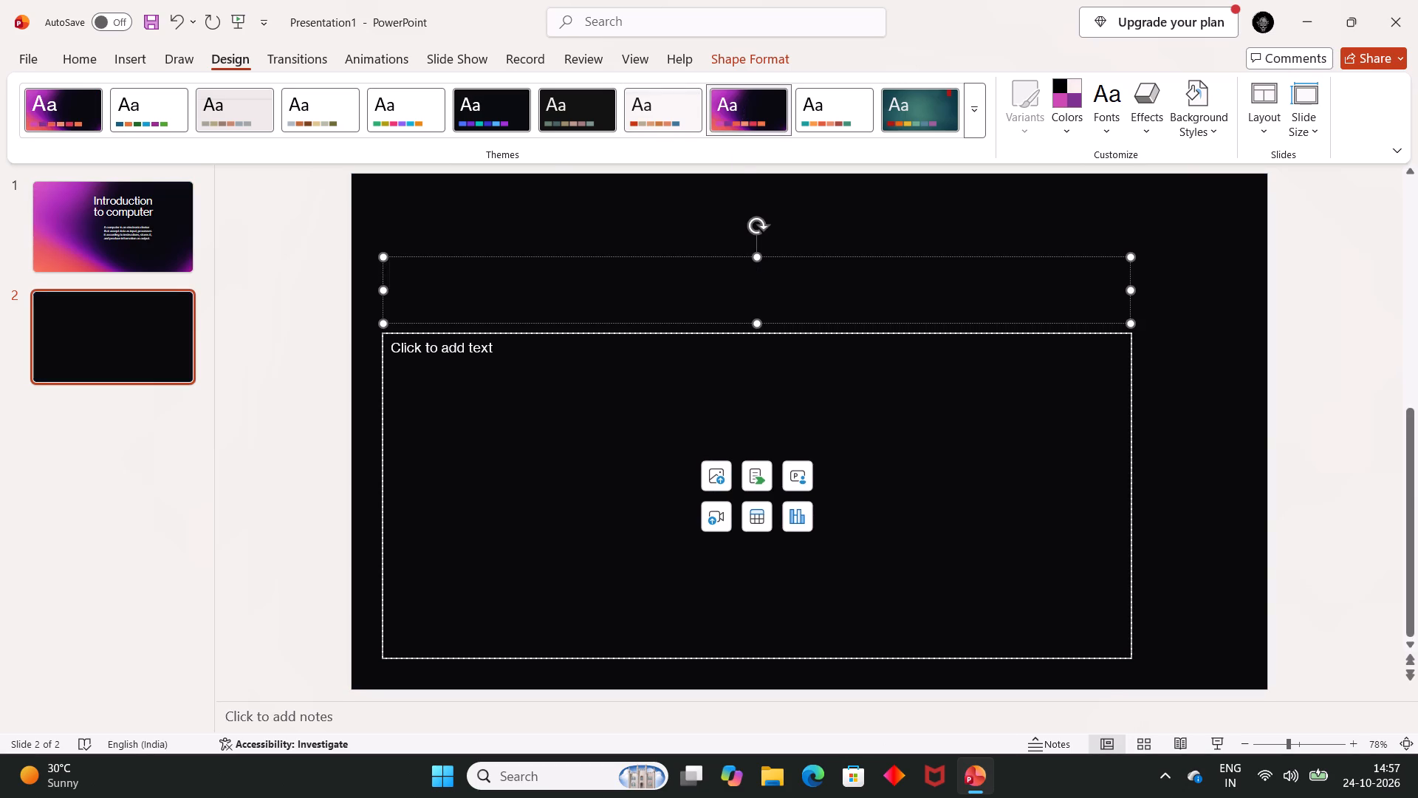
Move slide 2's empty title placeholder up near the top edge of the slide.
drag(791, 253, 791, 194)
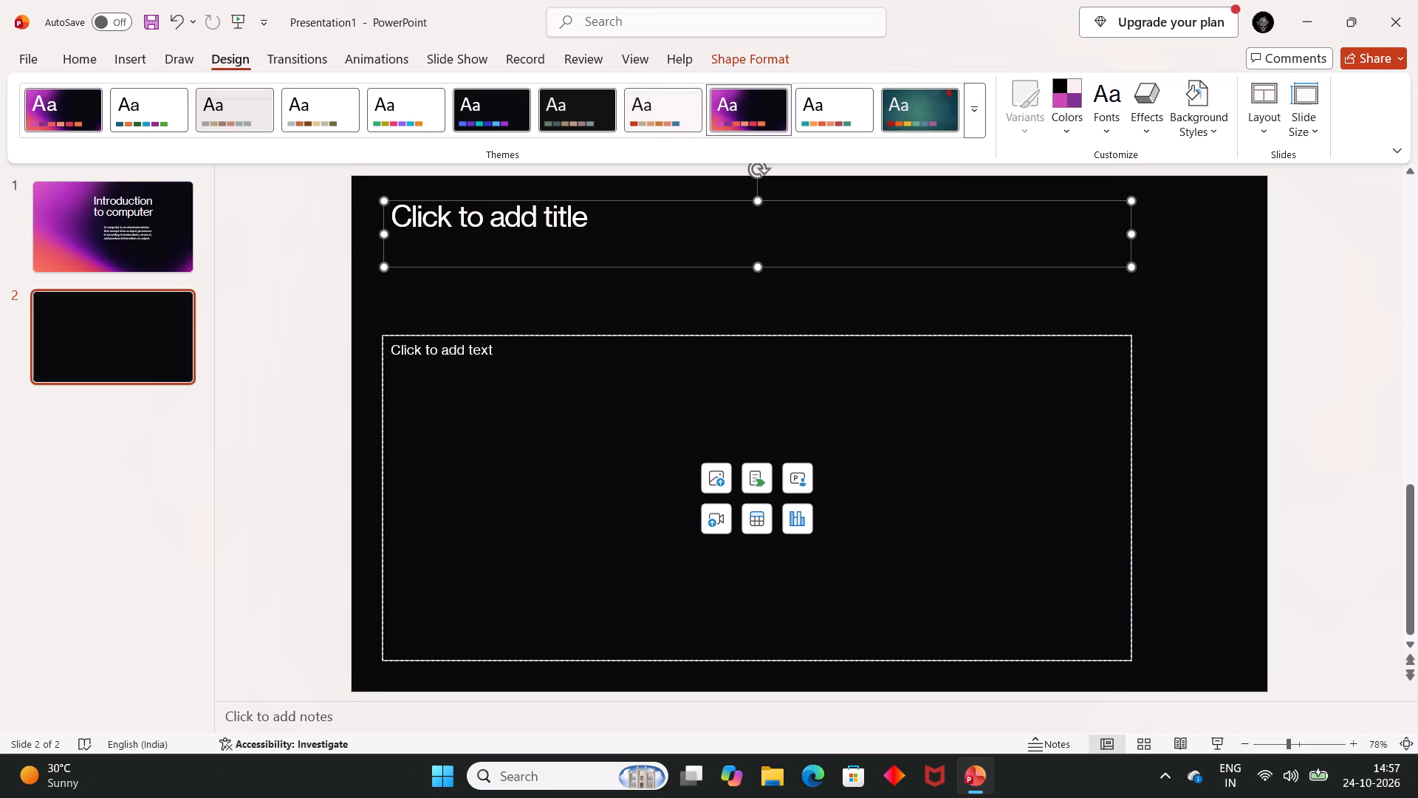
click(626, 230)
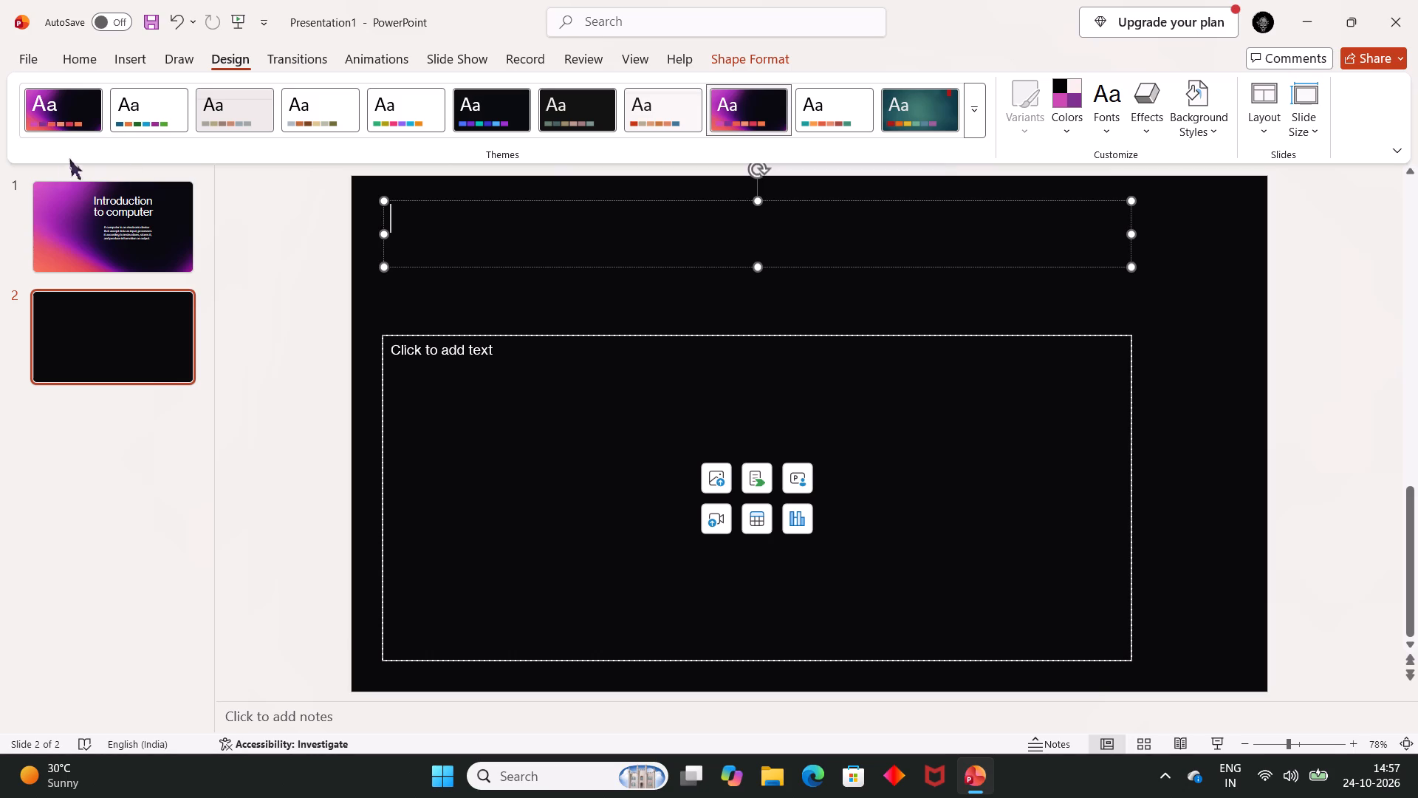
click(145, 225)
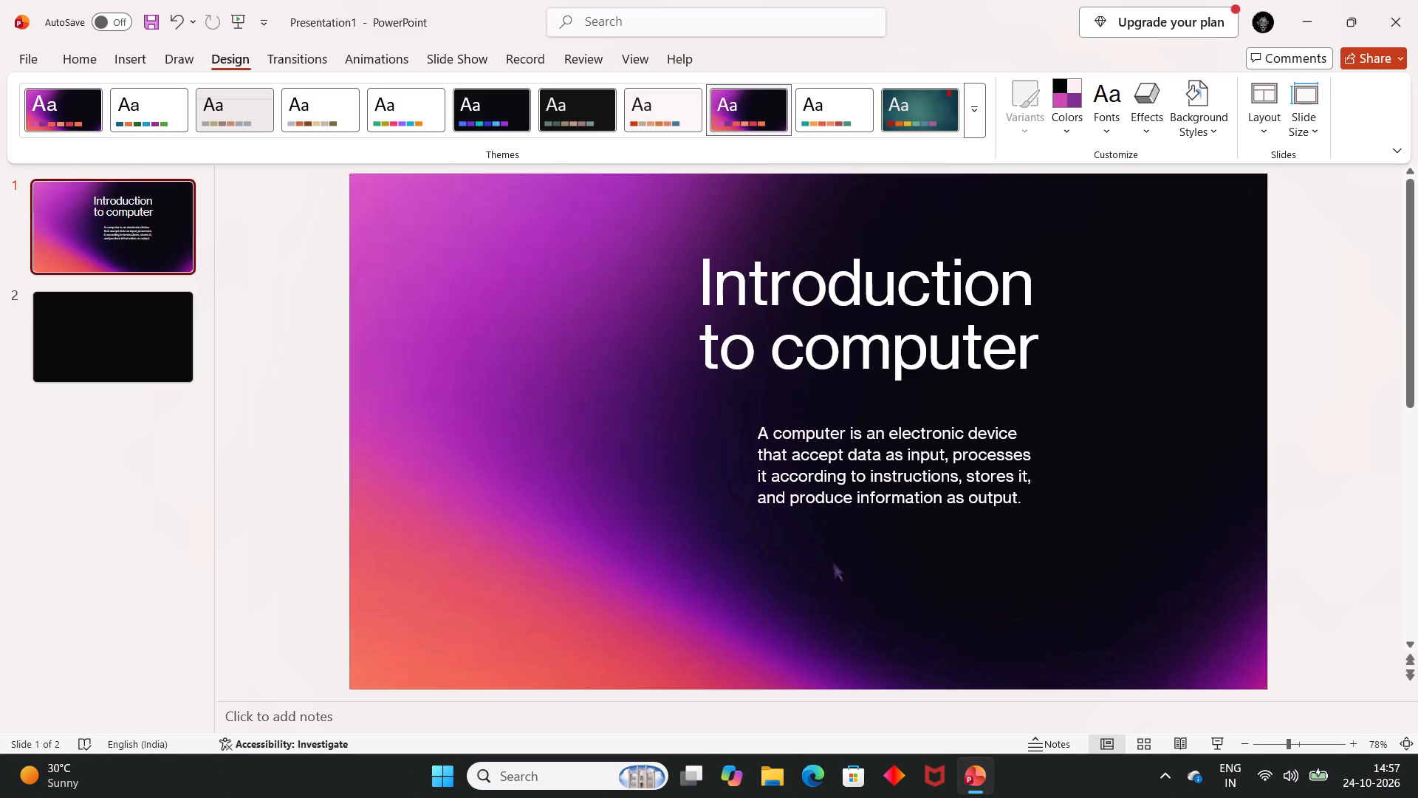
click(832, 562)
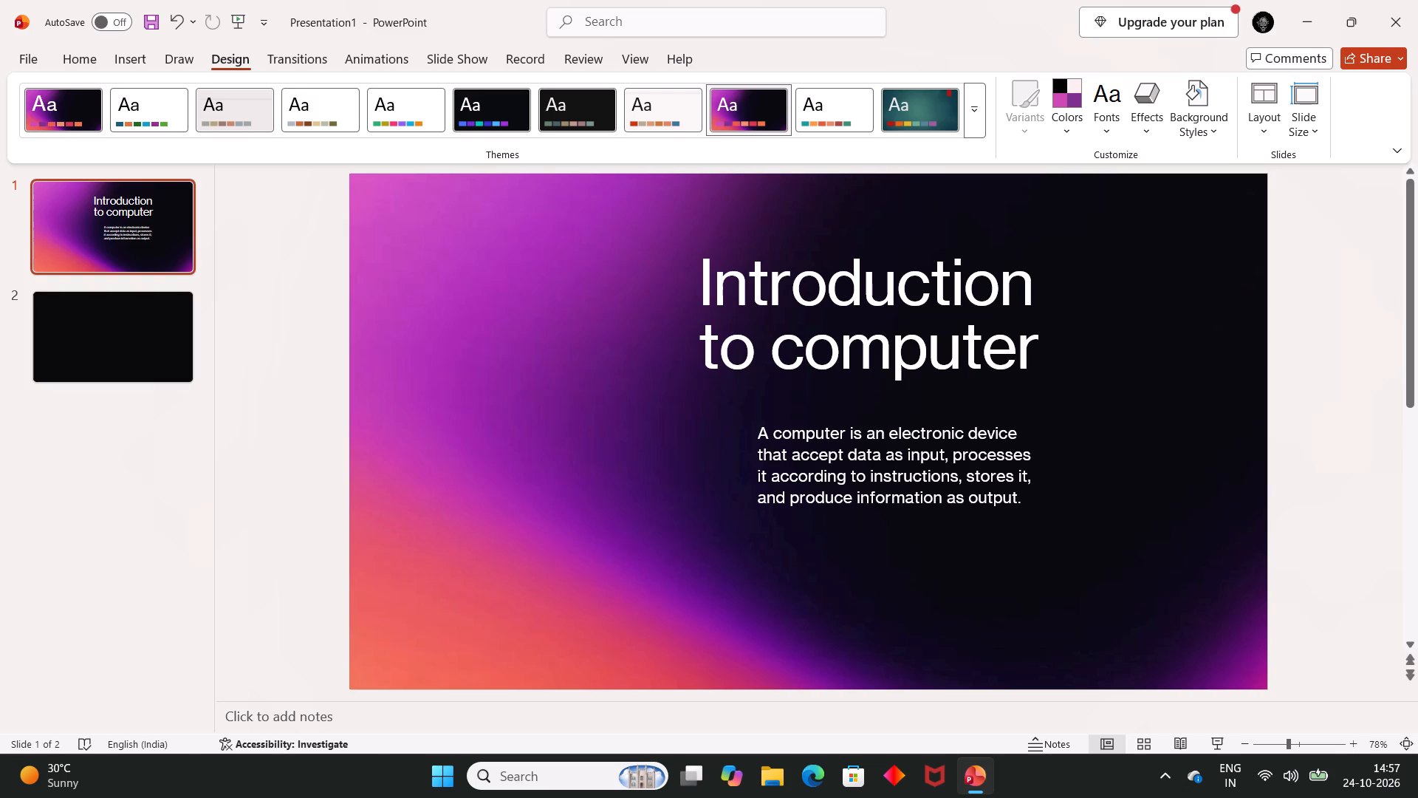
Enter "Basic fundamentals of a computer" as the title of slide 2.
click(149, 374)
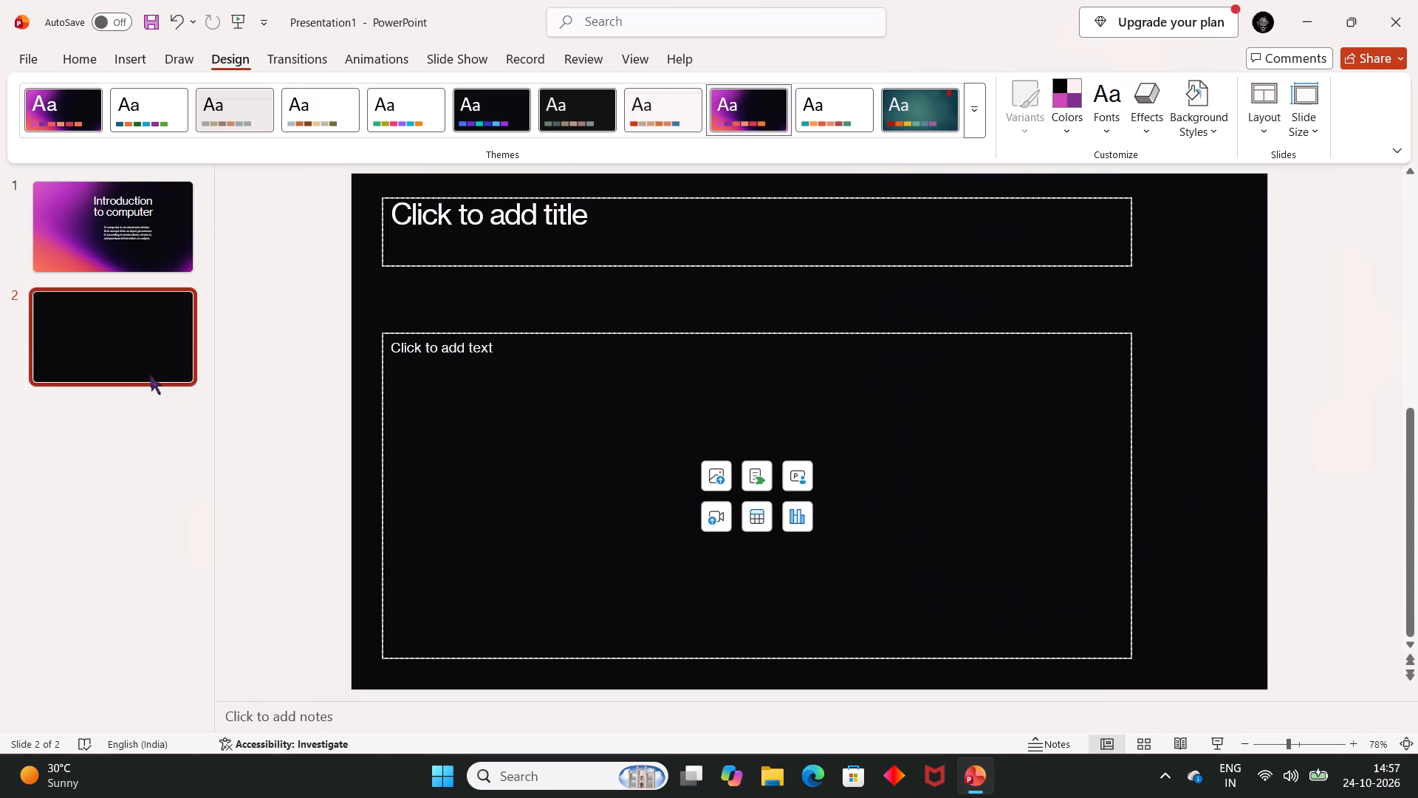
text(bass)
click(465, 241)
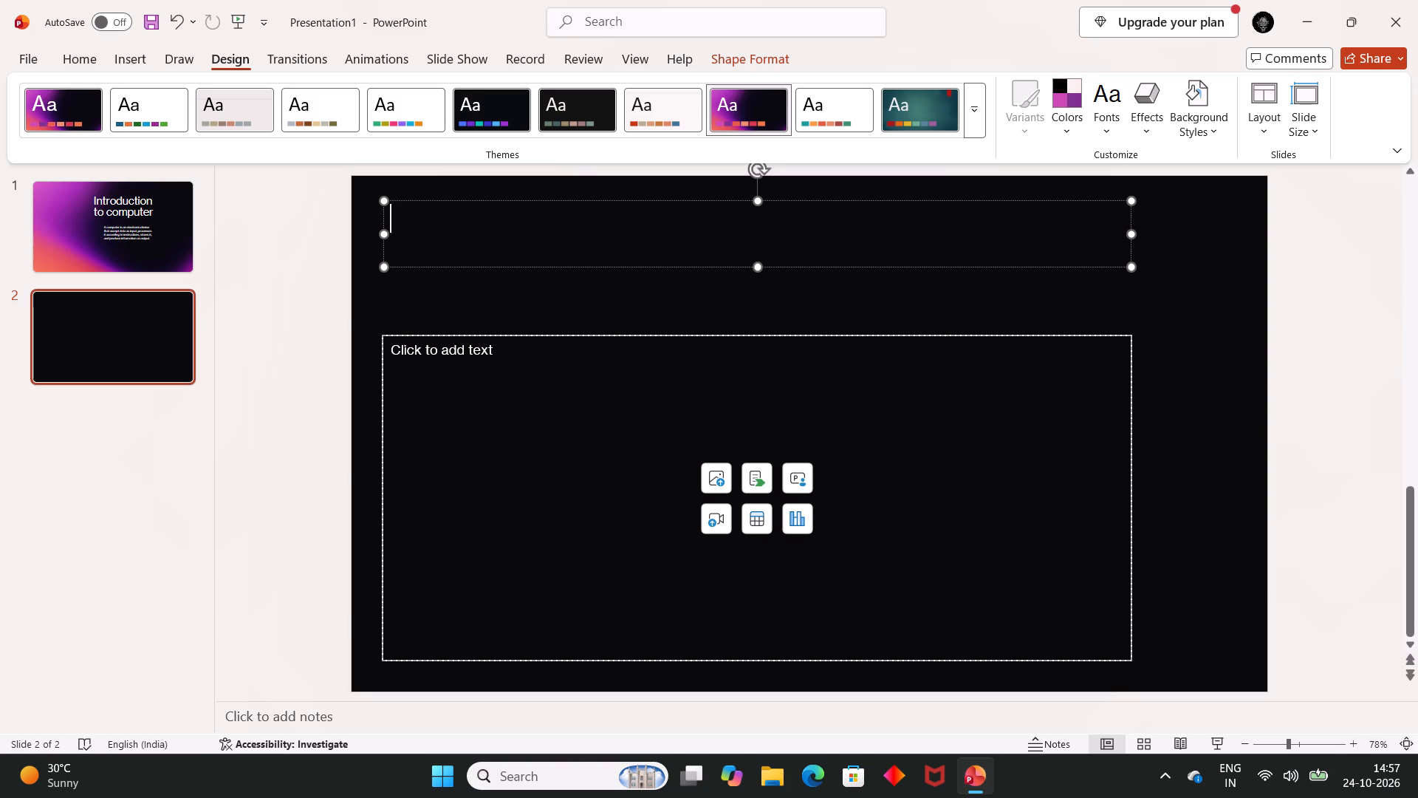
text(basic)
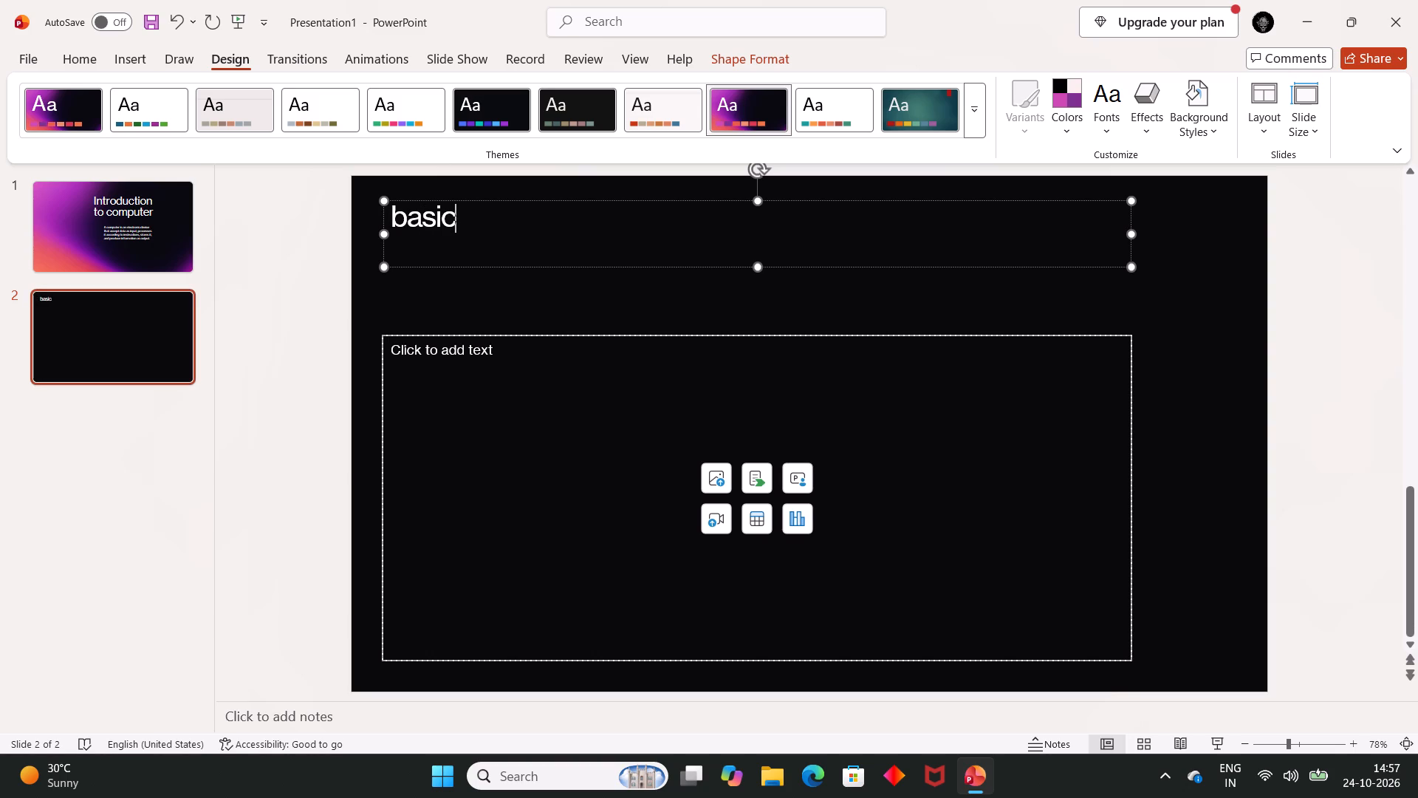
key(space)
text(fundam)
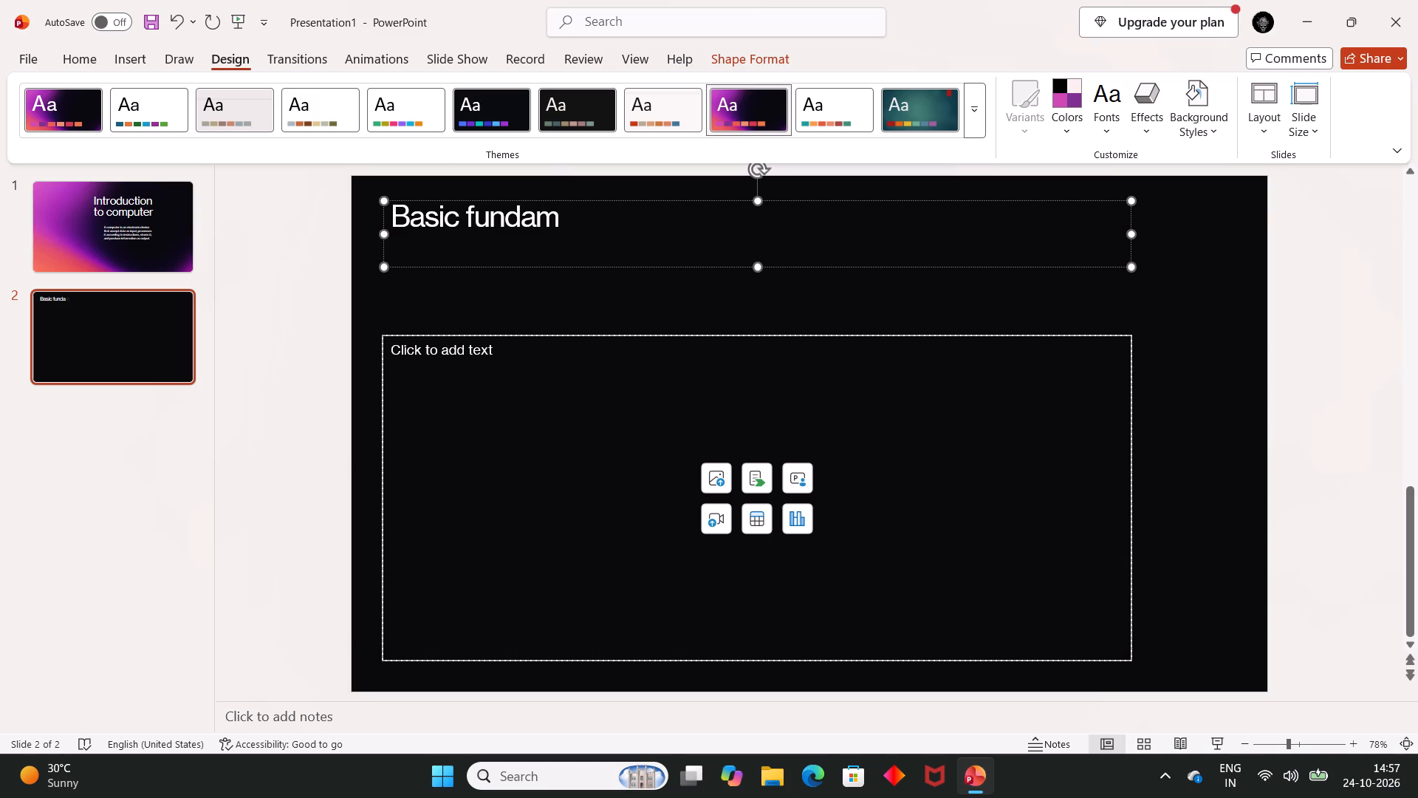
text(entals)
key(space)
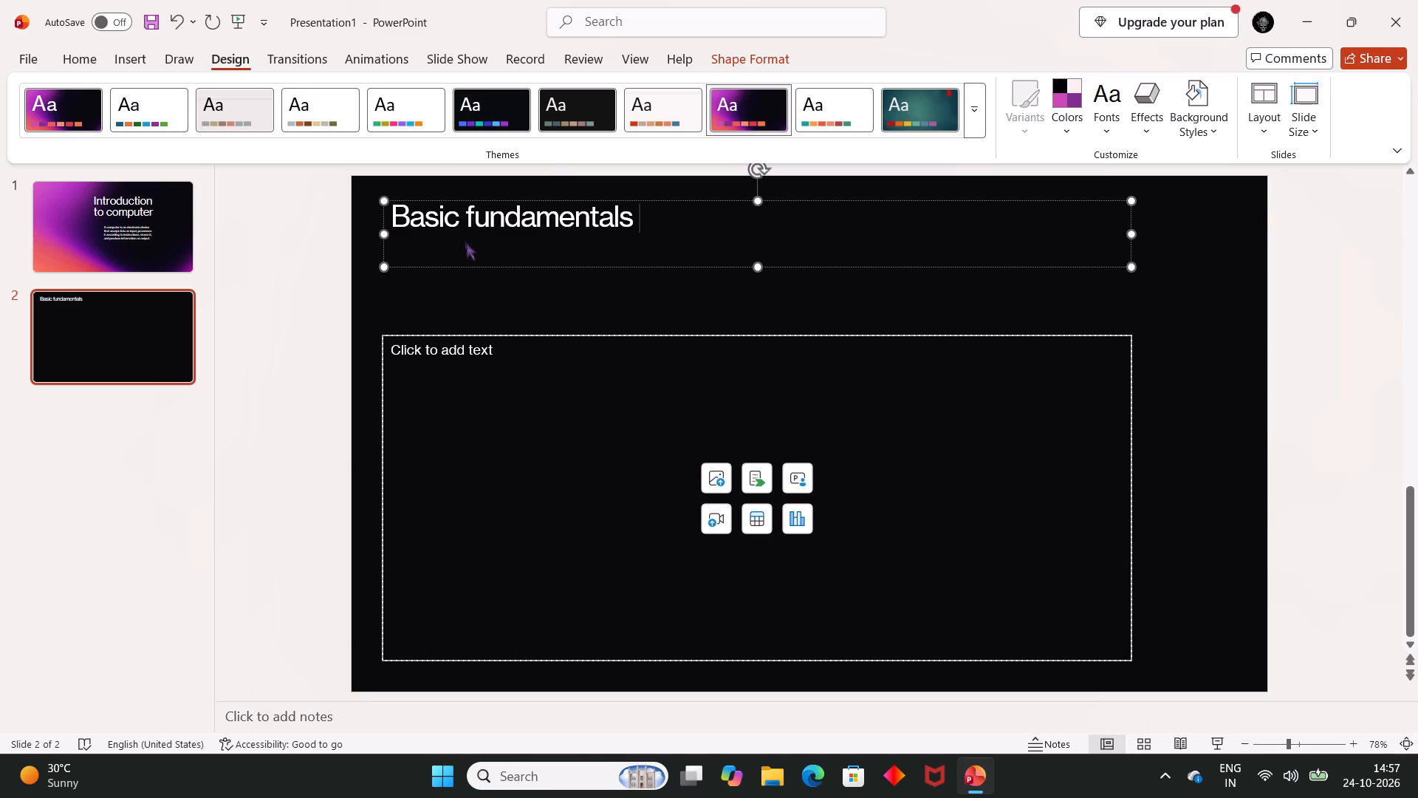
text(of a)
key(space)
text(comp)
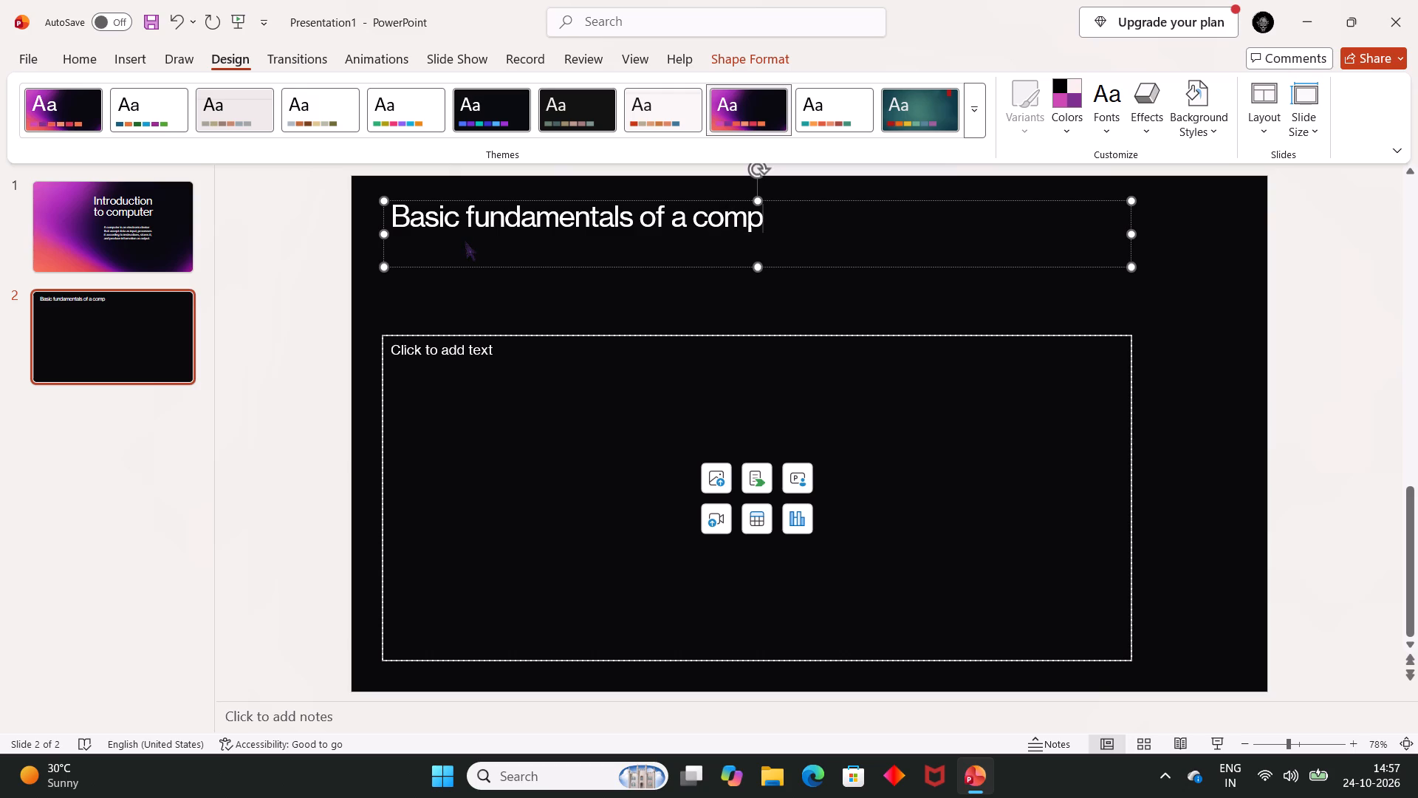
text(uter)
key(space)
Capitalize the first letters of "Fundamentals" and "Computer" in slide 2's title and deselect the text box.
click(471, 221)
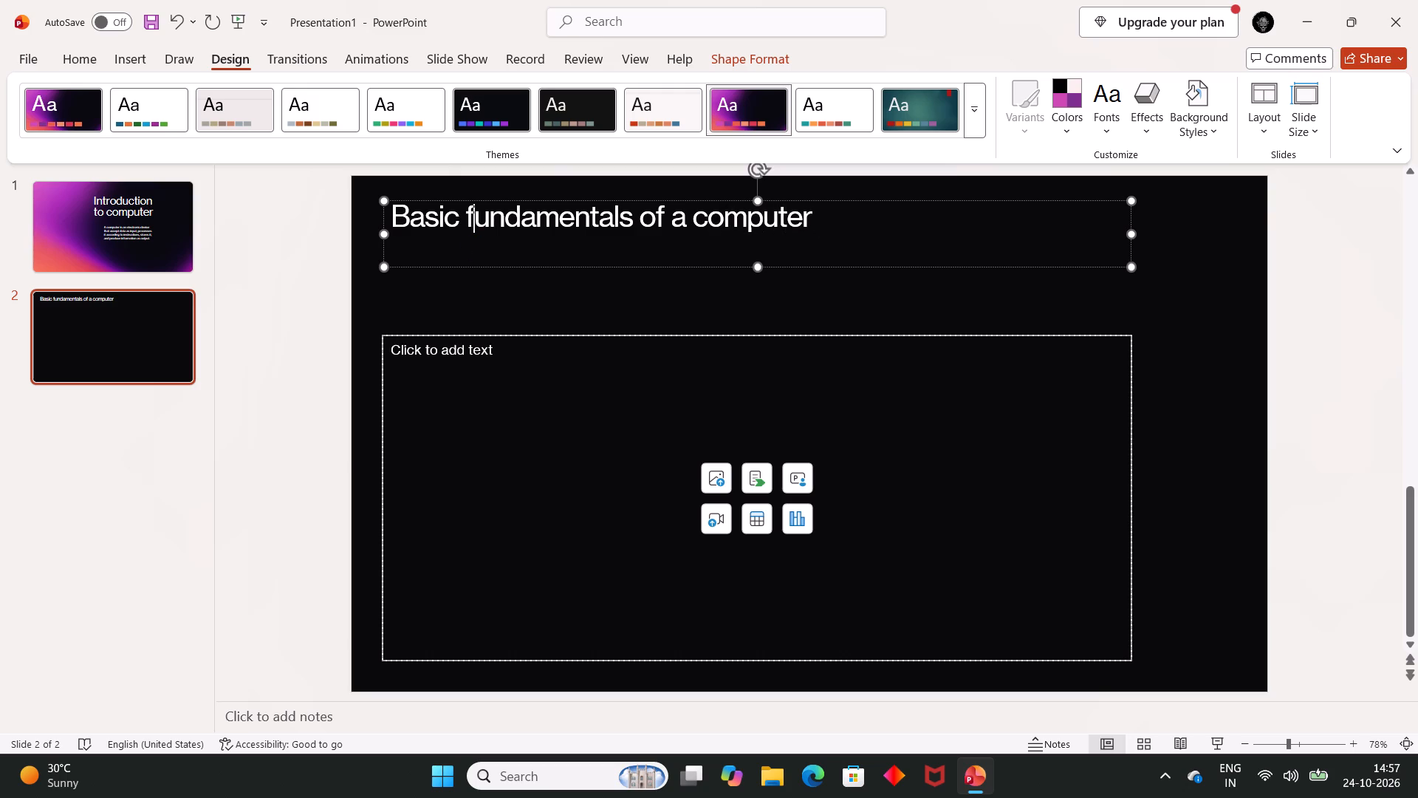
key(BackSpace)
key(shift+f)
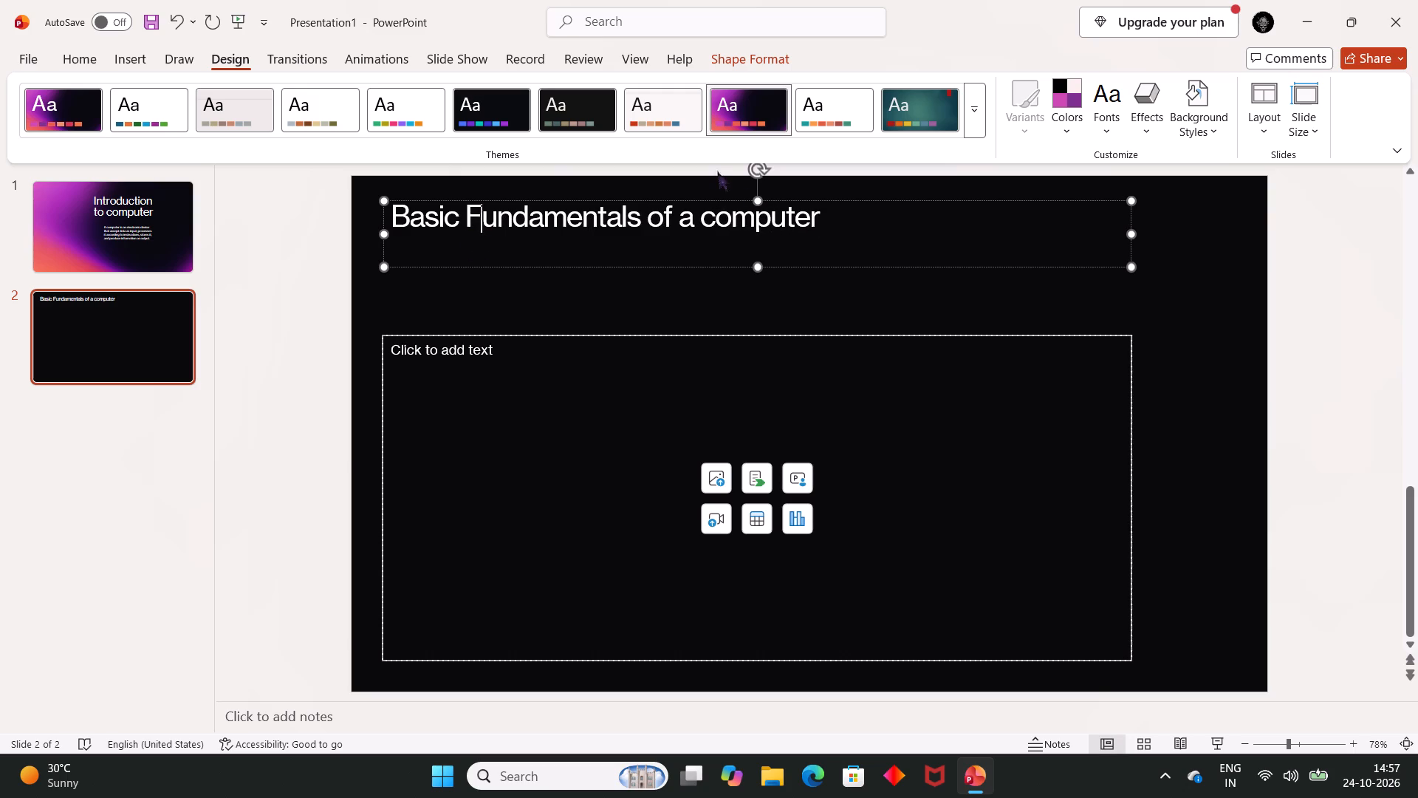
drag(708, 222, 718, 220)
click(718, 220)
key(BackSpace)
key(c)
key(BackSpace)
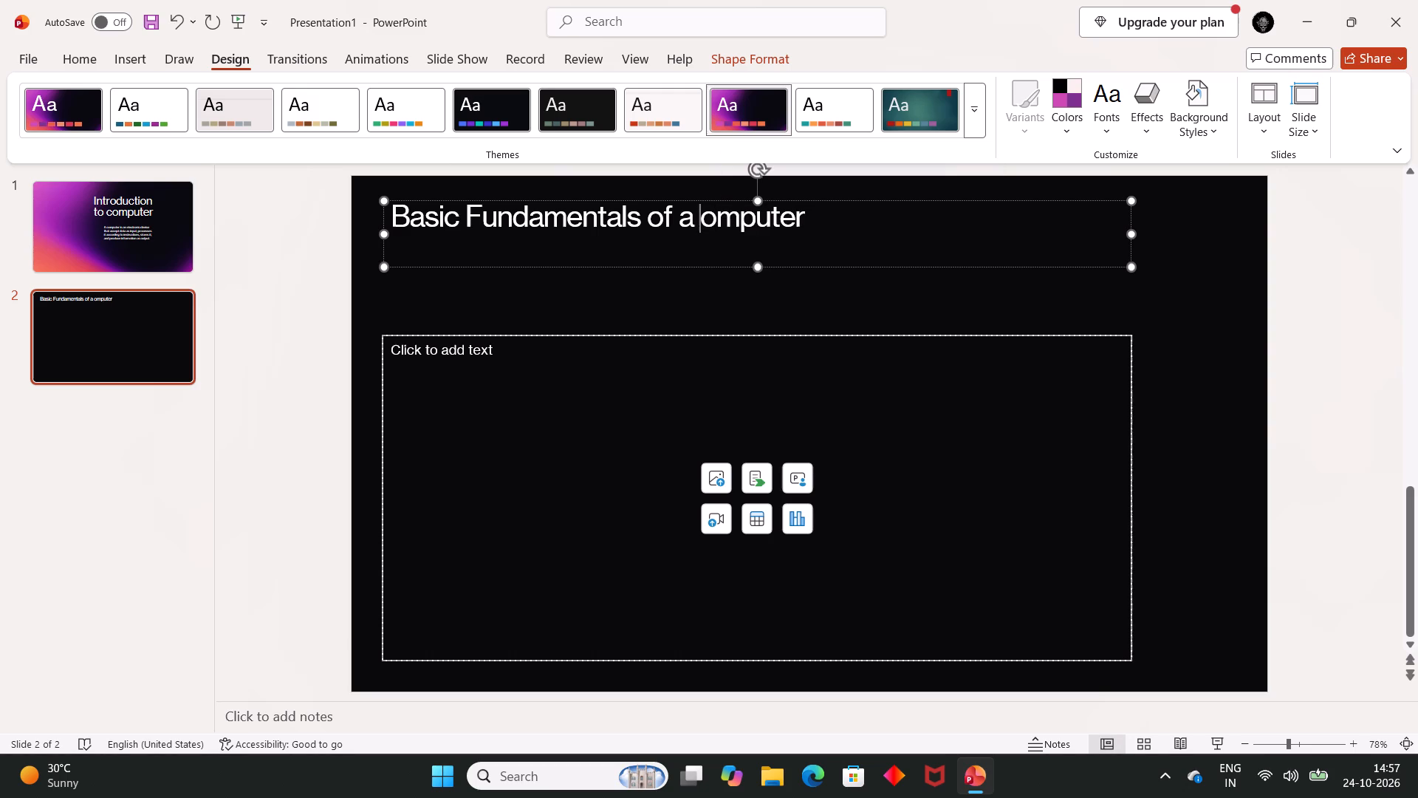
key(shift+c)
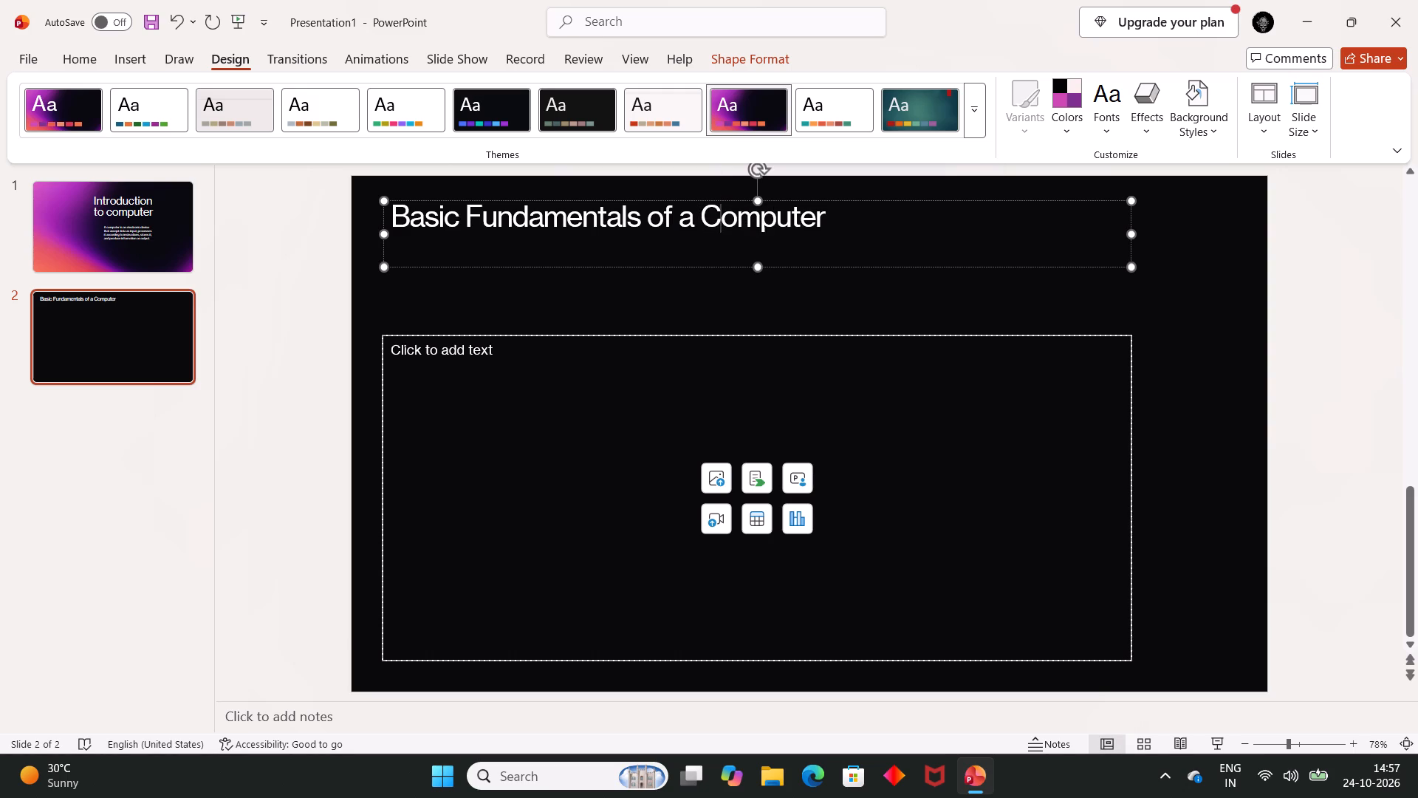
click(919, 233)
click(871, 285)
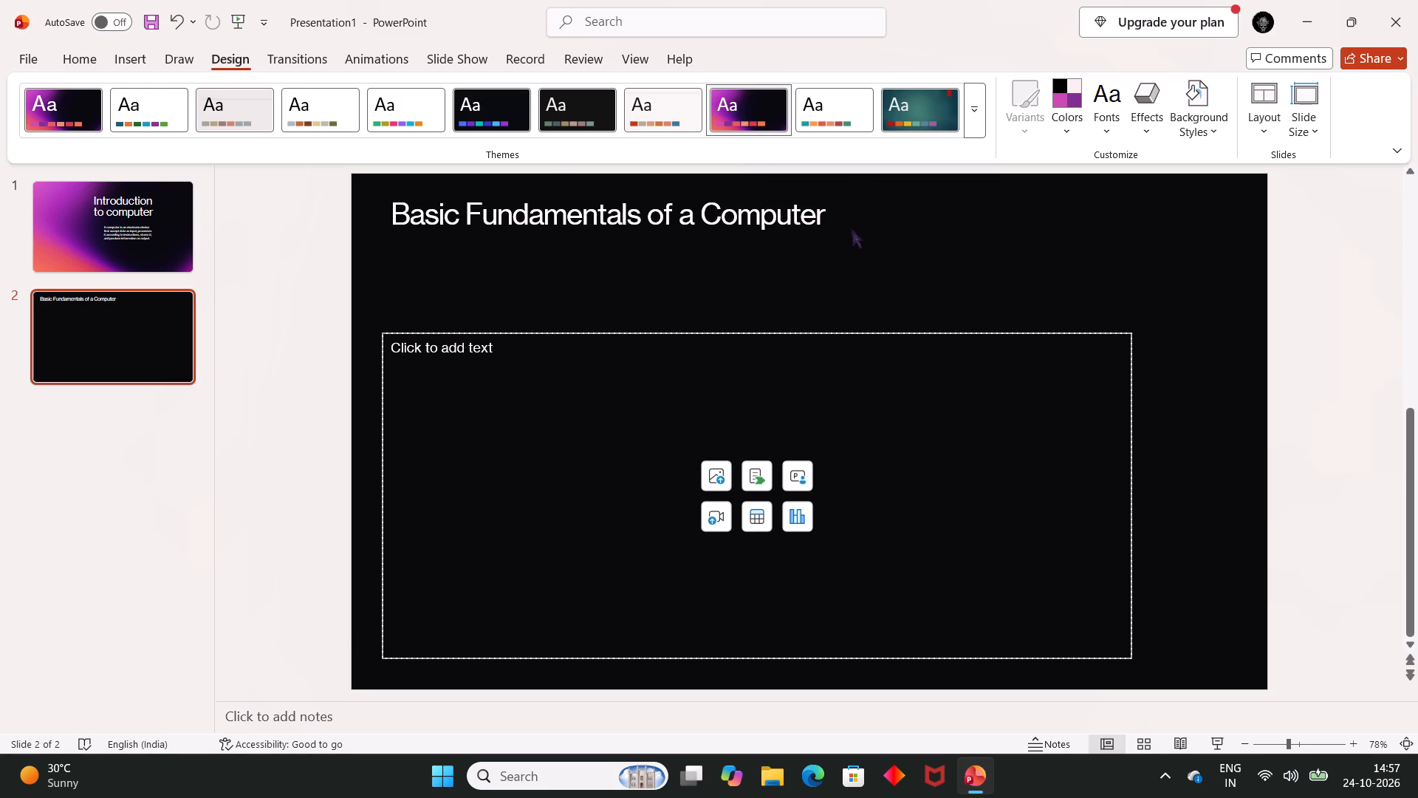
Center the title "Basic Fundamentals of a Computer" within its text box on slide 2.
click(844, 221)
drag(400, 211, 805, 211)
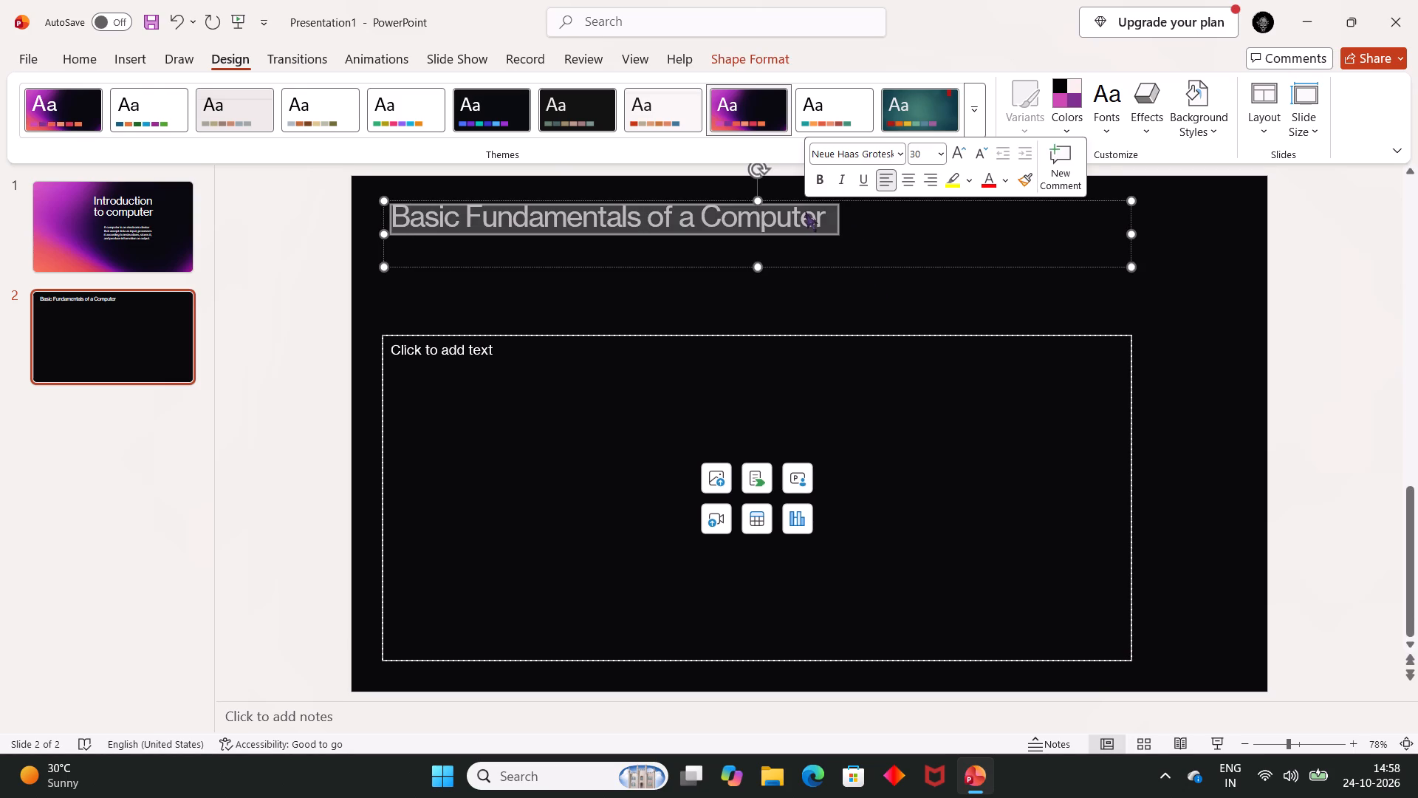
click(908, 183)
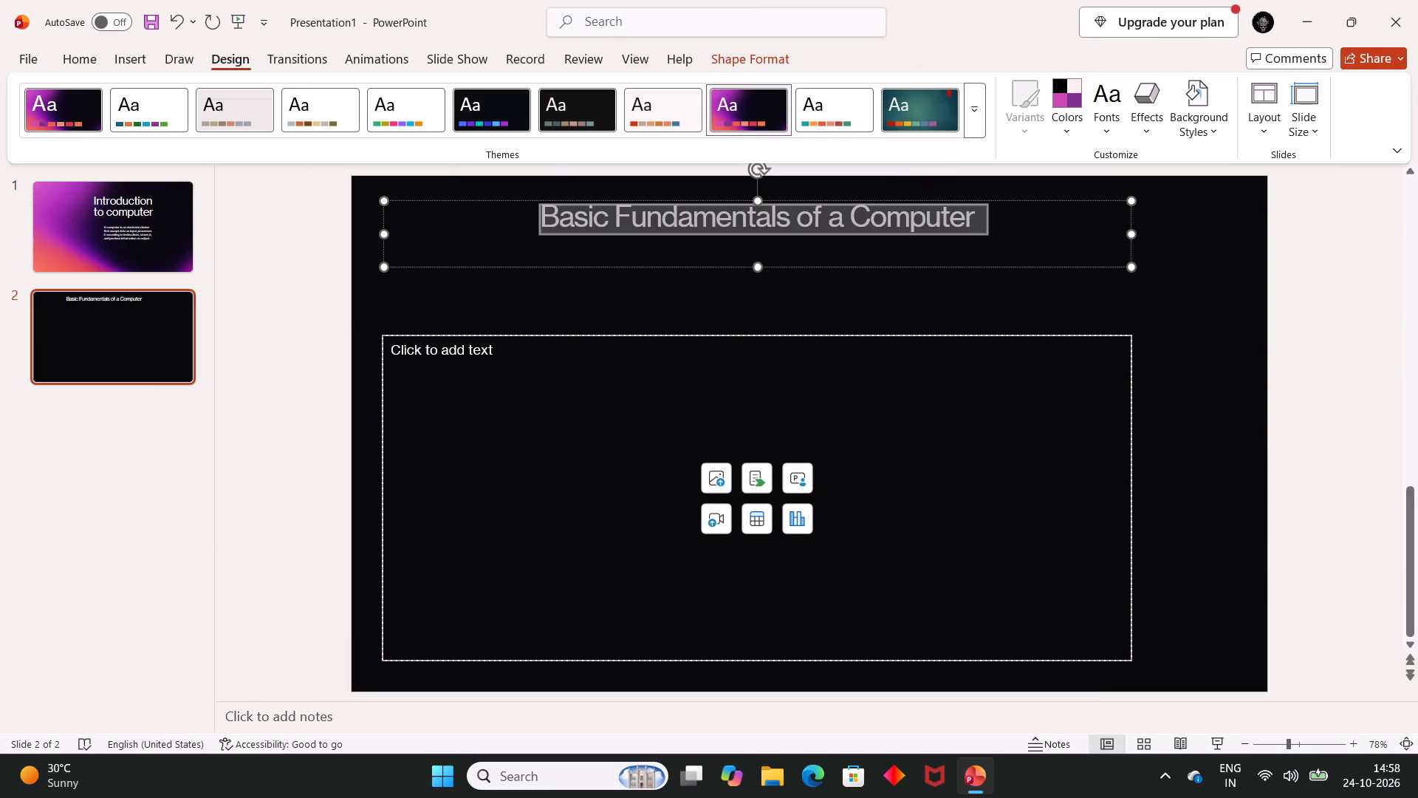
click(979, 214)
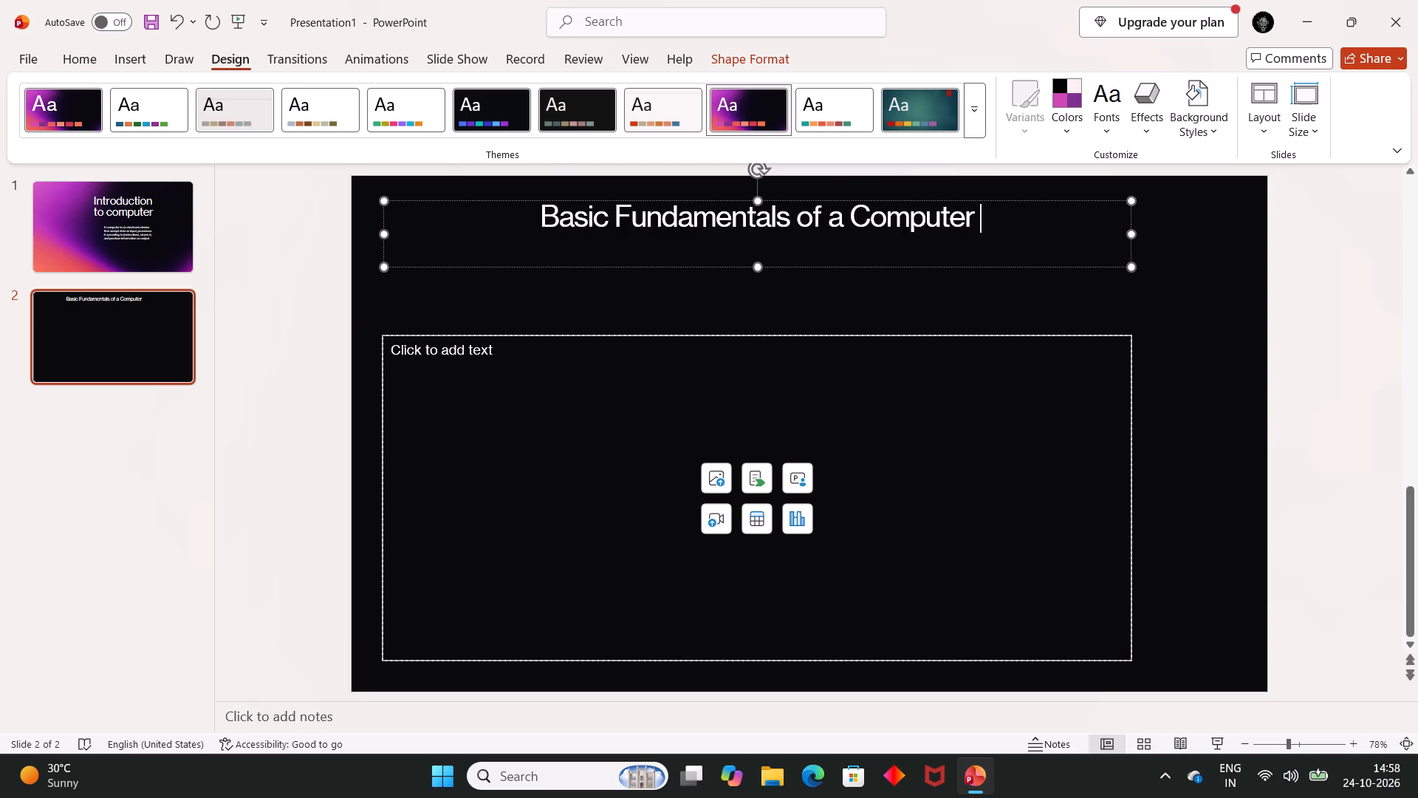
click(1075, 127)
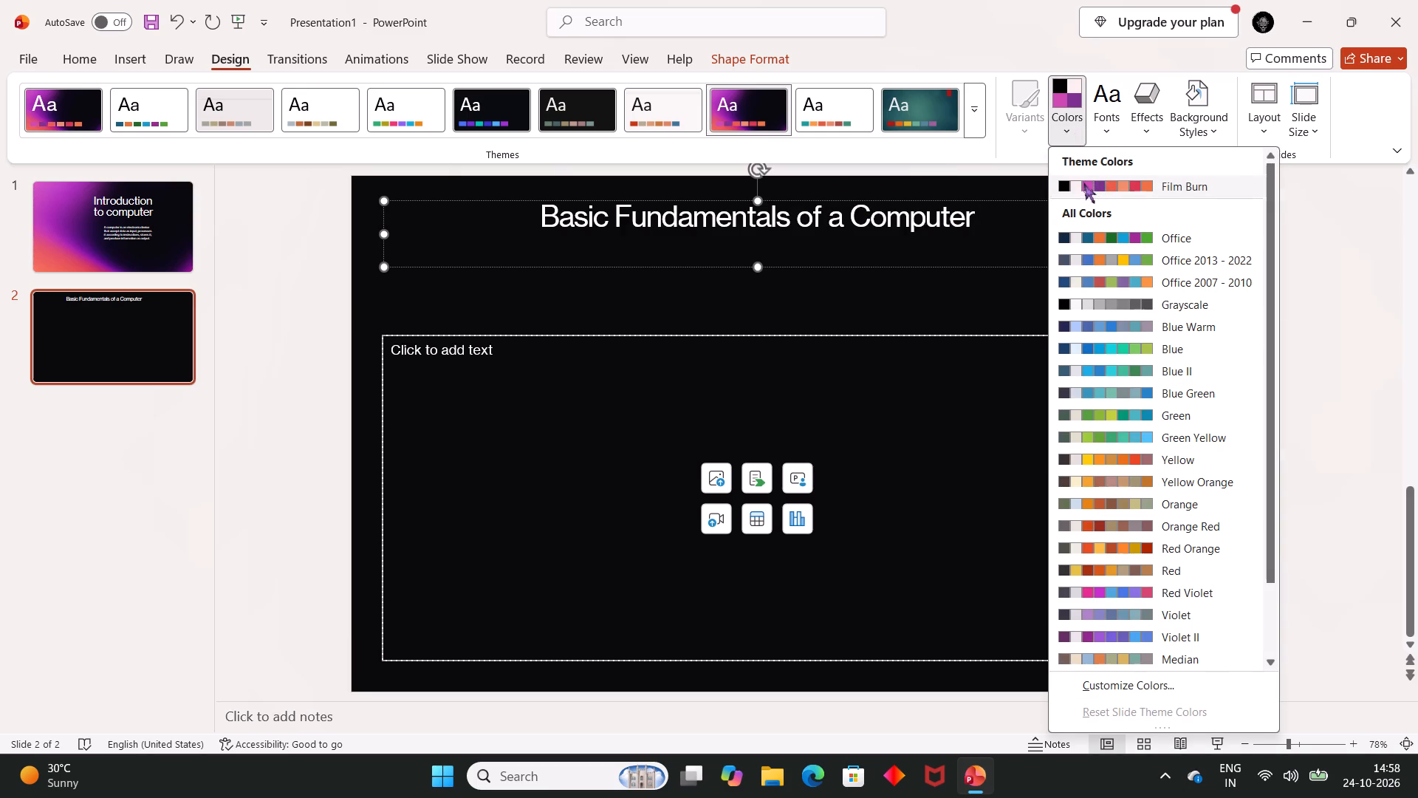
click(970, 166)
Apply the Glossy effects set to the presentation's theme.
click(1145, 103)
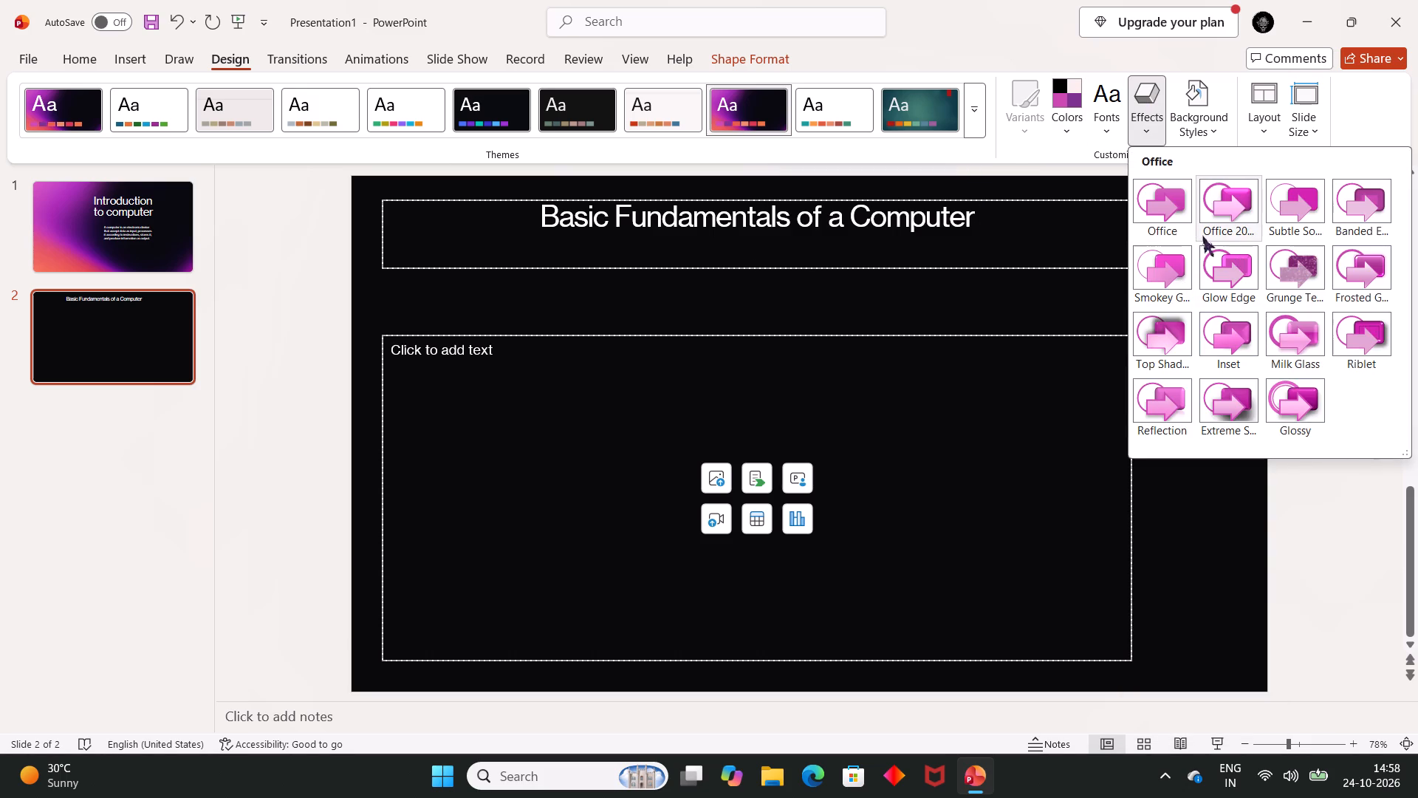
click(1297, 377)
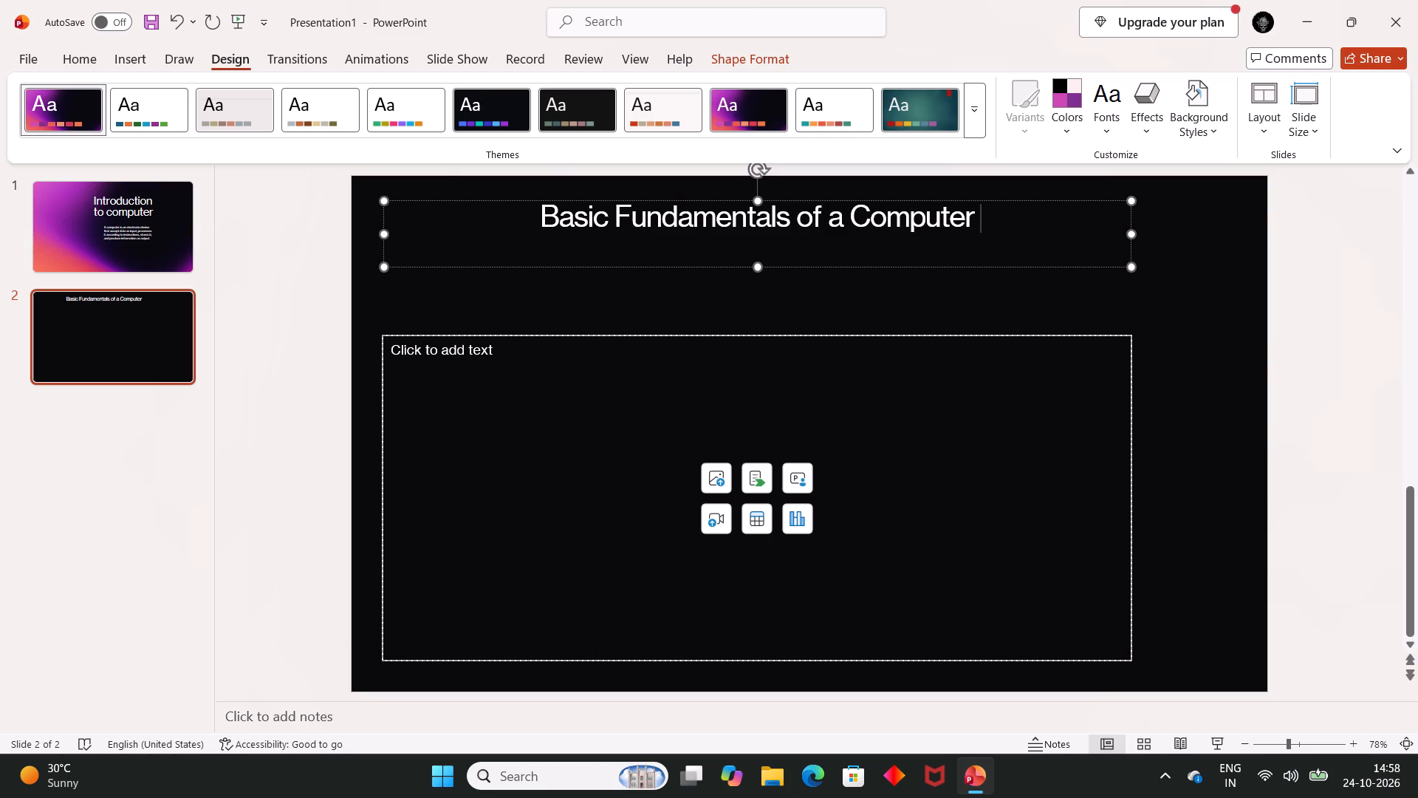
Move the word "Basic" out of slide 2's title into a separate text box over the body area.
click(573, 219)
double_click(573, 219)
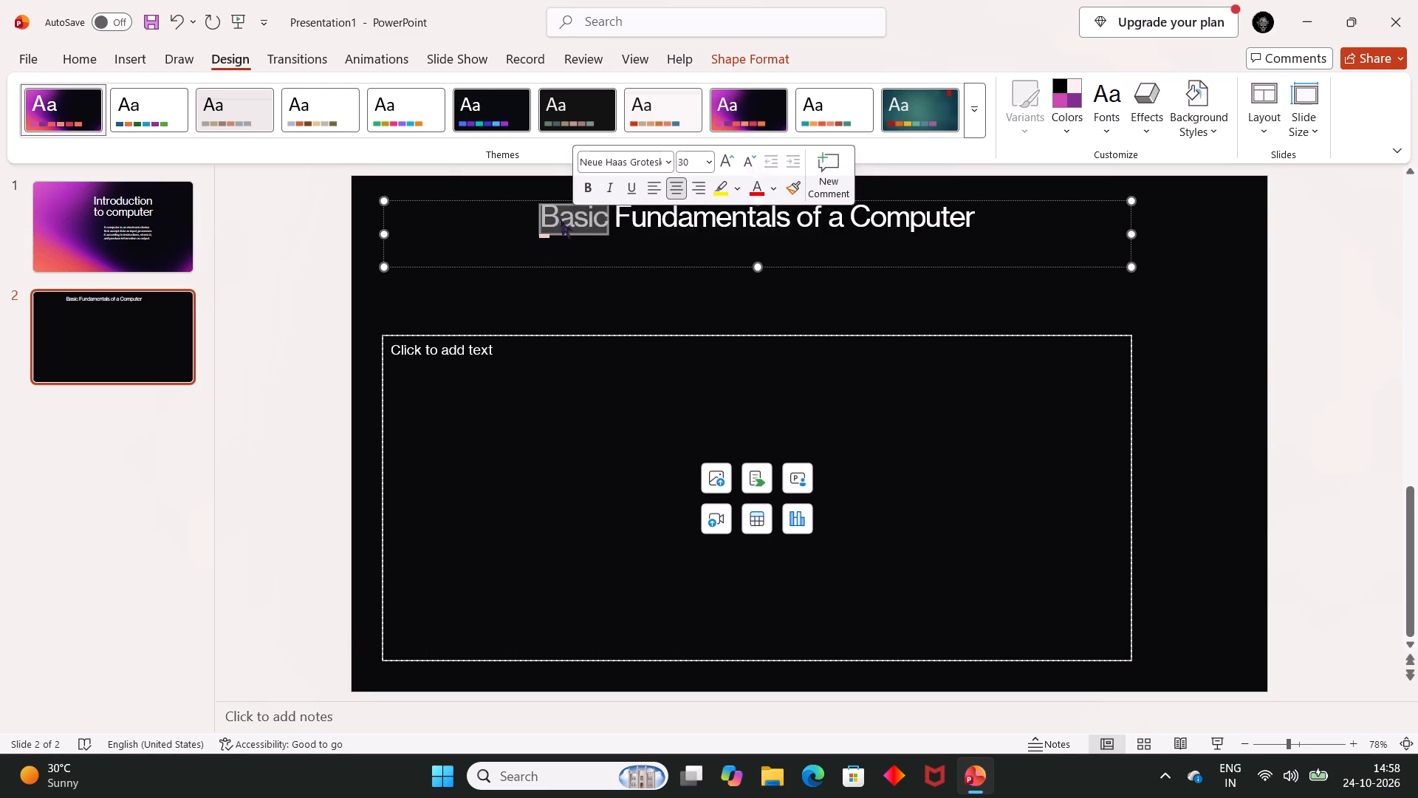
drag(560, 219, 367, 260)
drag(367, 260, 401, 244)
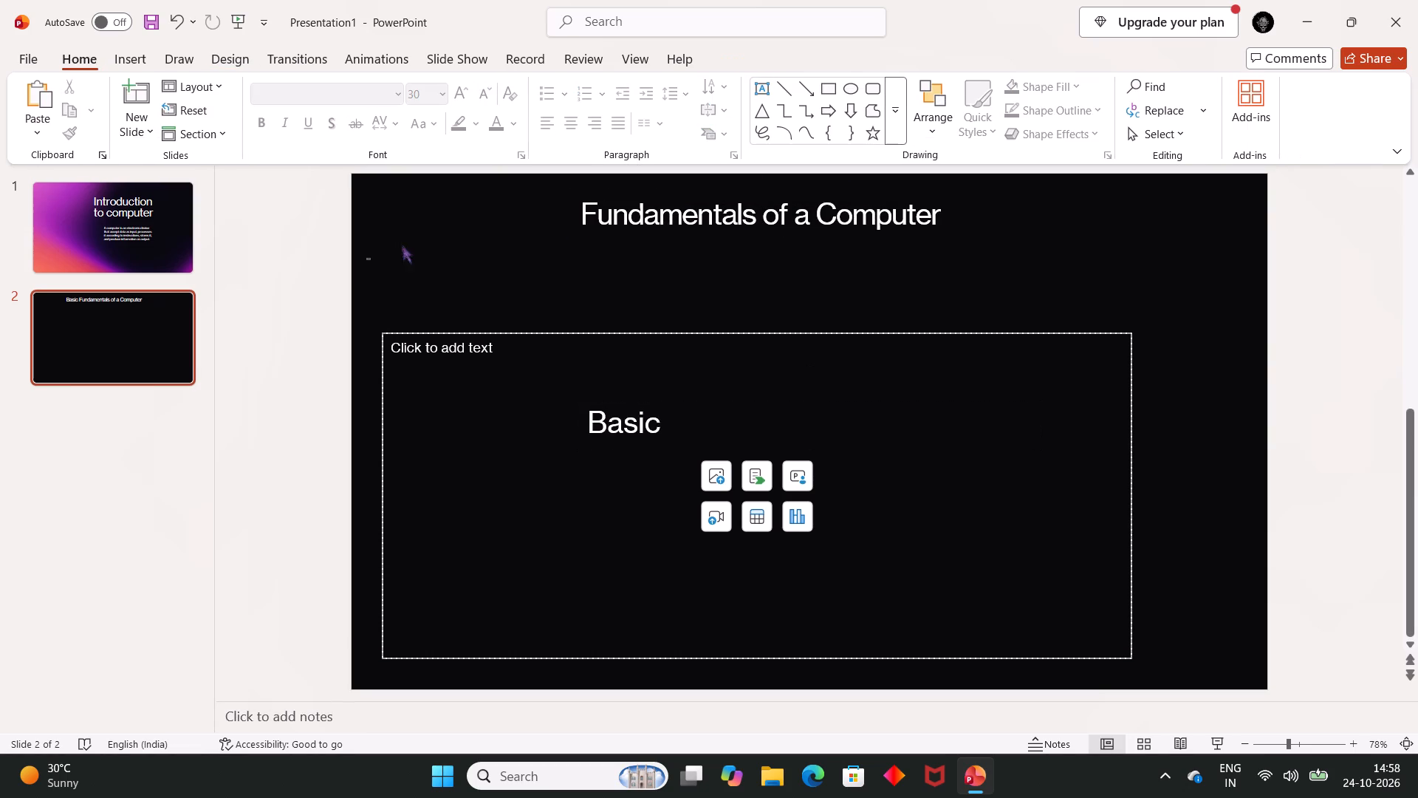
drag(401, 244, 451, 248)
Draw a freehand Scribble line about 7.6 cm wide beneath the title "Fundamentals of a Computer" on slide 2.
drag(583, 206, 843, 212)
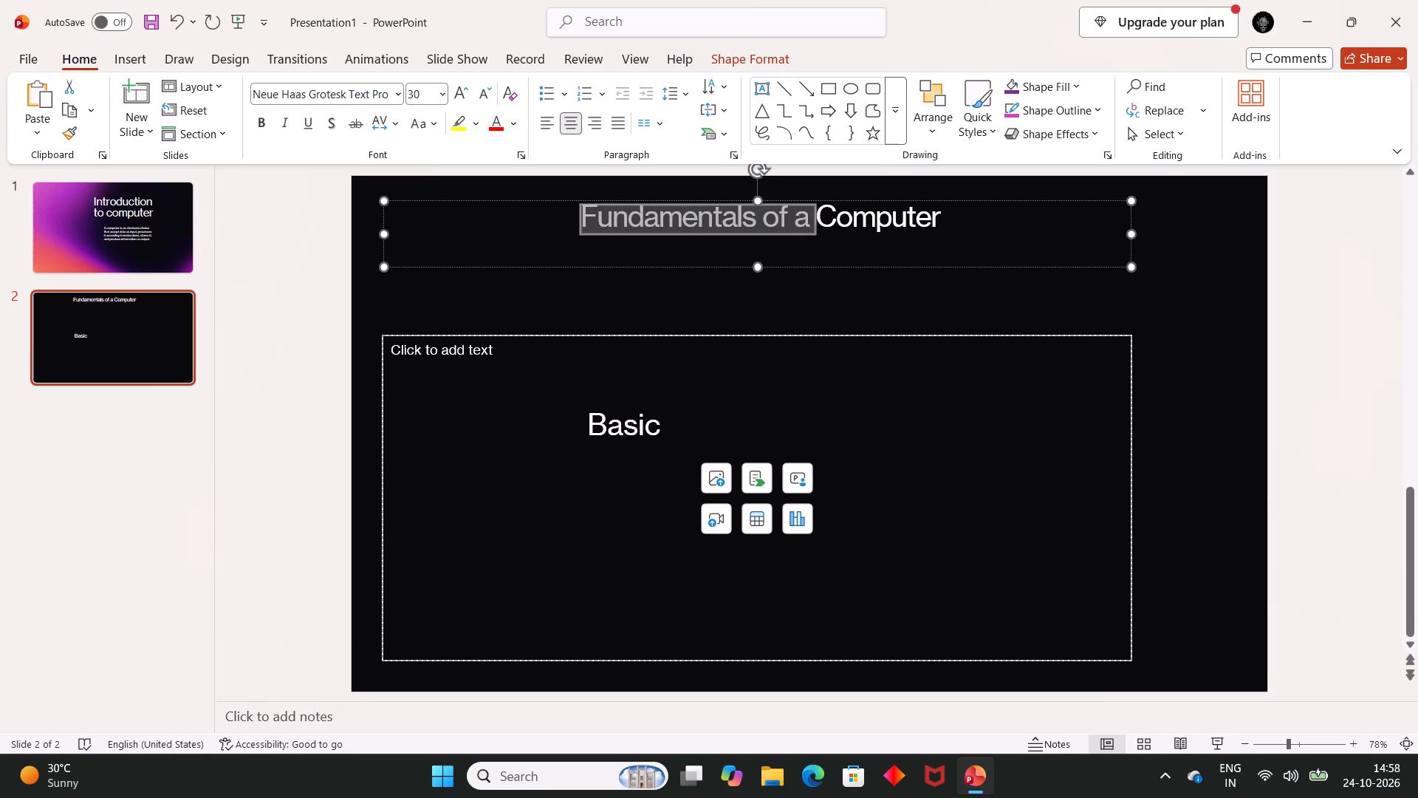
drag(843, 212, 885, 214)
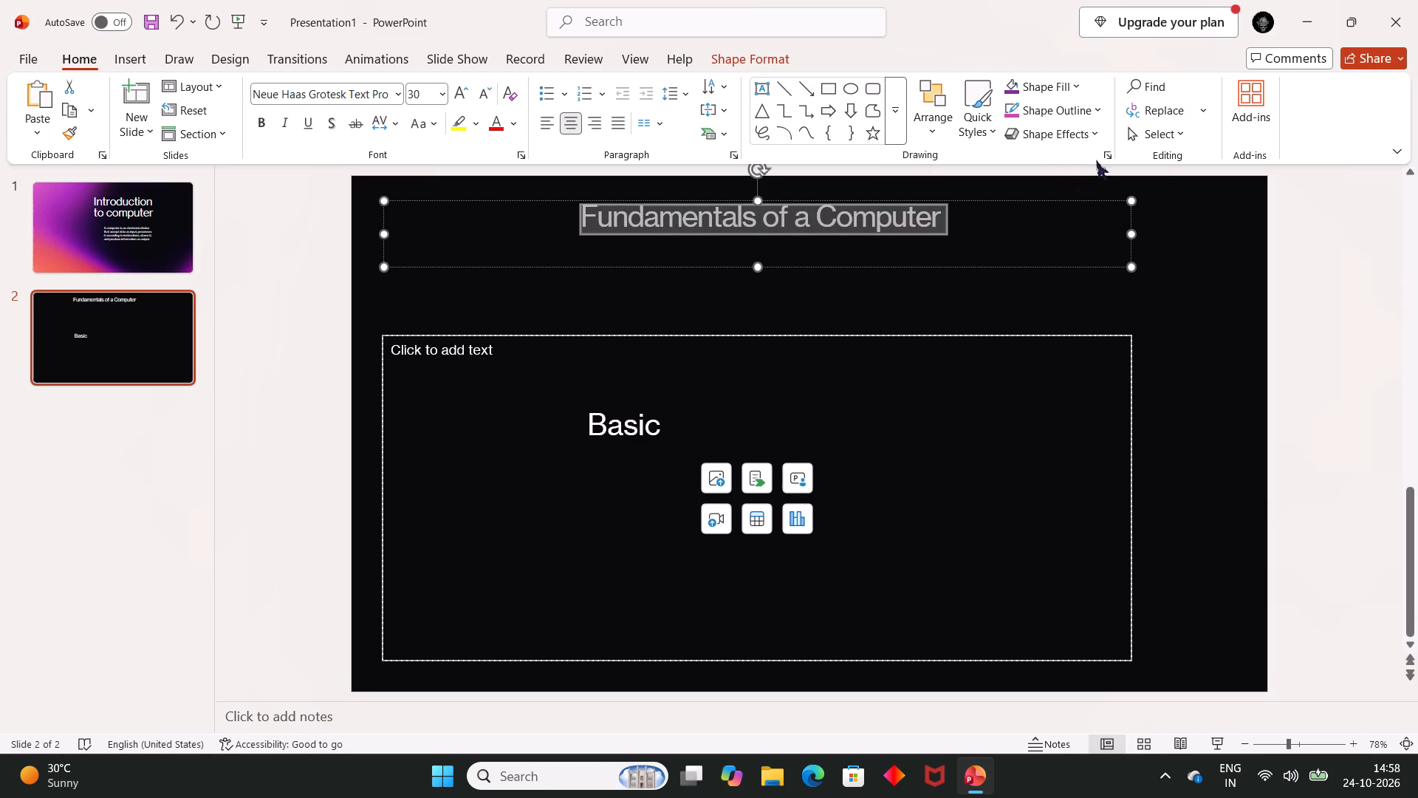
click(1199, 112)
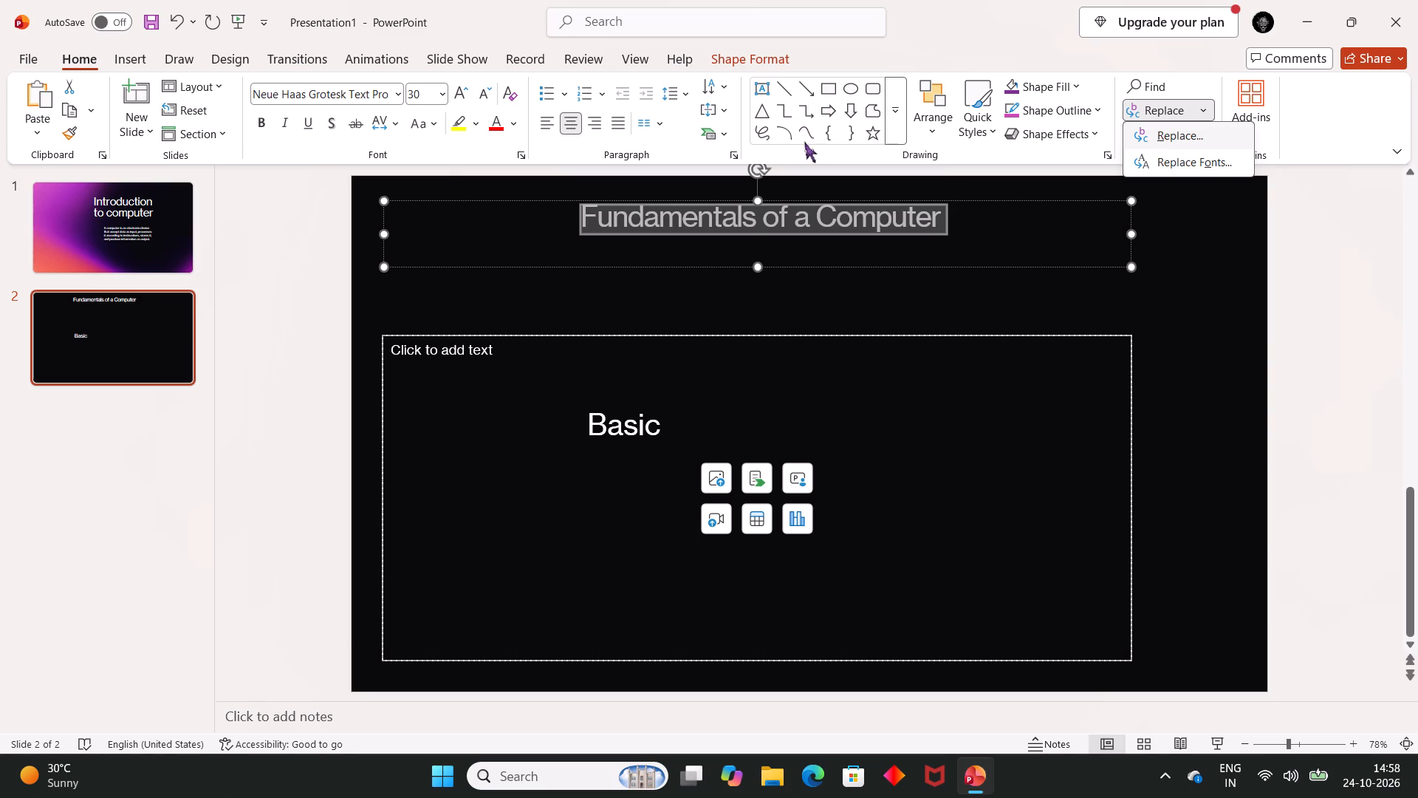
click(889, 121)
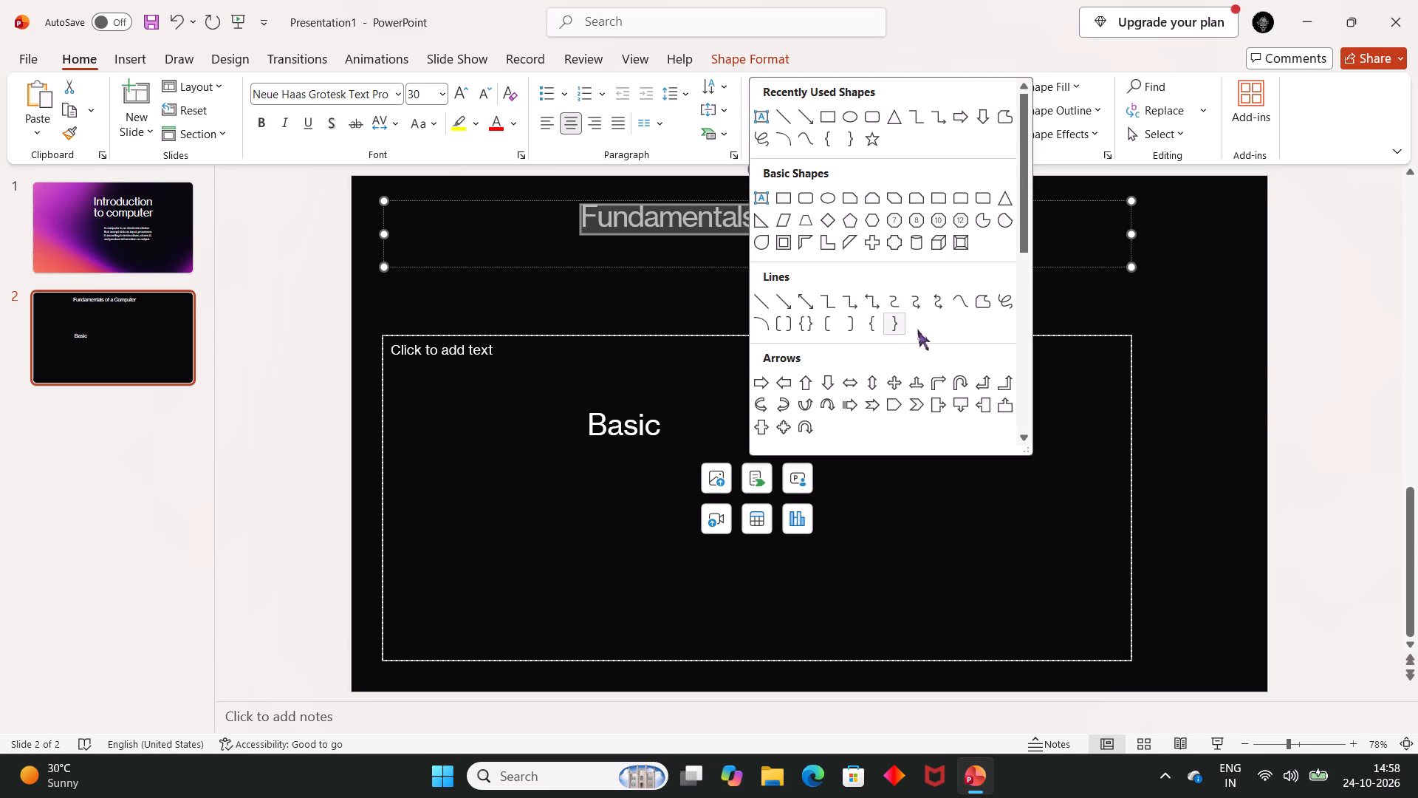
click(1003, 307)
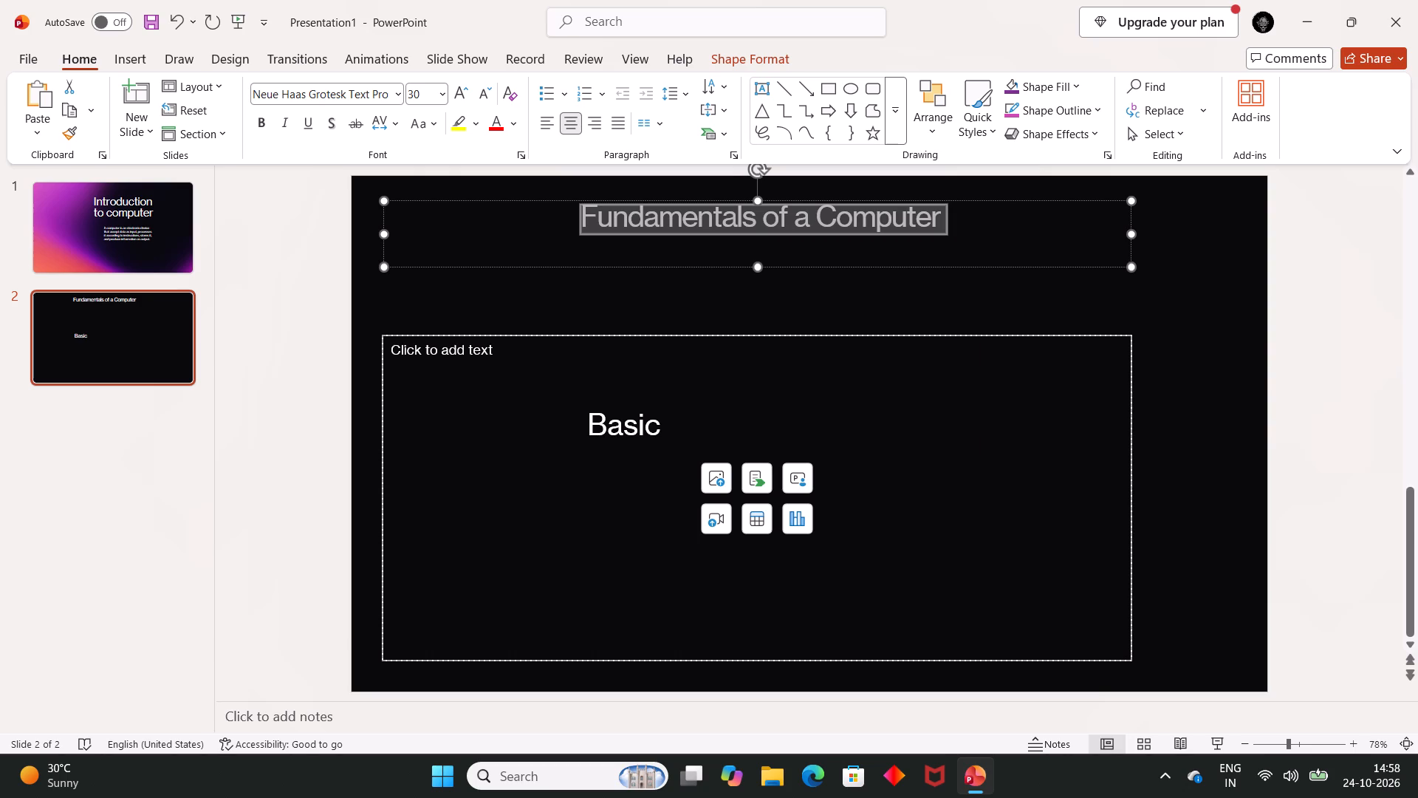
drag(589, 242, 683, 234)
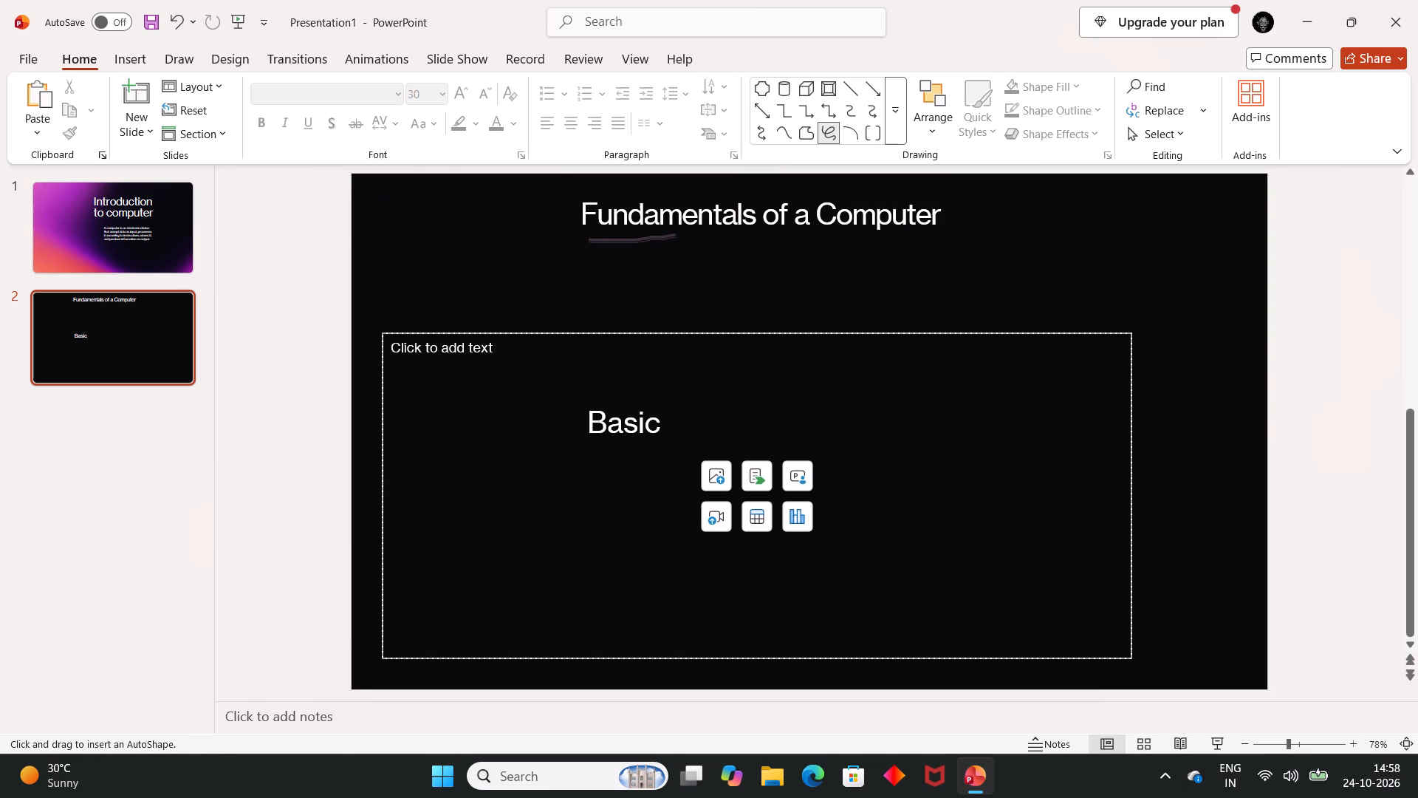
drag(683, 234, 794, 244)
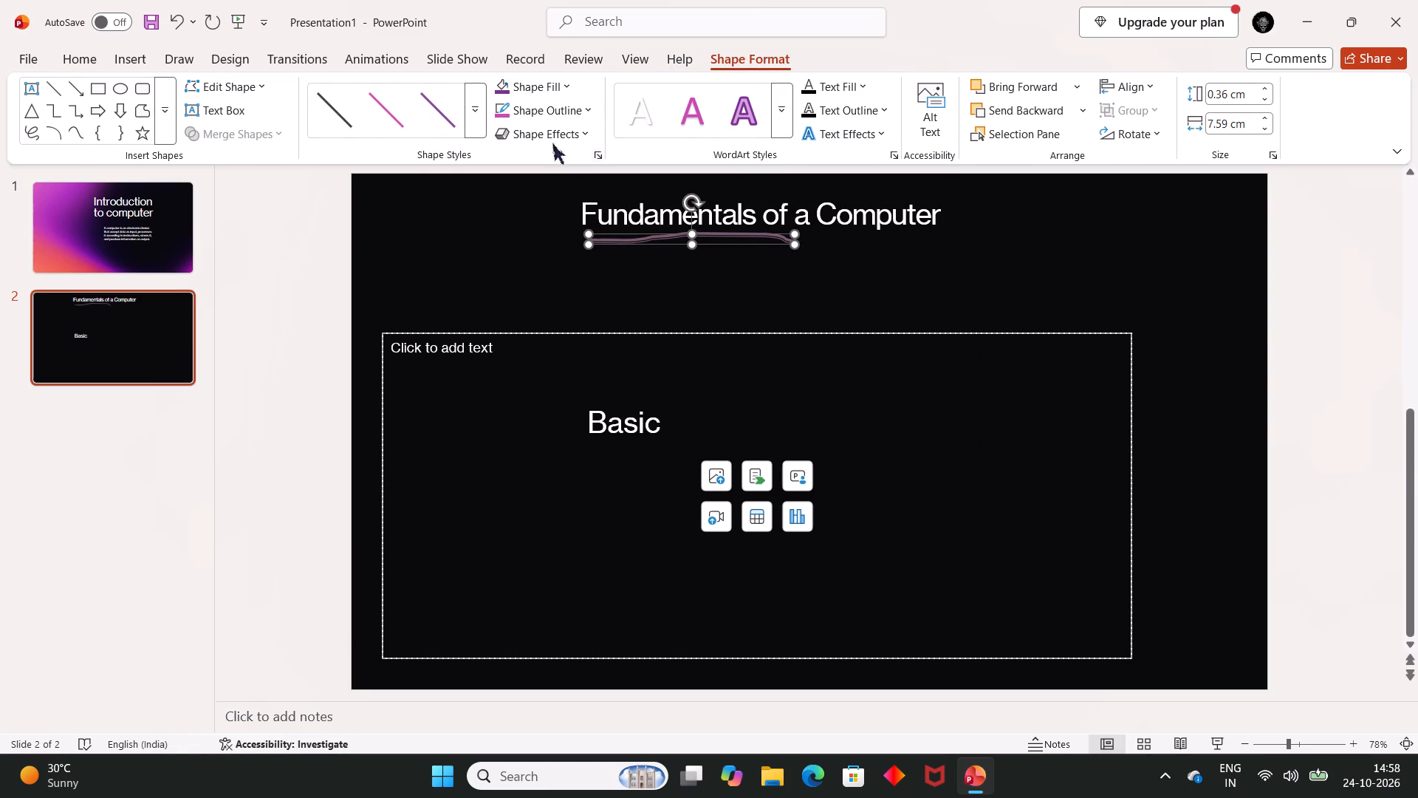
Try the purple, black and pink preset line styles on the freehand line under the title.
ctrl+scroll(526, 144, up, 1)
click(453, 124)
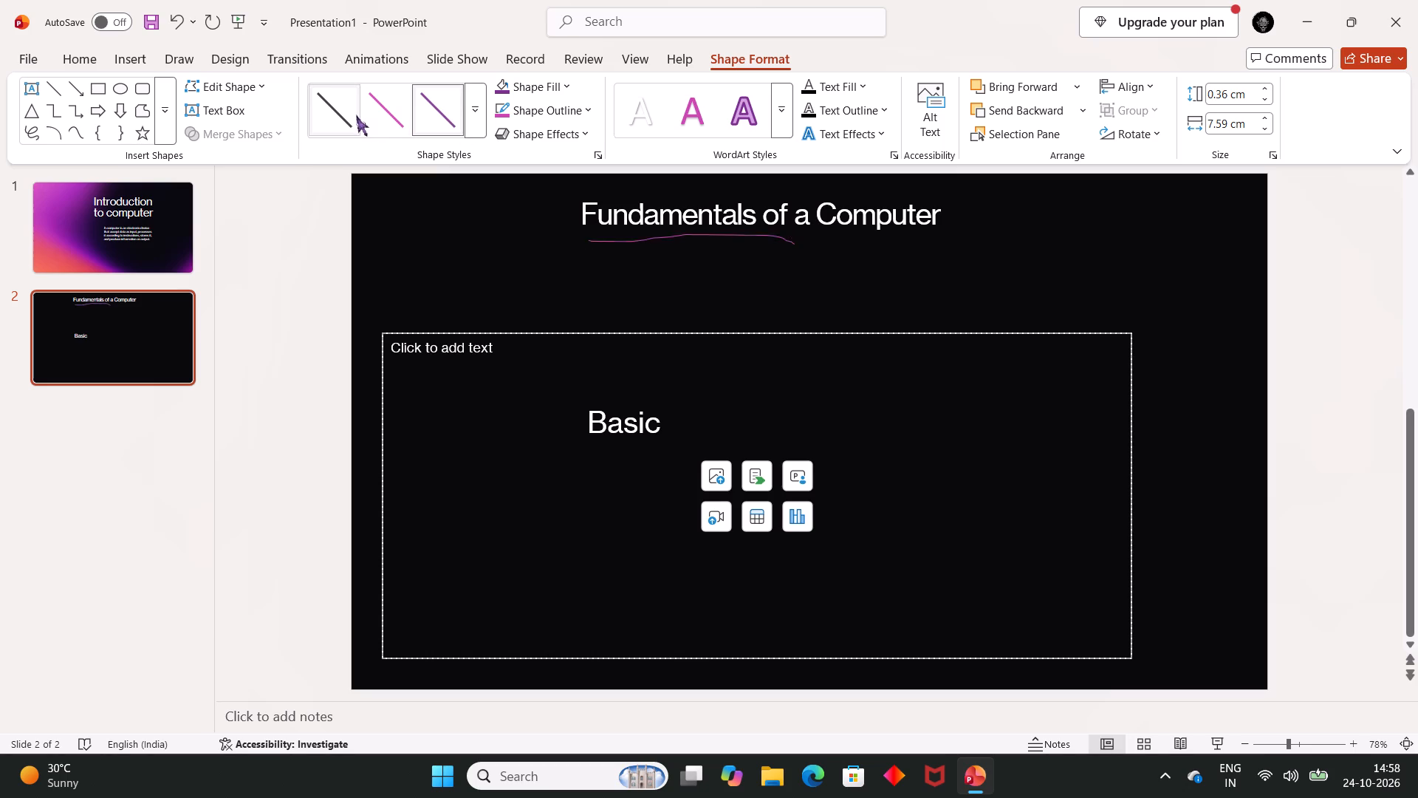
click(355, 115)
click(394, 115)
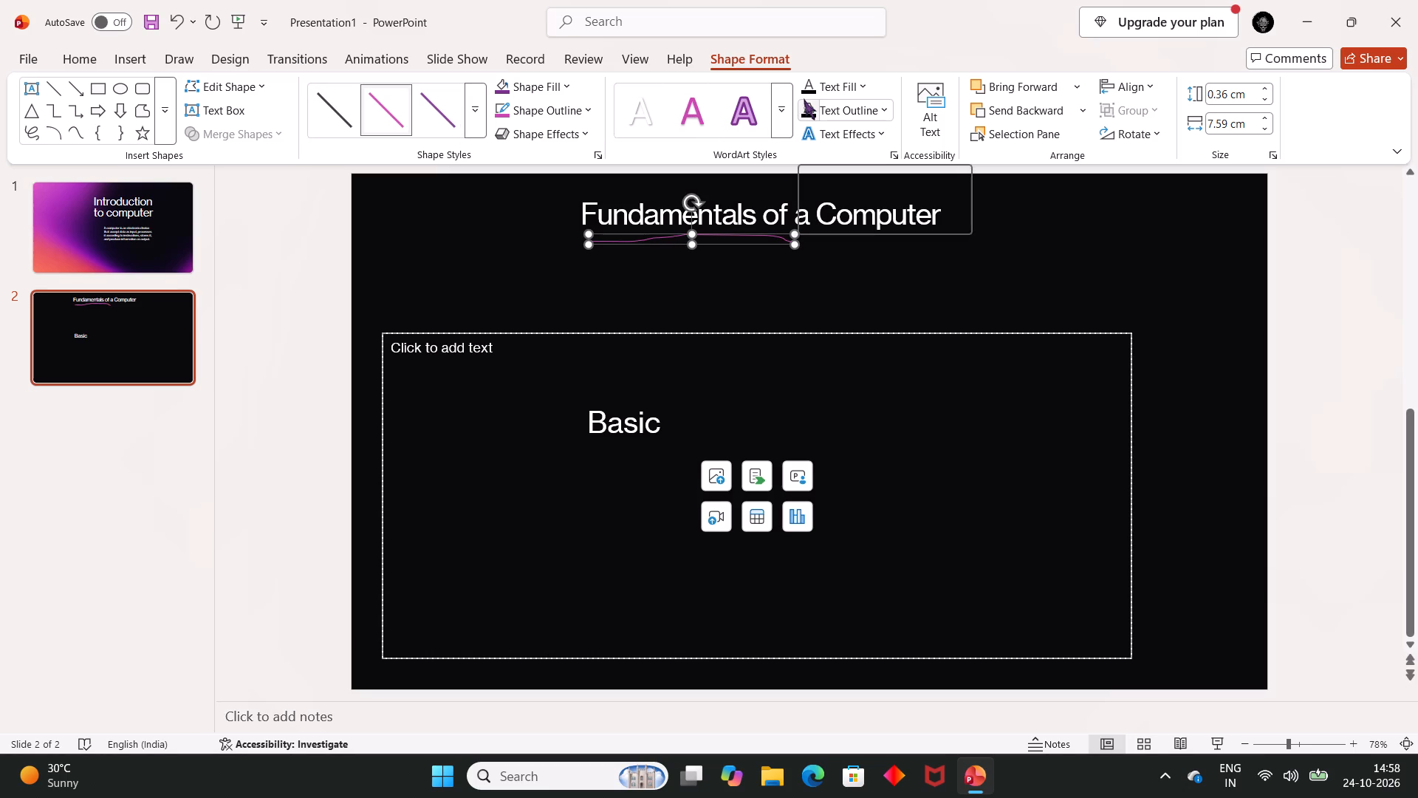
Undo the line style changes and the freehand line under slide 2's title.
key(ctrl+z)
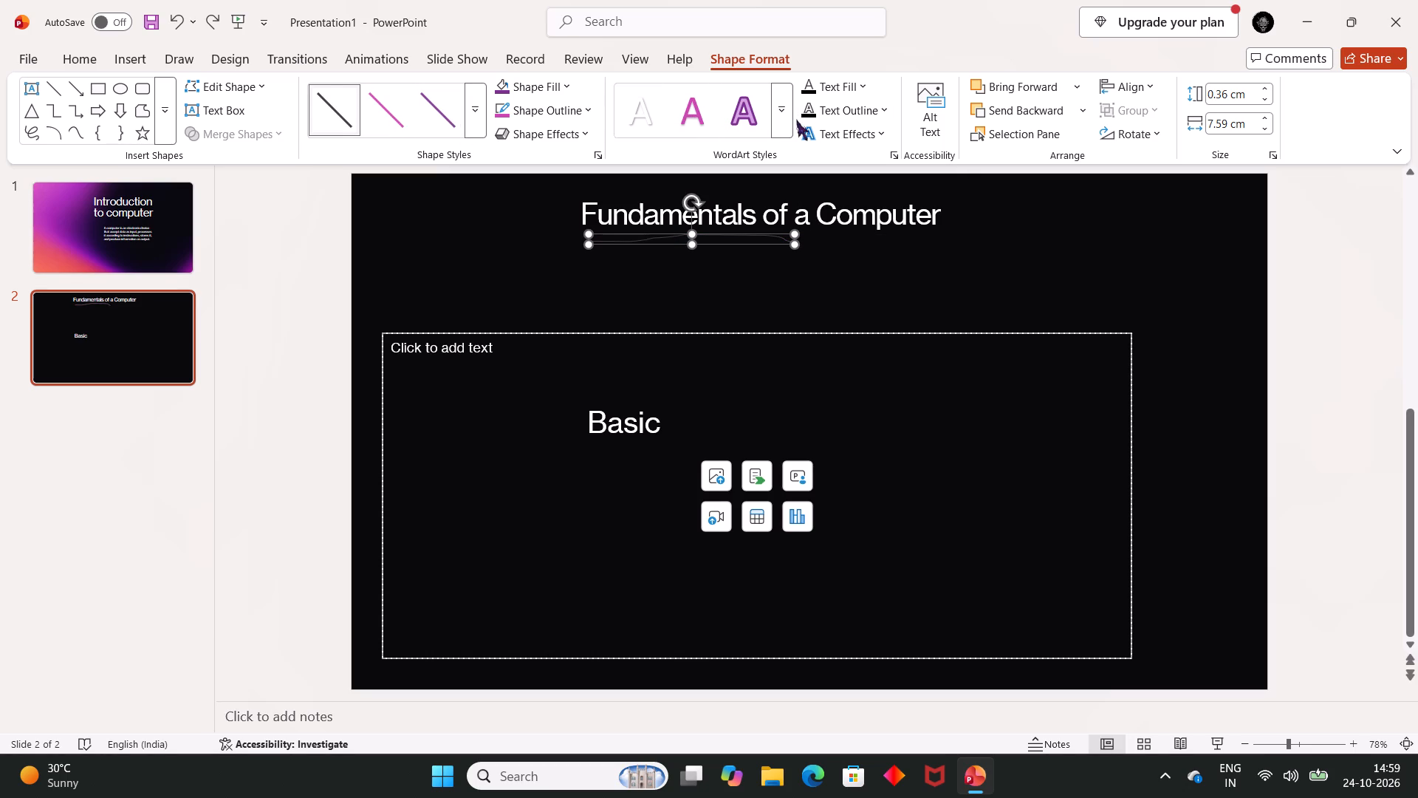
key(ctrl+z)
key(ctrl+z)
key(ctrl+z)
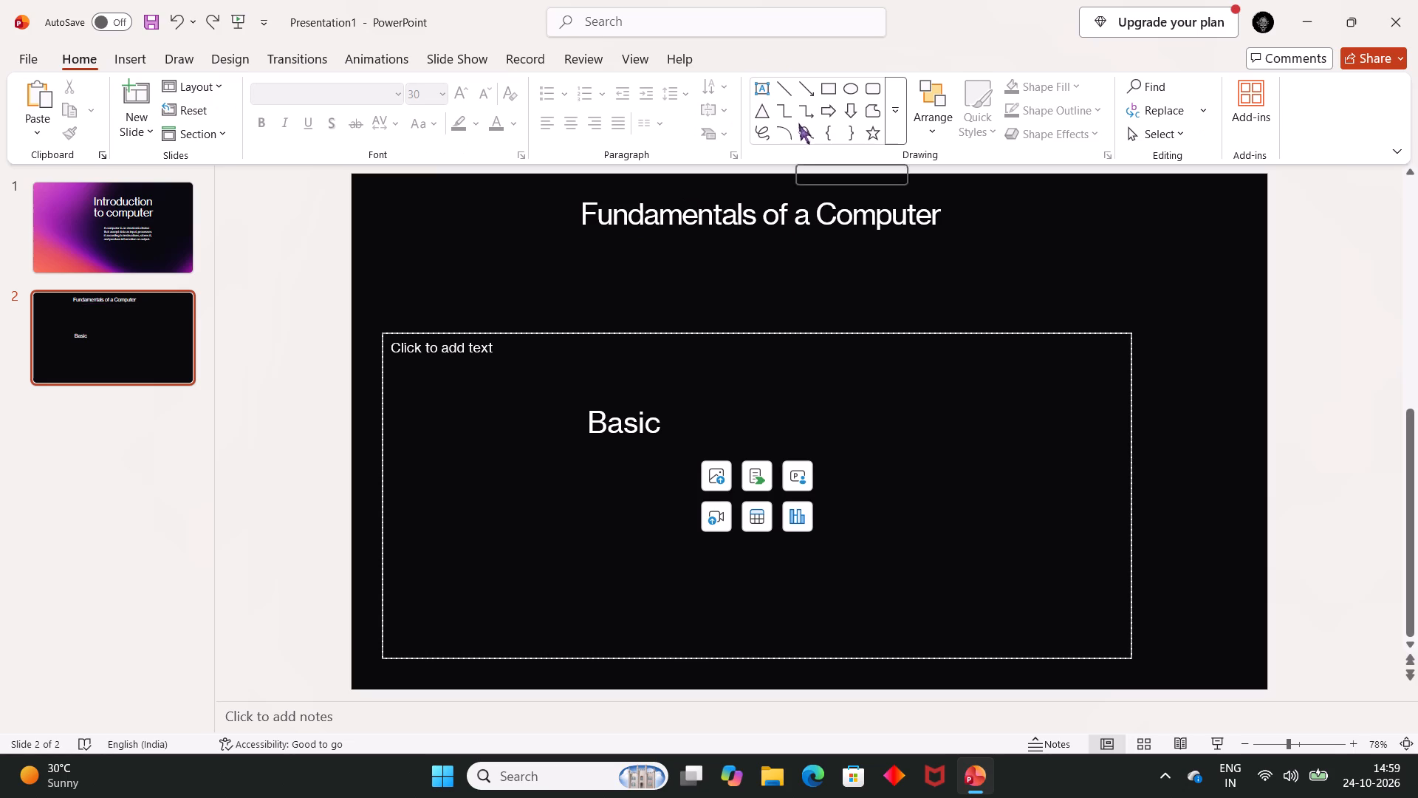
Insert a double-headed horizontal block arrow under slide 2's title, stretched to about 16.9 cm wide and flattened to about 0.5 cm high.
click(899, 120)
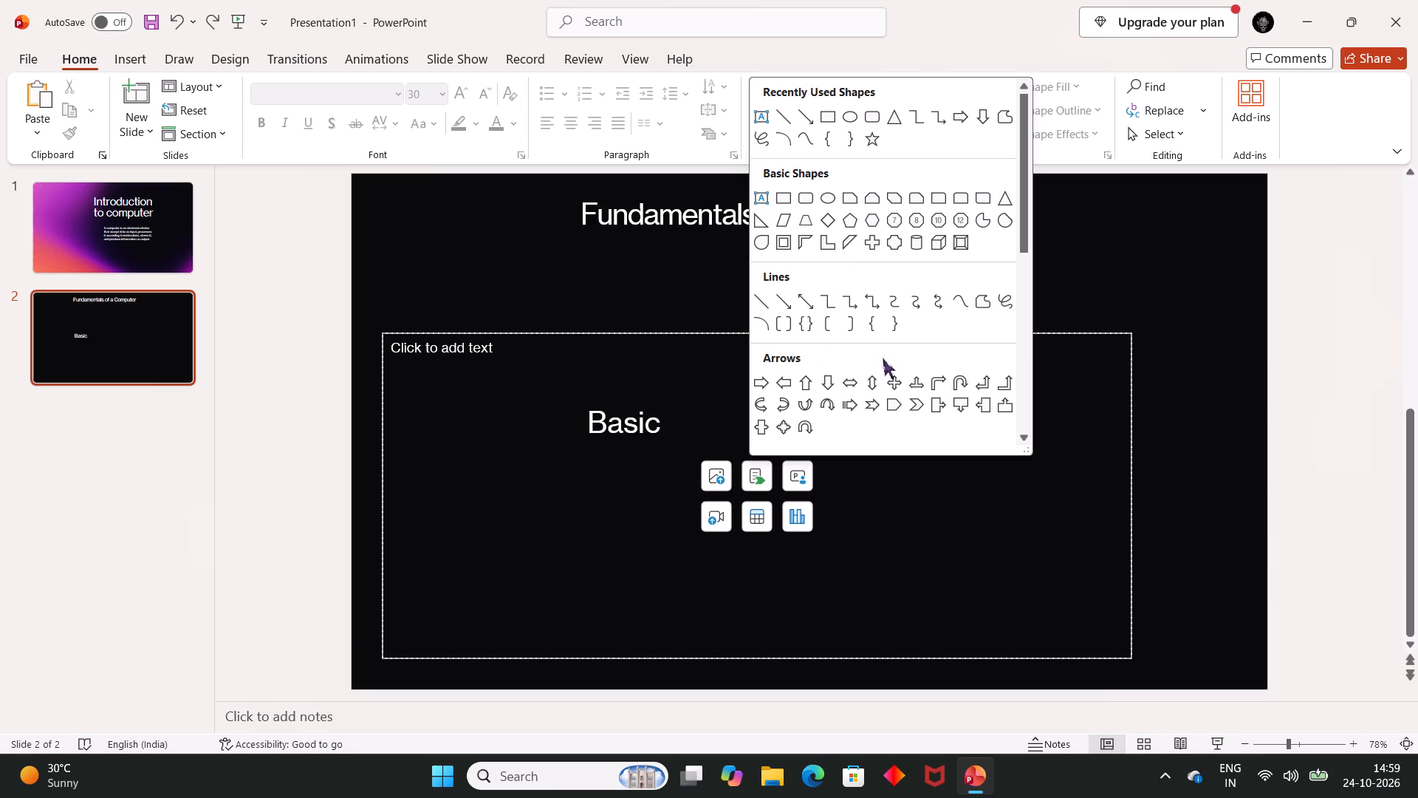
click(850, 383)
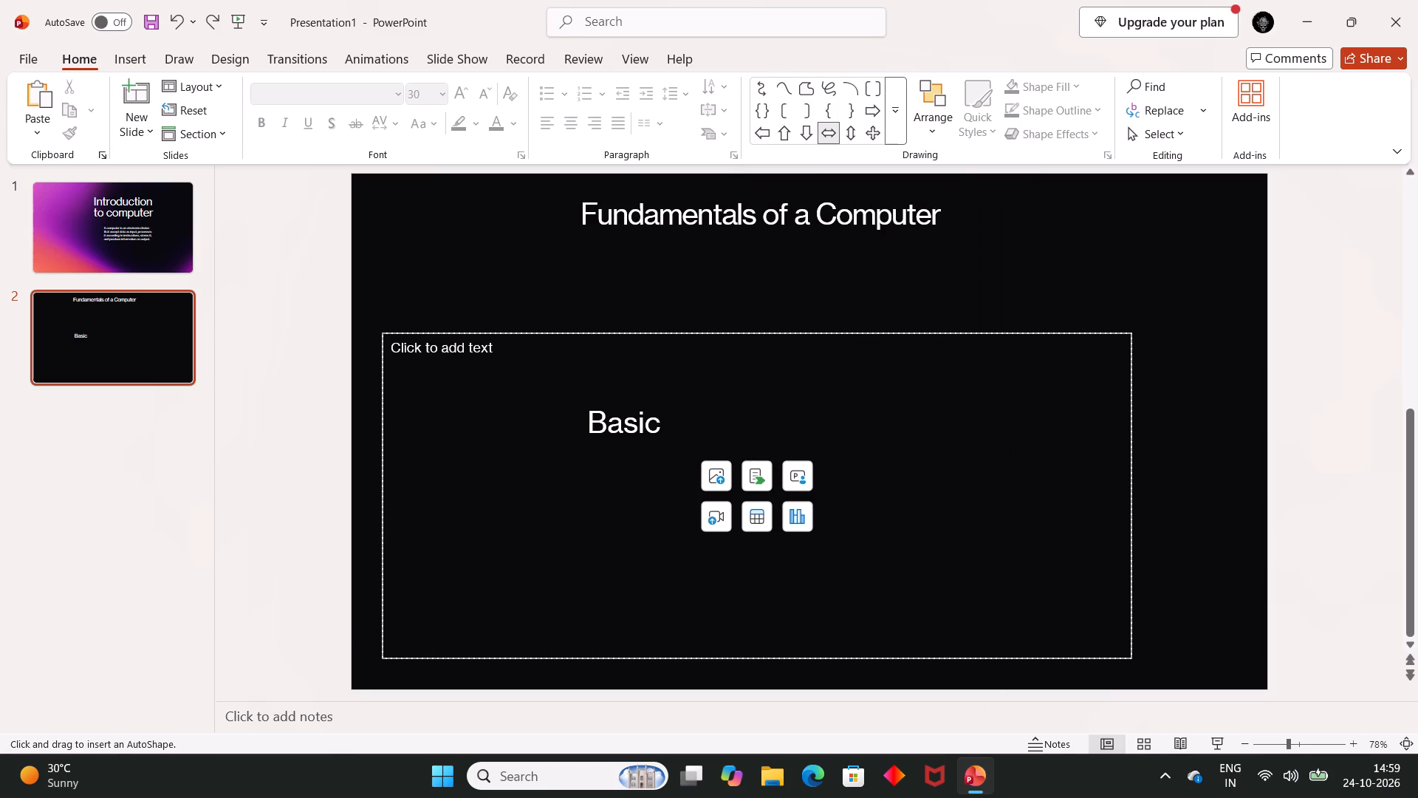
click(739, 237)
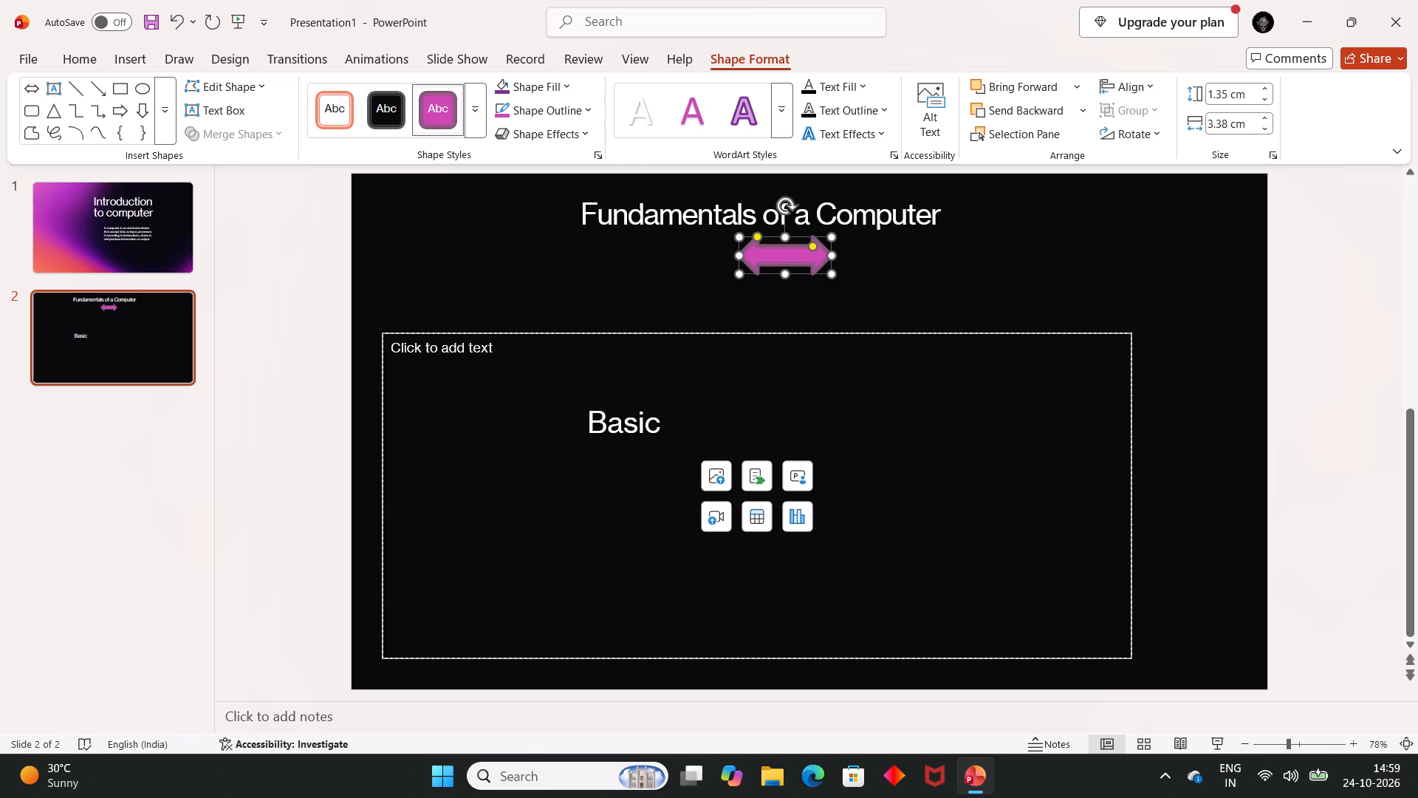
drag(740, 256, 563, 253)
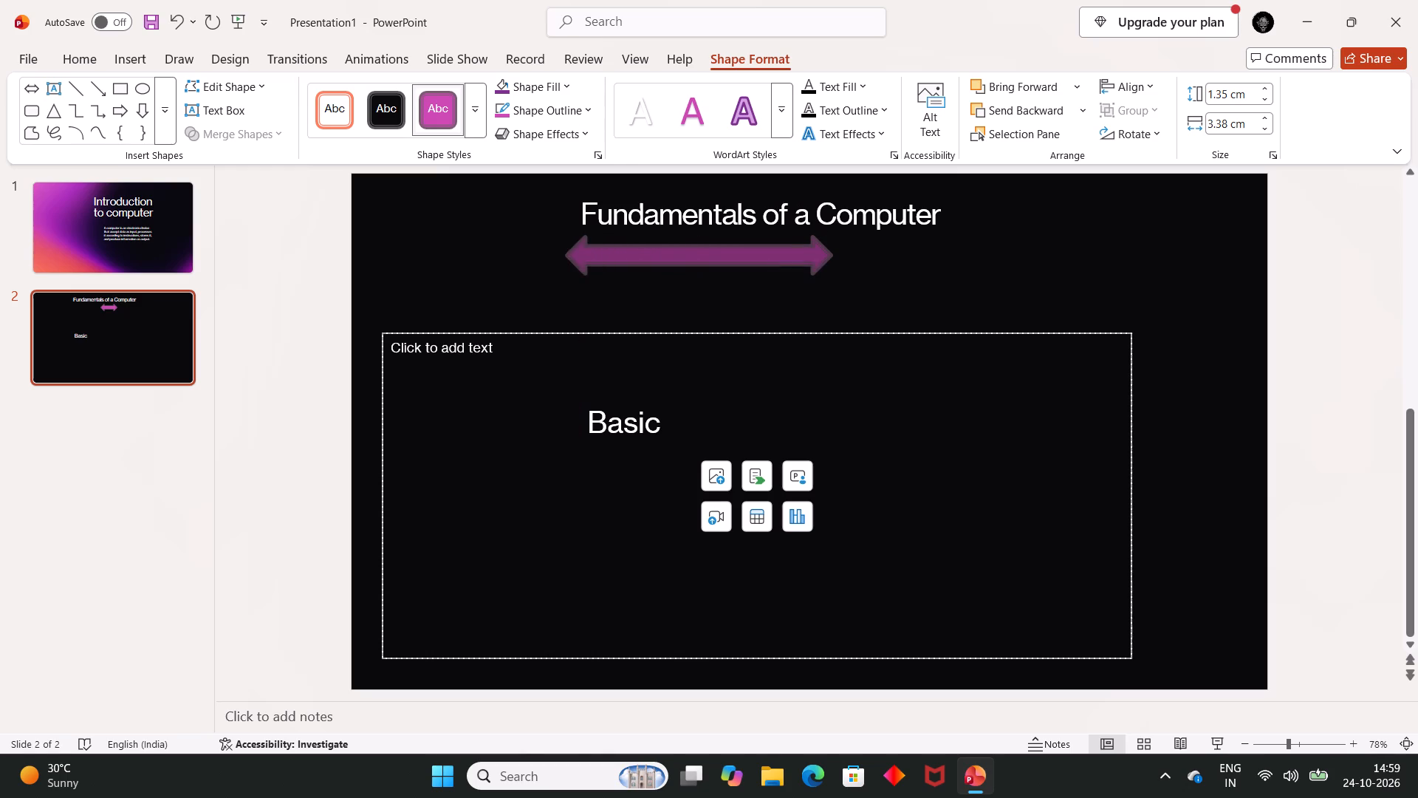
drag(563, 253, 531, 249)
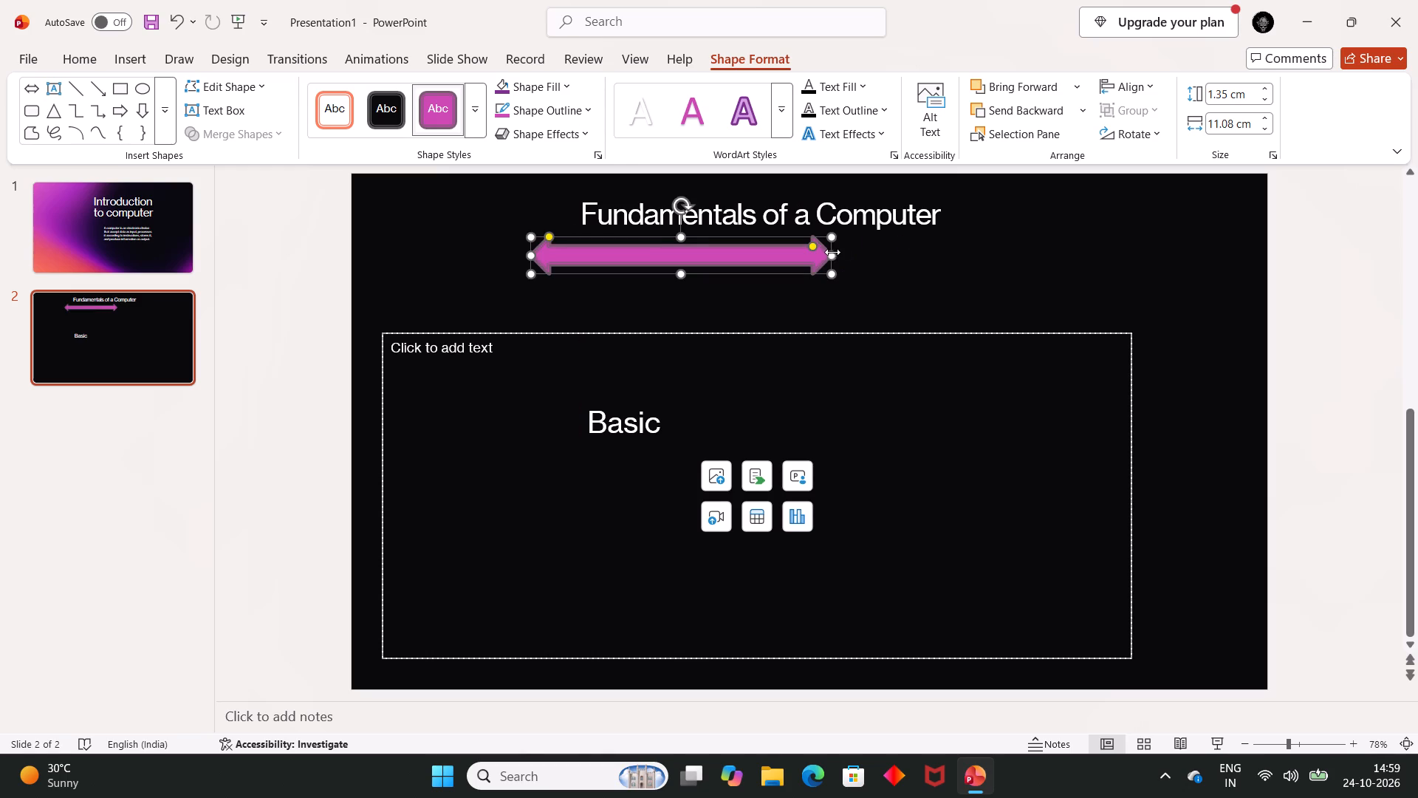
drag(837, 257, 988, 253)
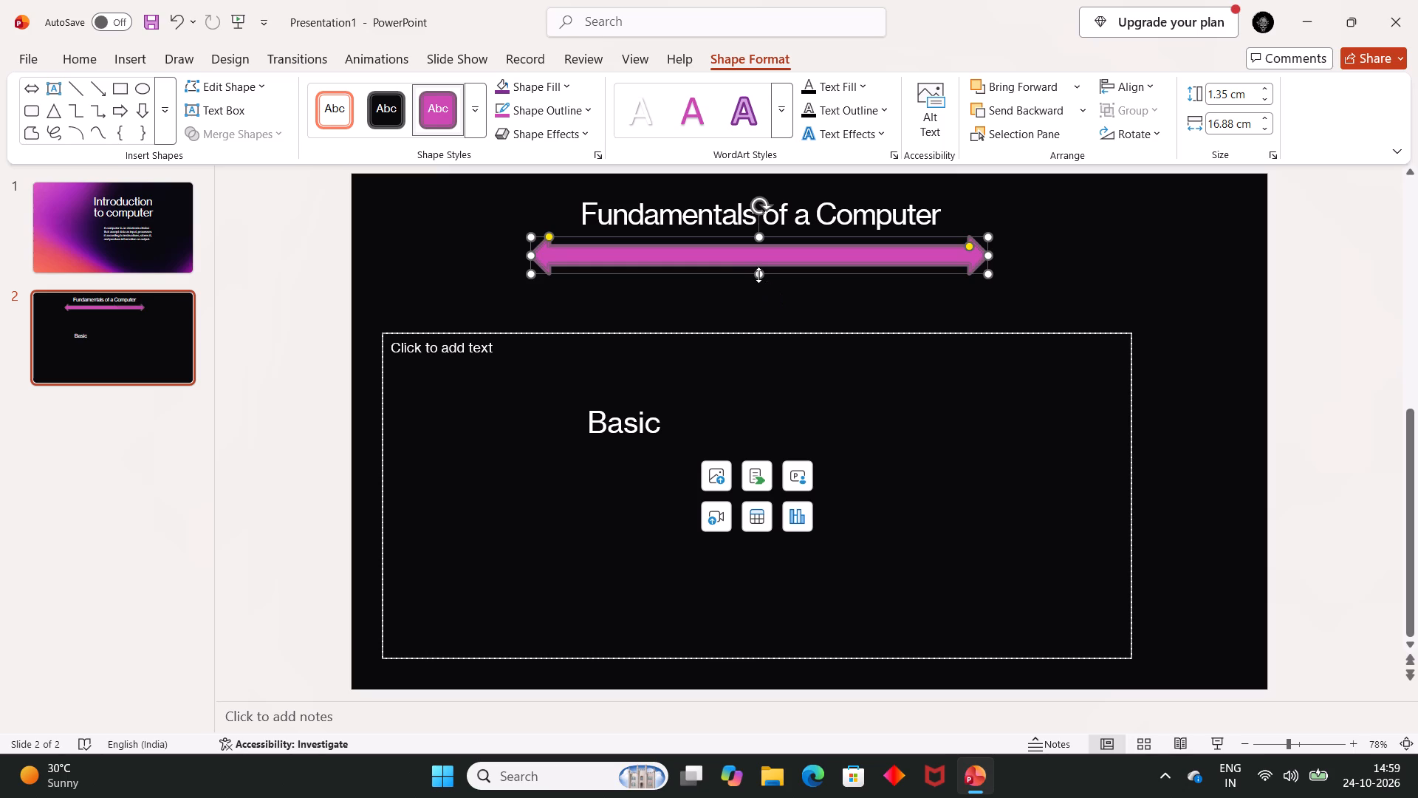
drag(758, 275, 756, 250)
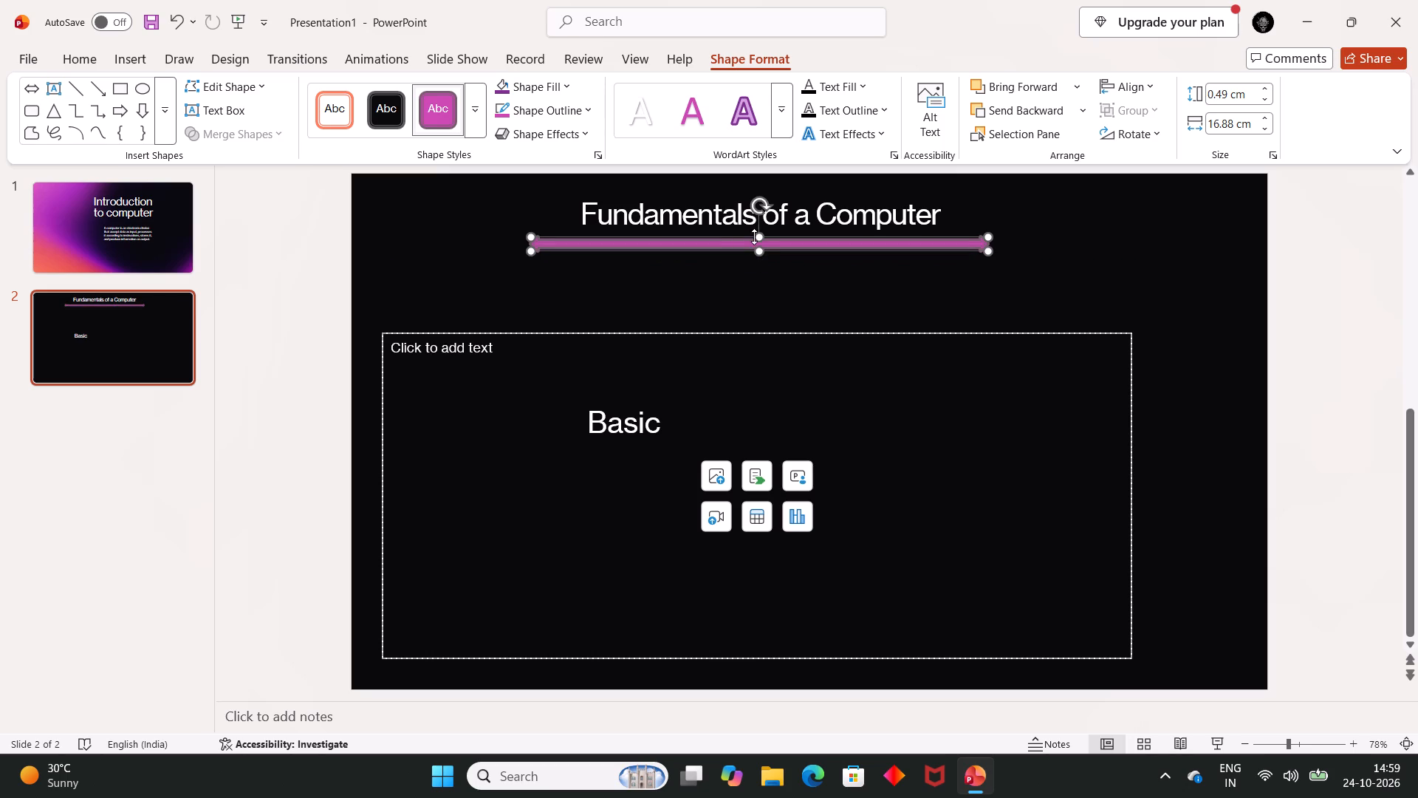
Move the double-headed arrow up against the bottom of the title, centred on the text box, and deselect it.
click(760, 246)
click(761, 245)
drag(758, 243, 757, 238)
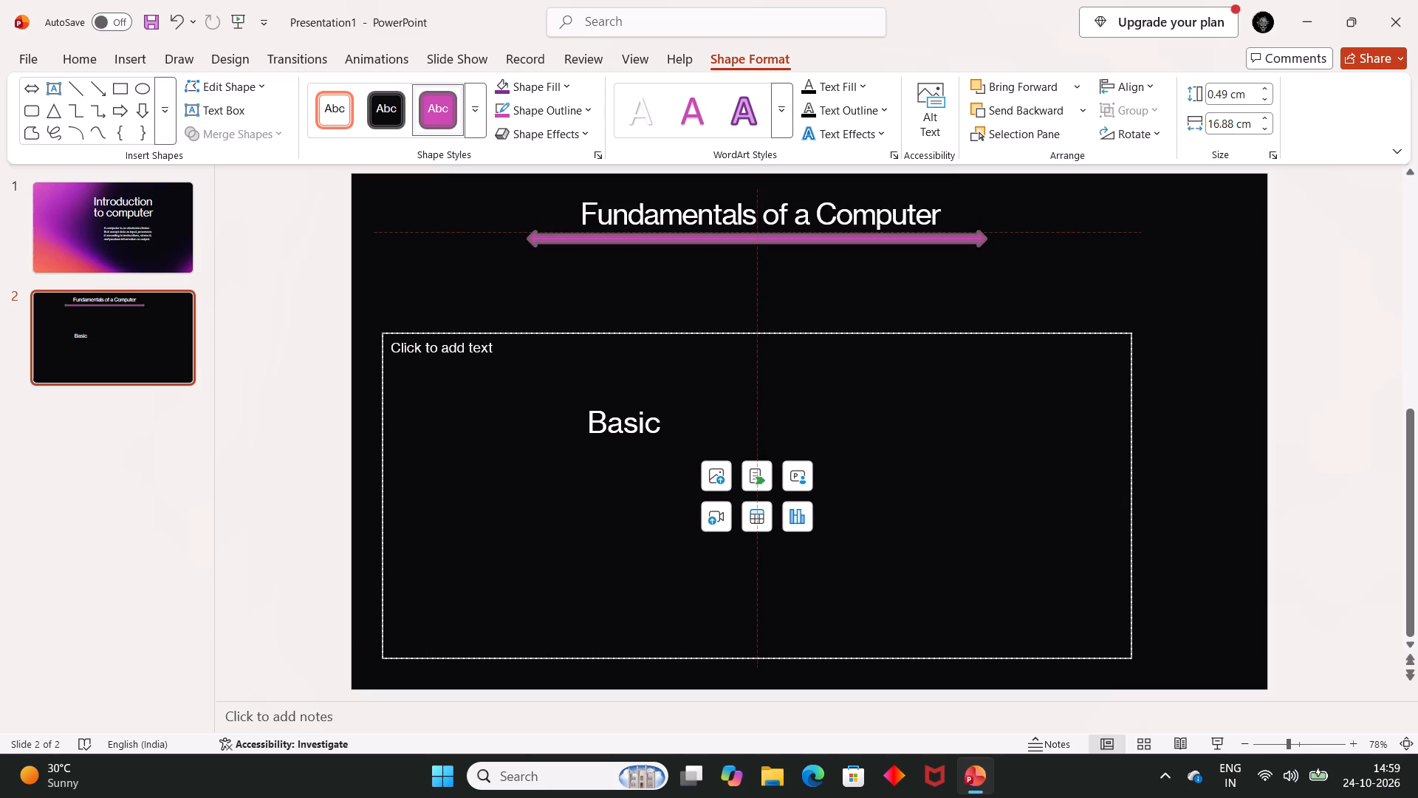
drag(757, 238, 757, 230)
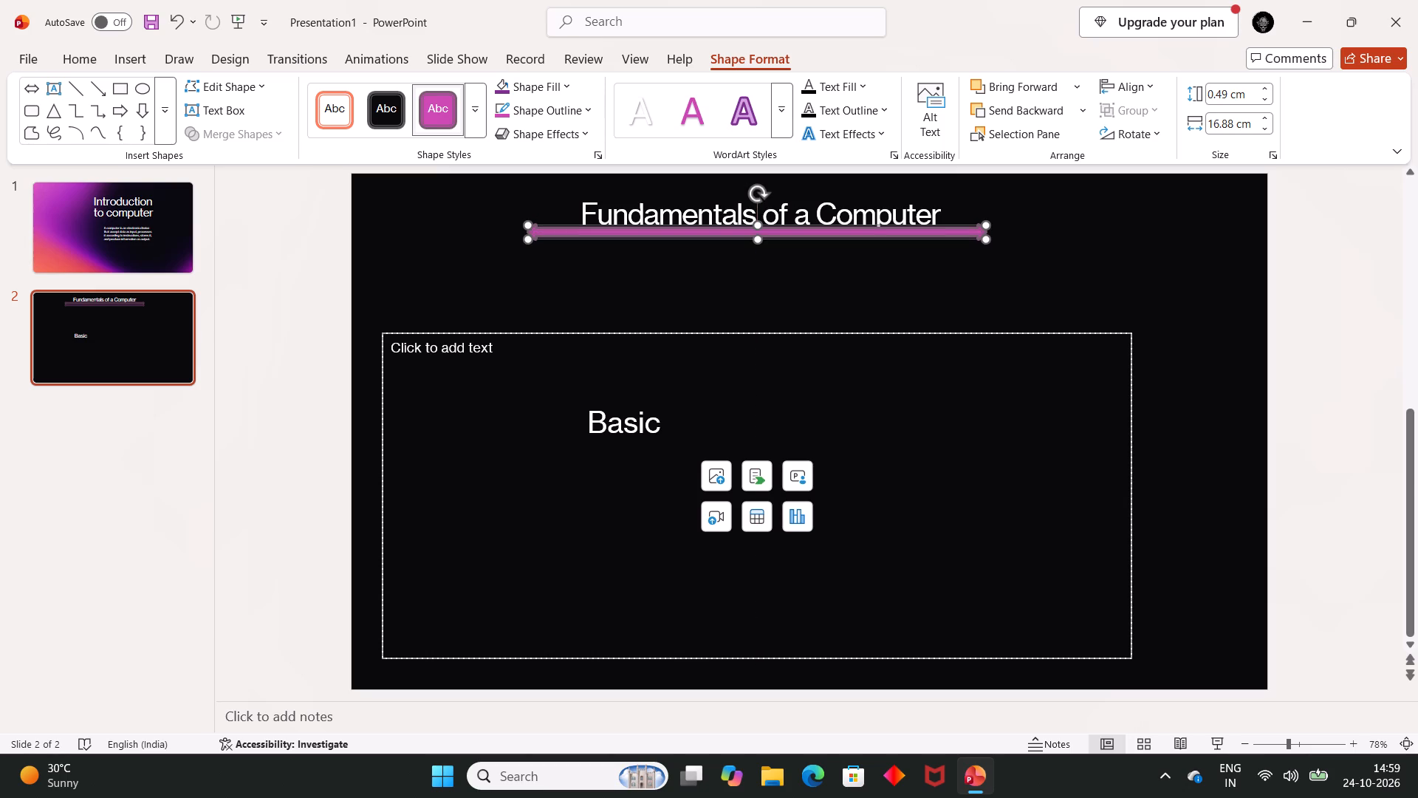
click(844, 263)
click(923, 287)
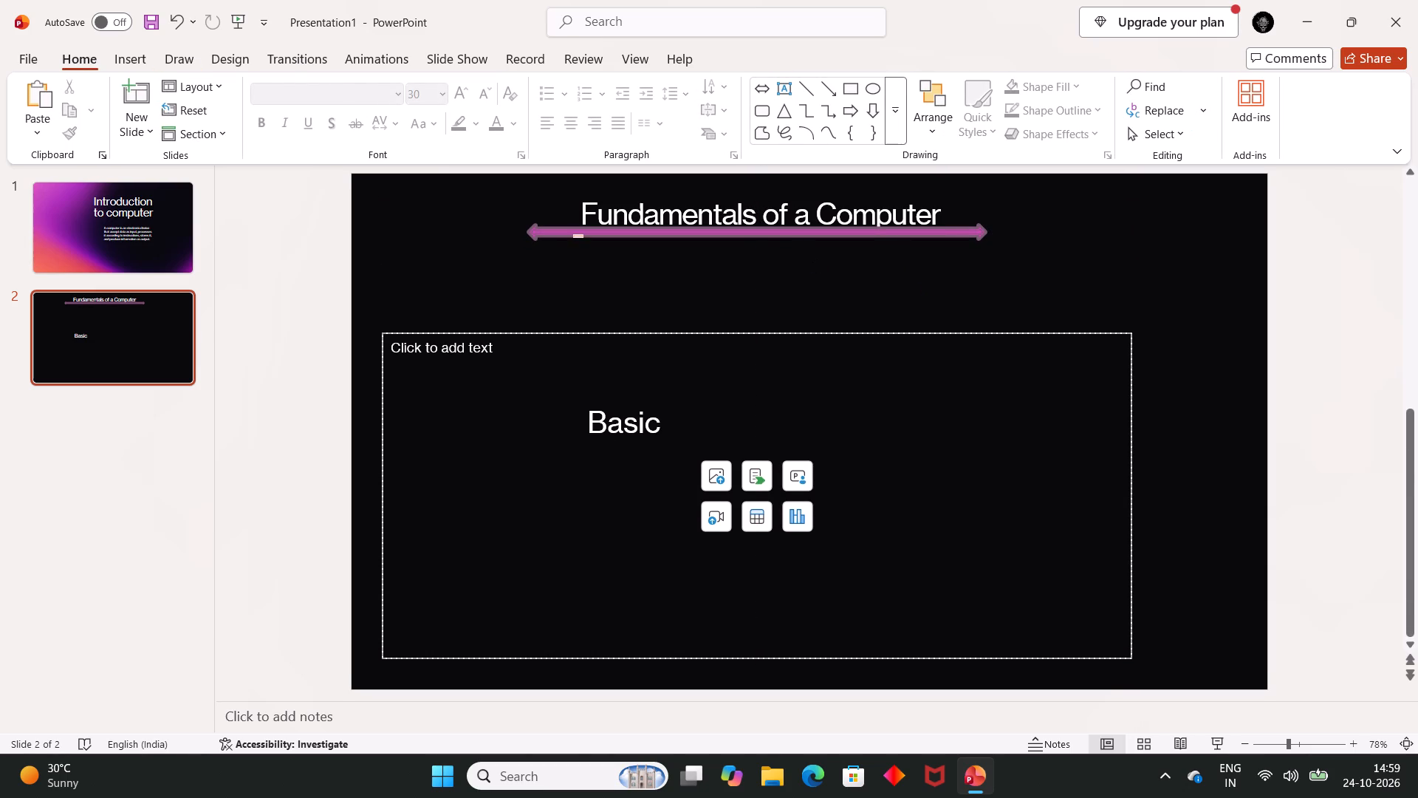
Italicize the title "Fundamentals of a Computer" and set its font size to 36.
drag(581, 213, 893, 227)
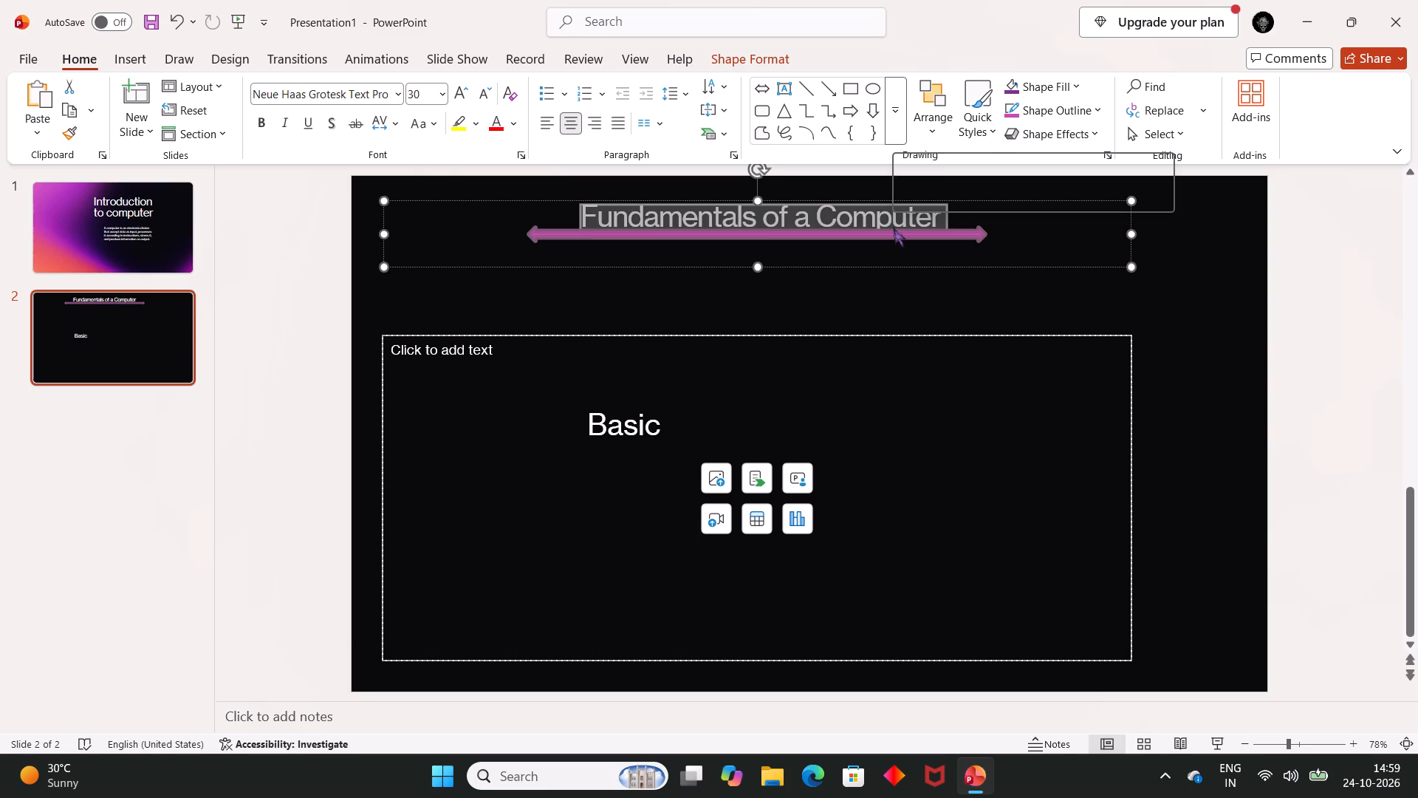
click(926, 195)
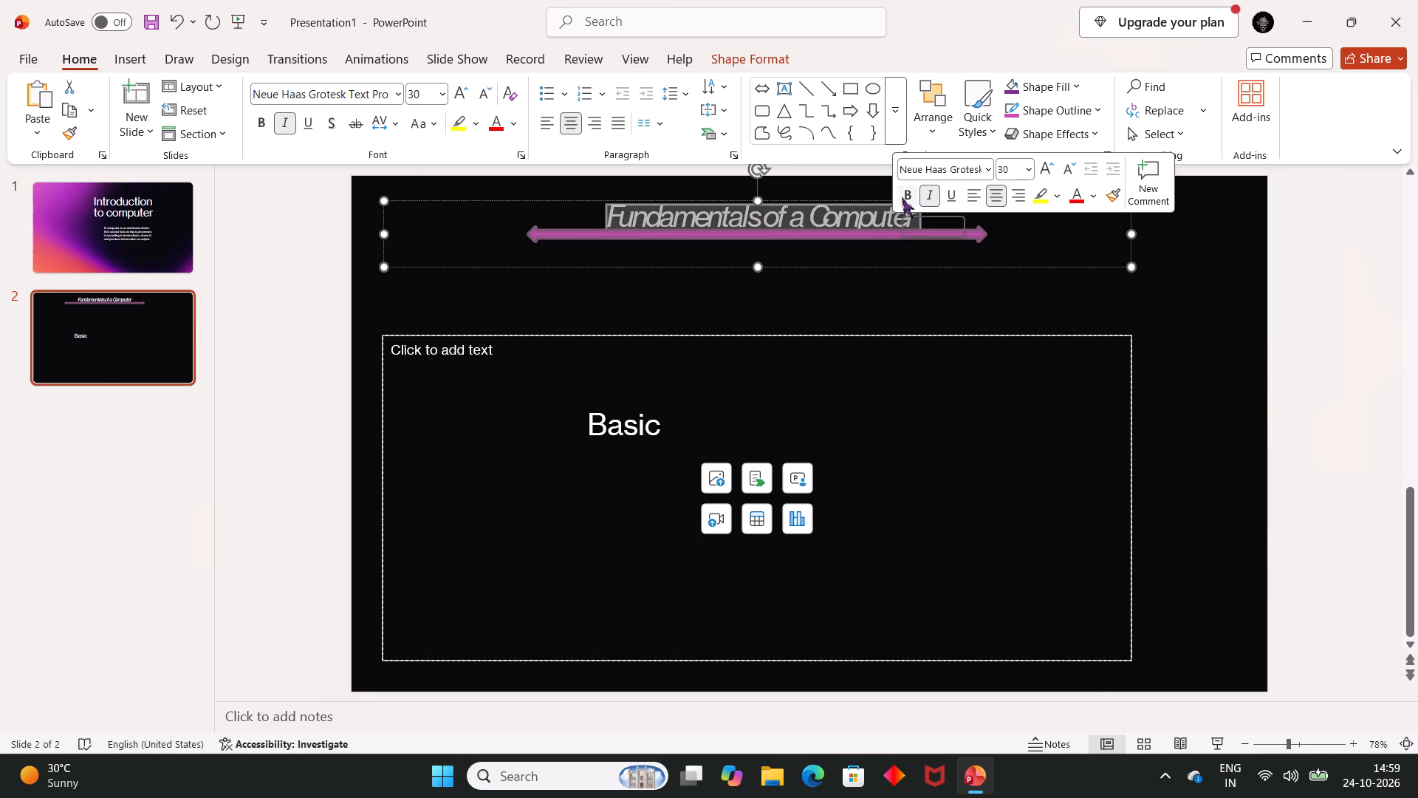
click(1031, 172)
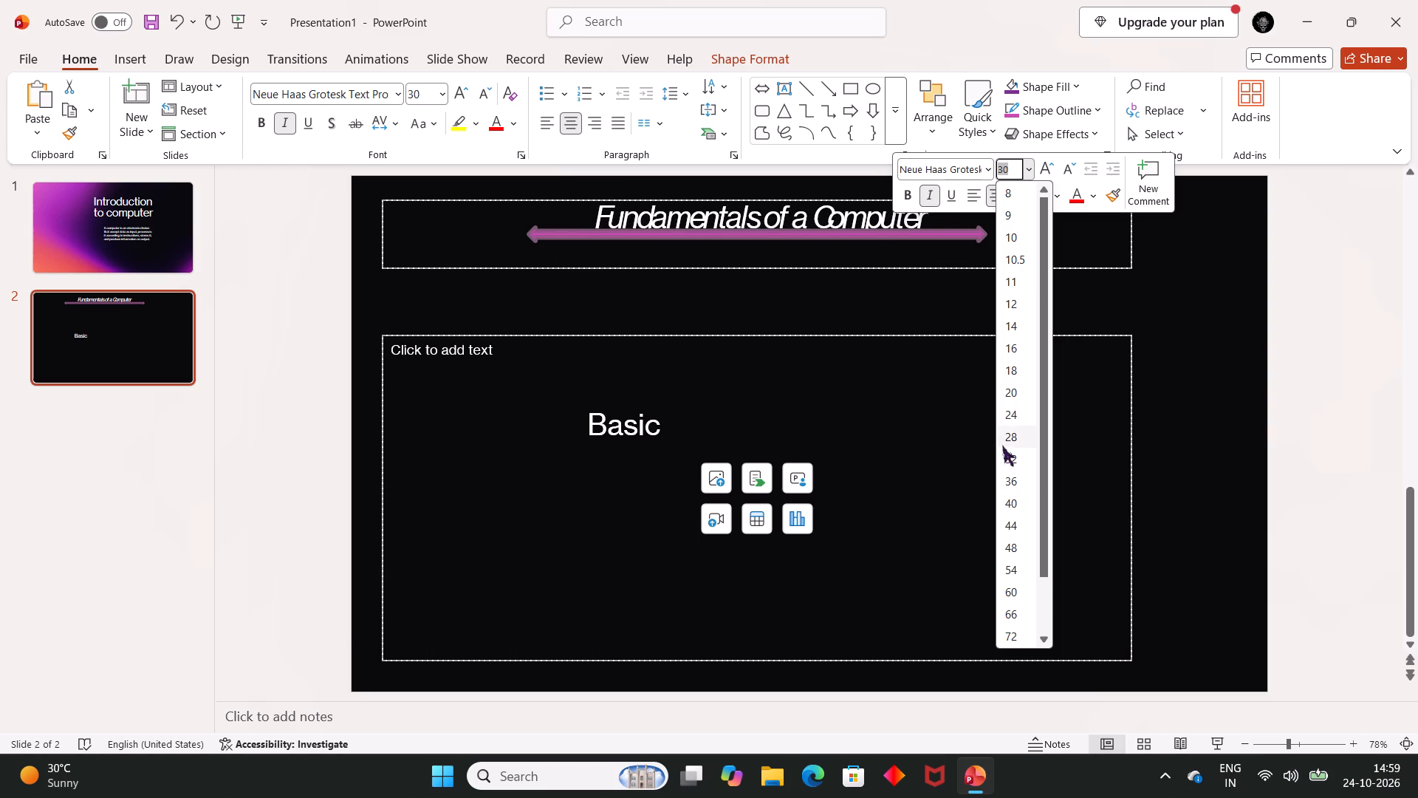
click(1010, 483)
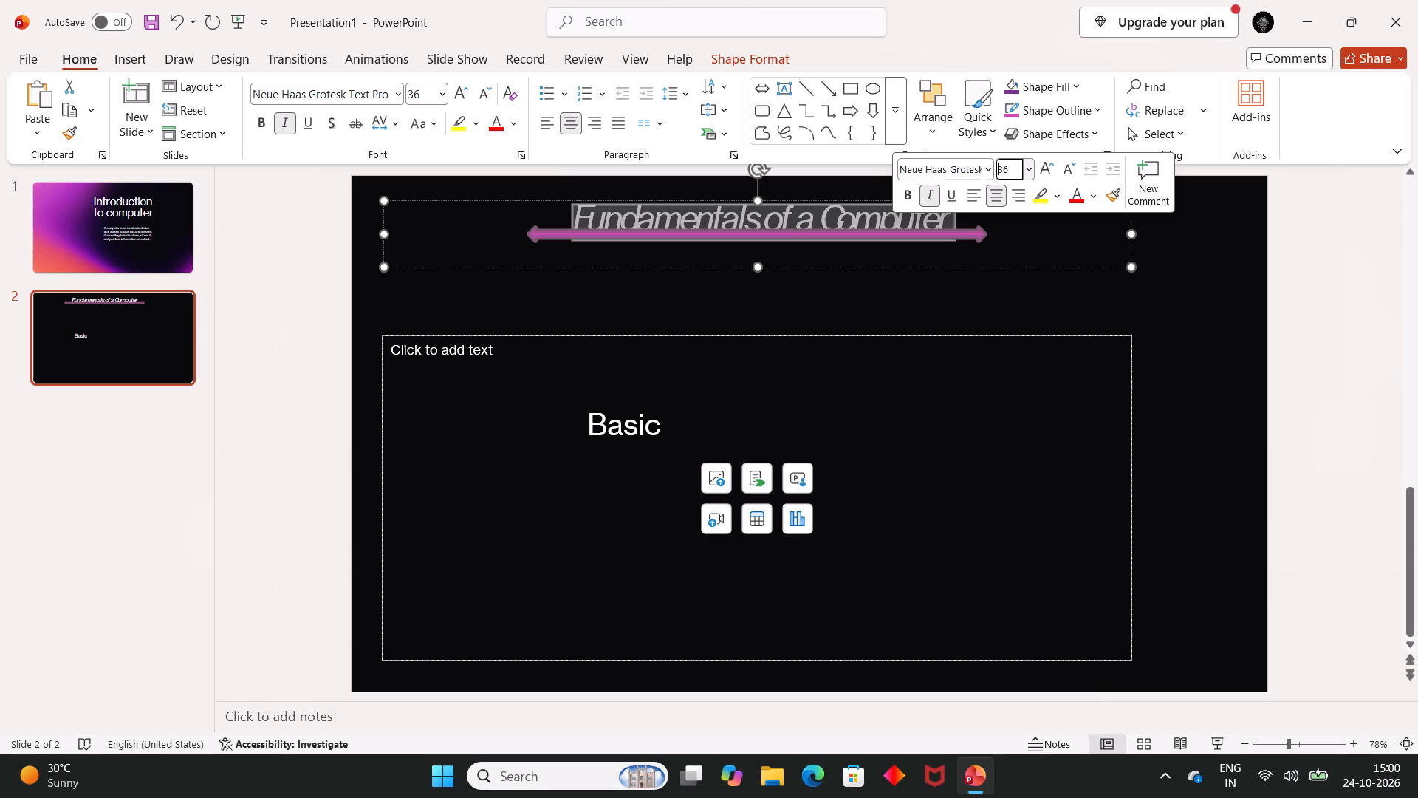
Move the double-headed arrow down slightly so it sits just below the title text.
drag(778, 238, 783, 245)
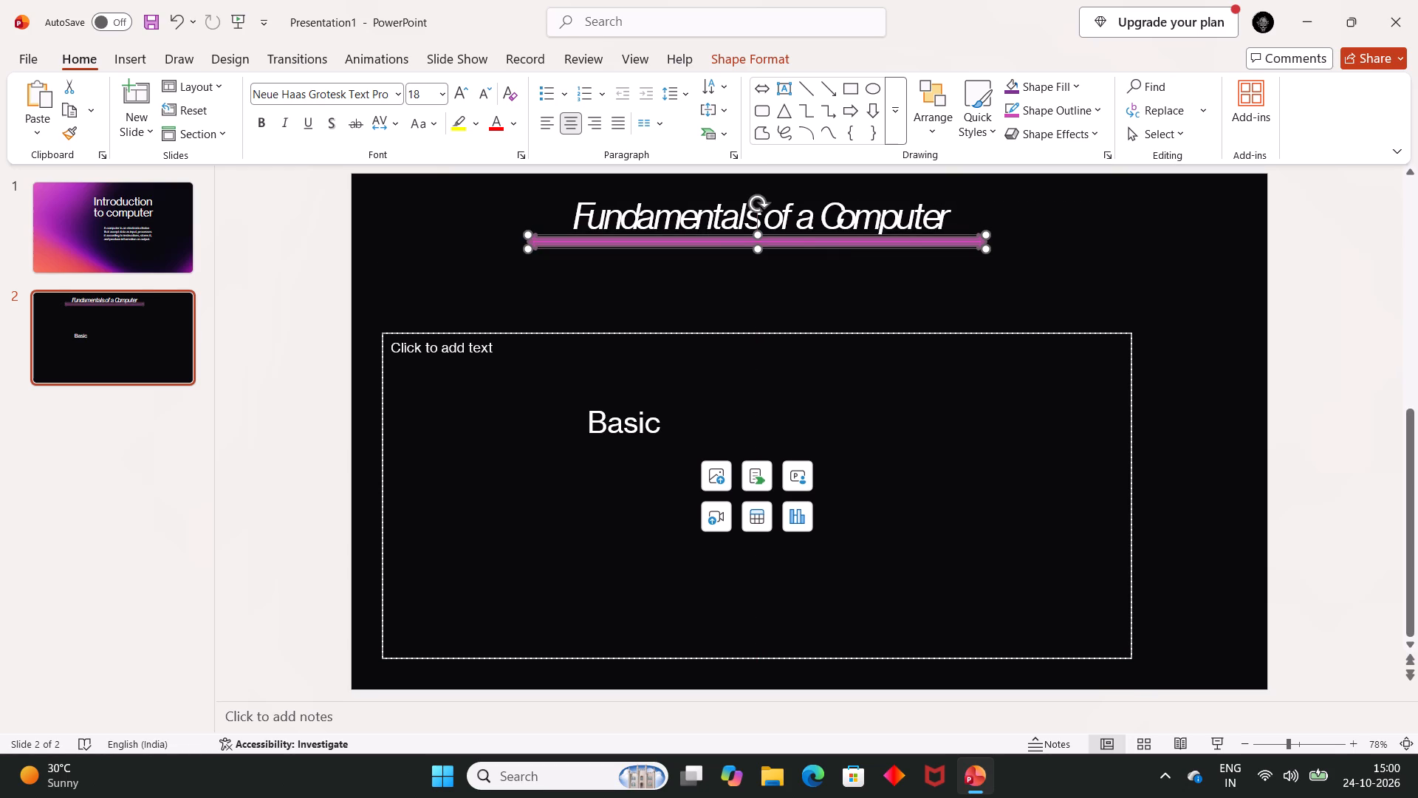
Change "Computer" to lowercase "computer" in slide 2's title and deselect the text box.
drag(849, 254, 849, 211)
click(849, 211)
click(849, 211)
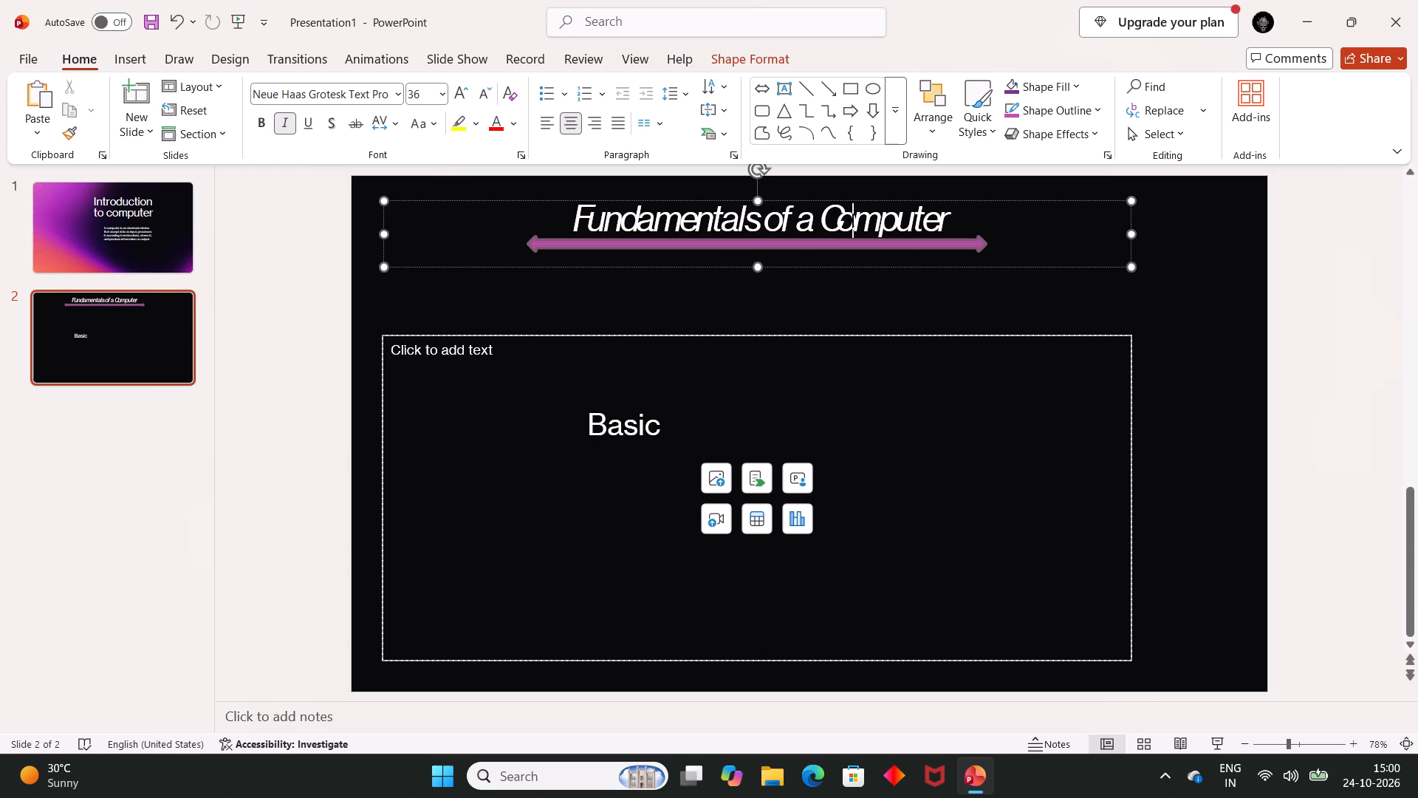
key(BackSpace)
key(BackSpace)
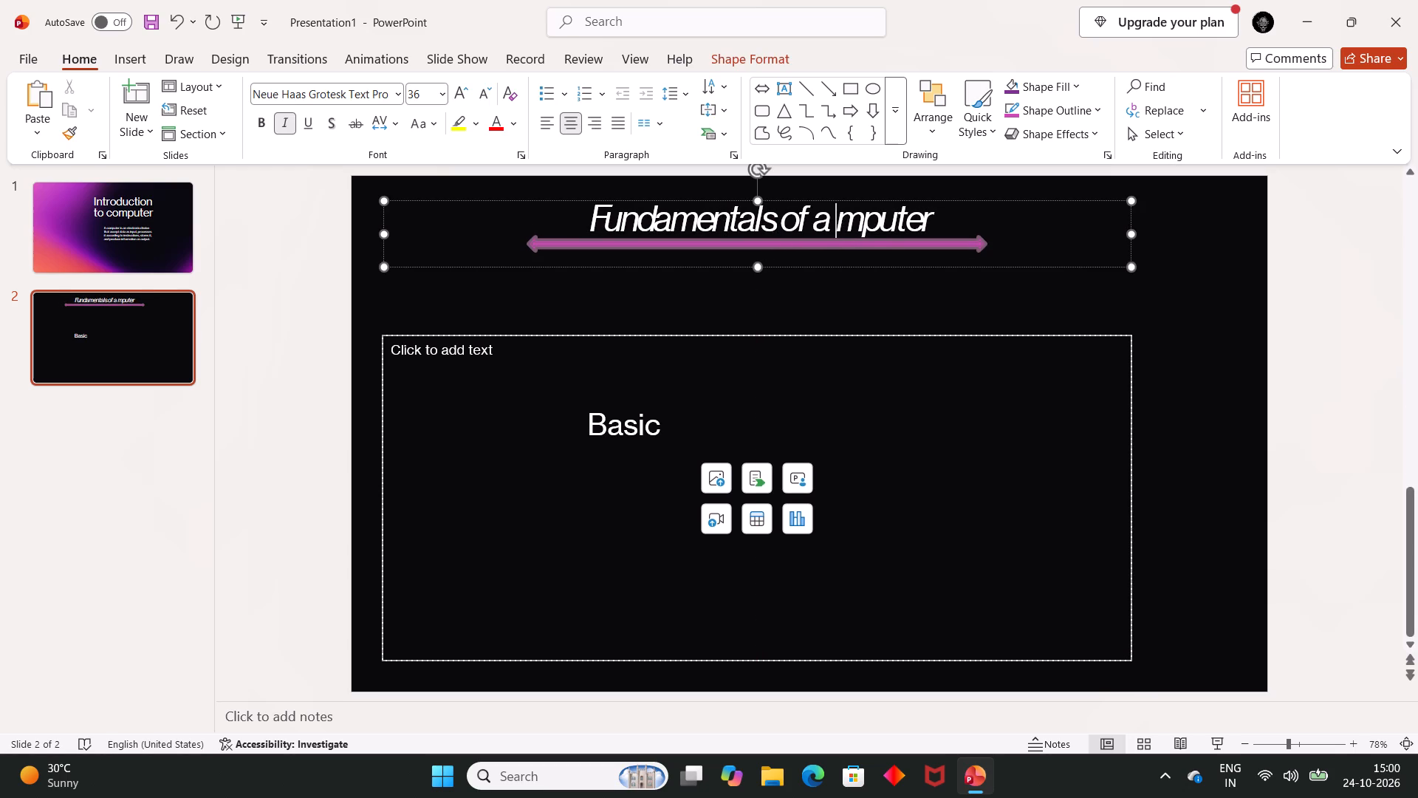
key(c)
key(BackSpace)
key(shift+c)
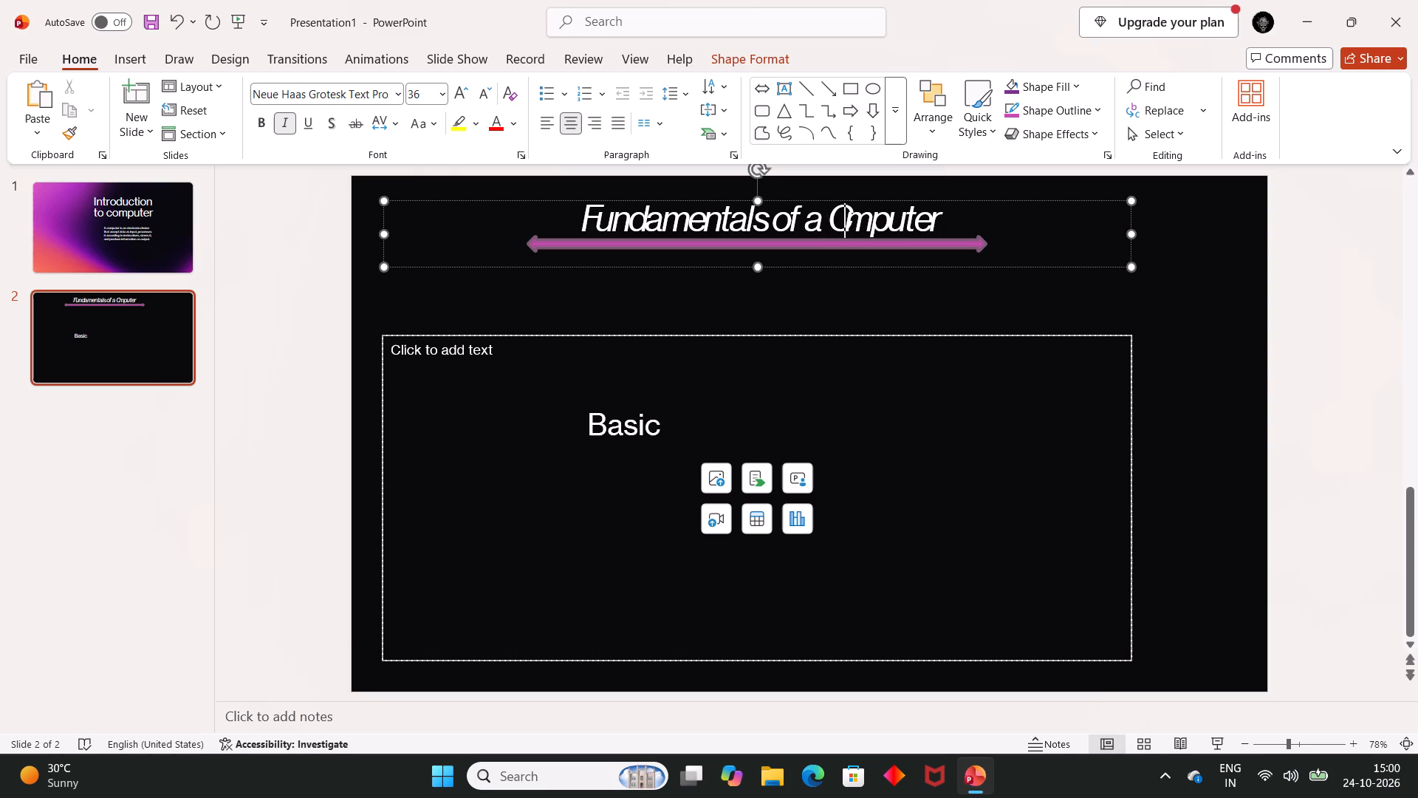
key(o)
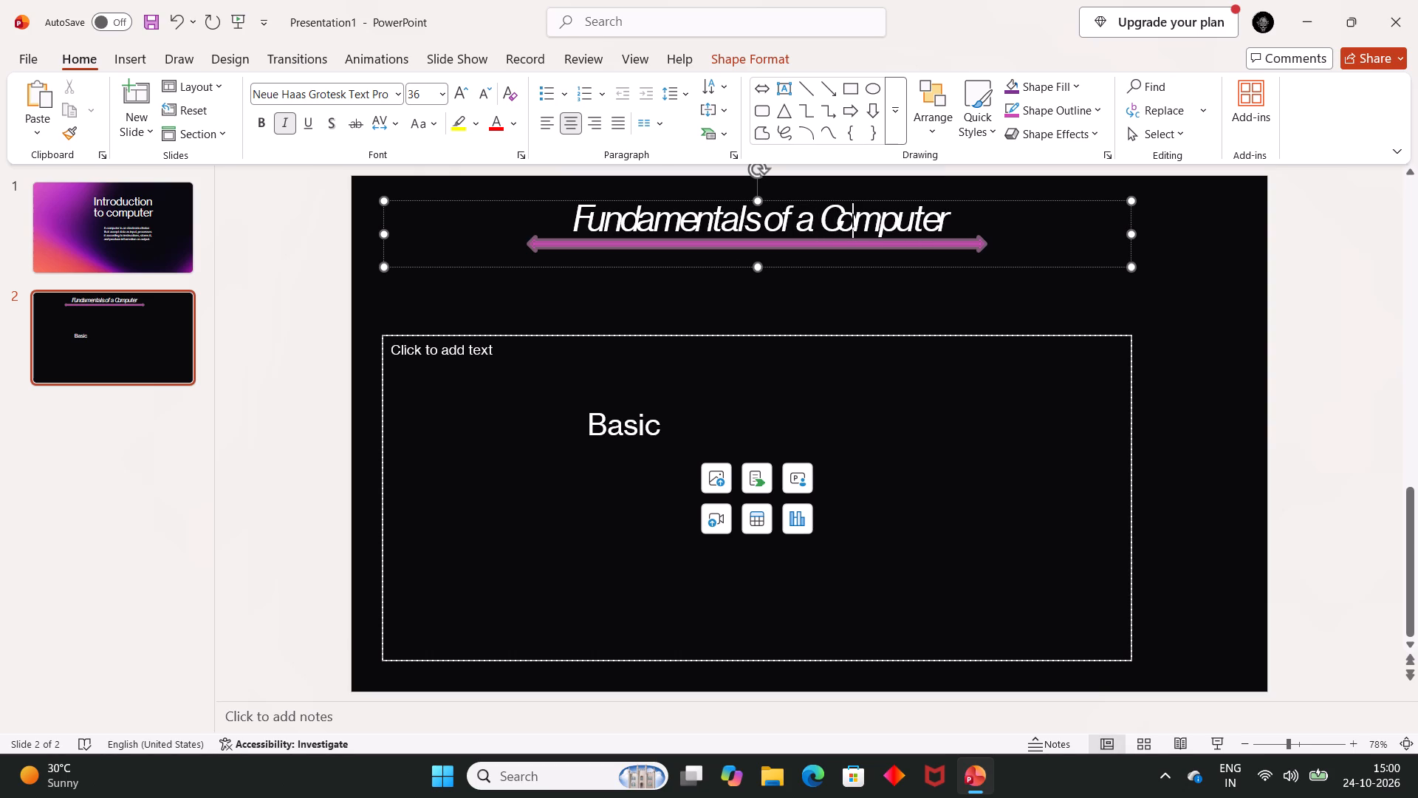
key(BackSpace)
key(BackSpace)
text(co)
click(1023, 283)
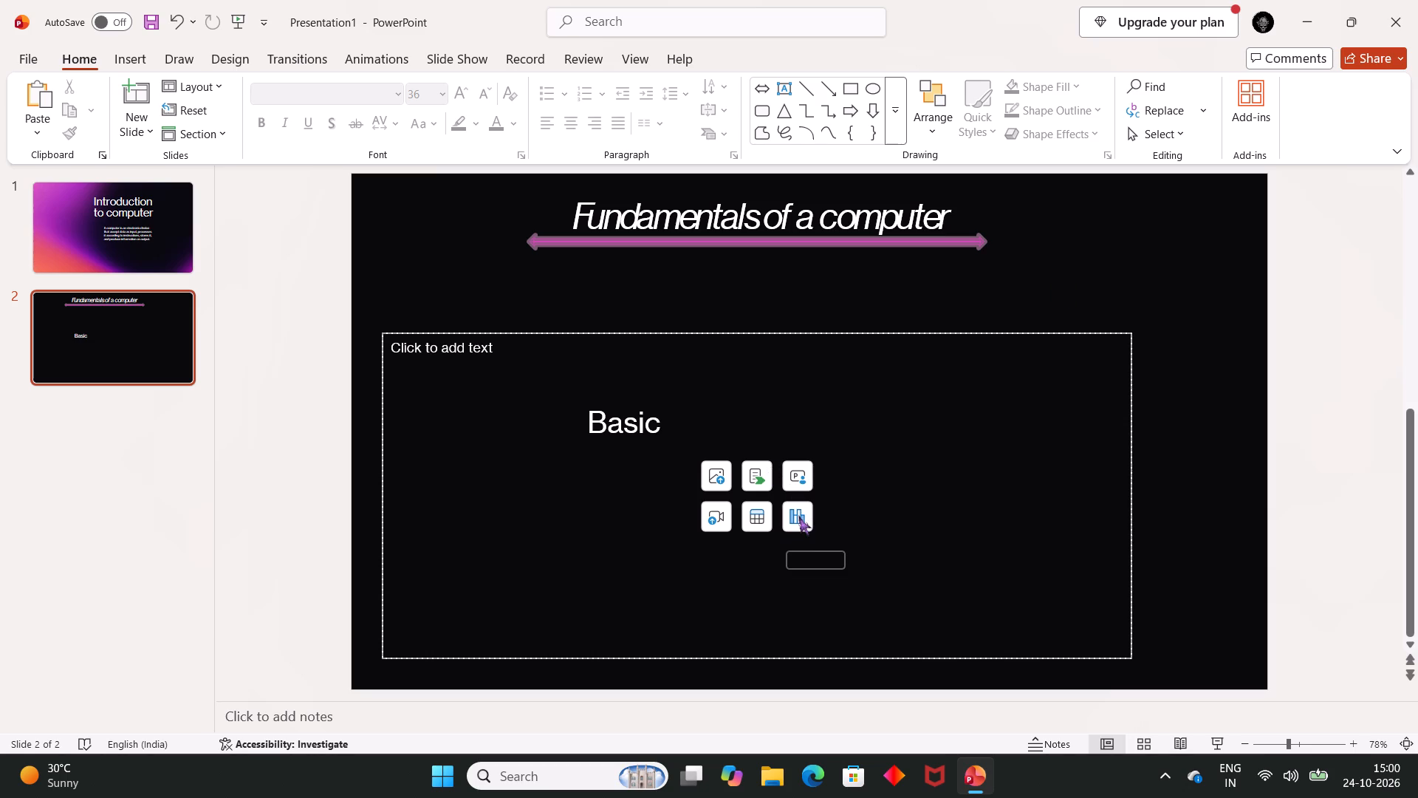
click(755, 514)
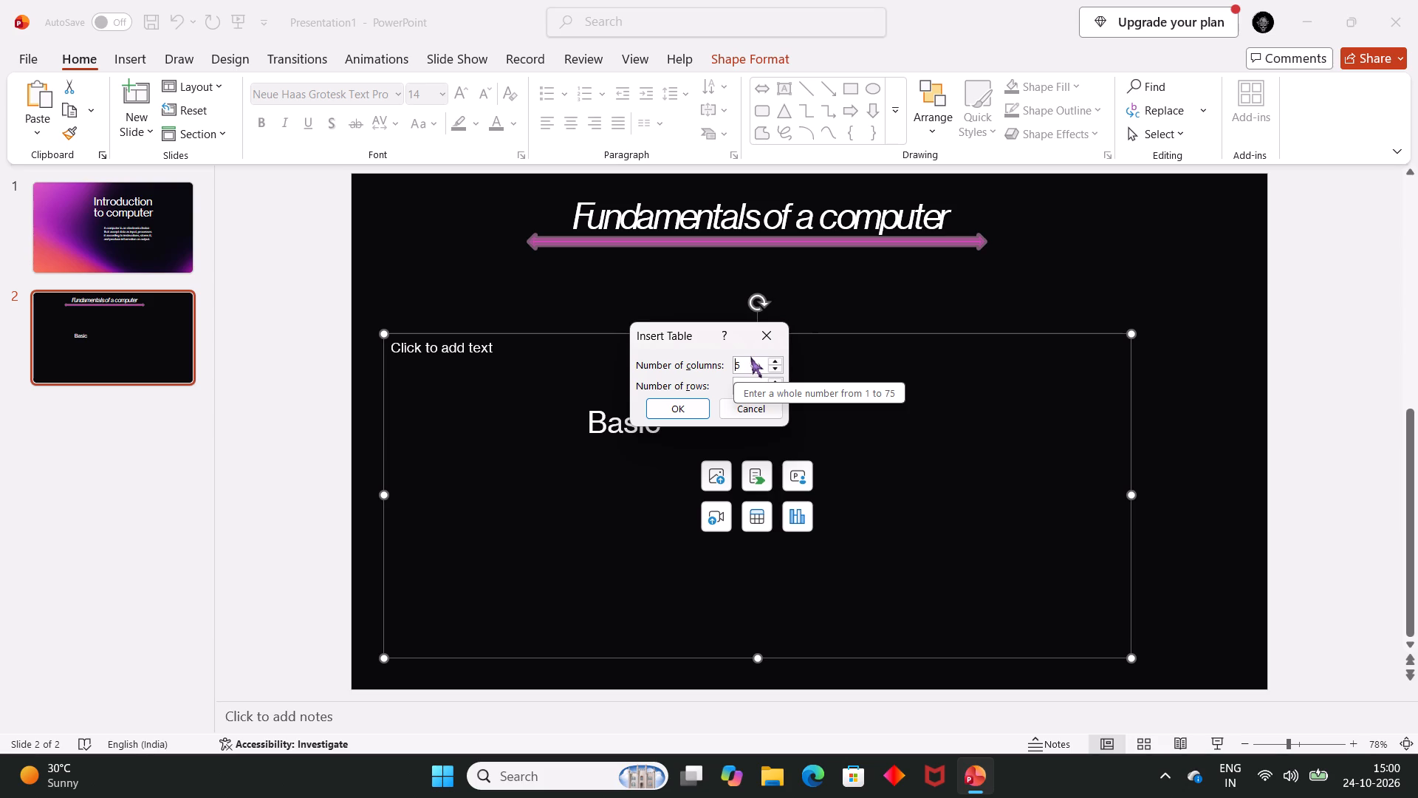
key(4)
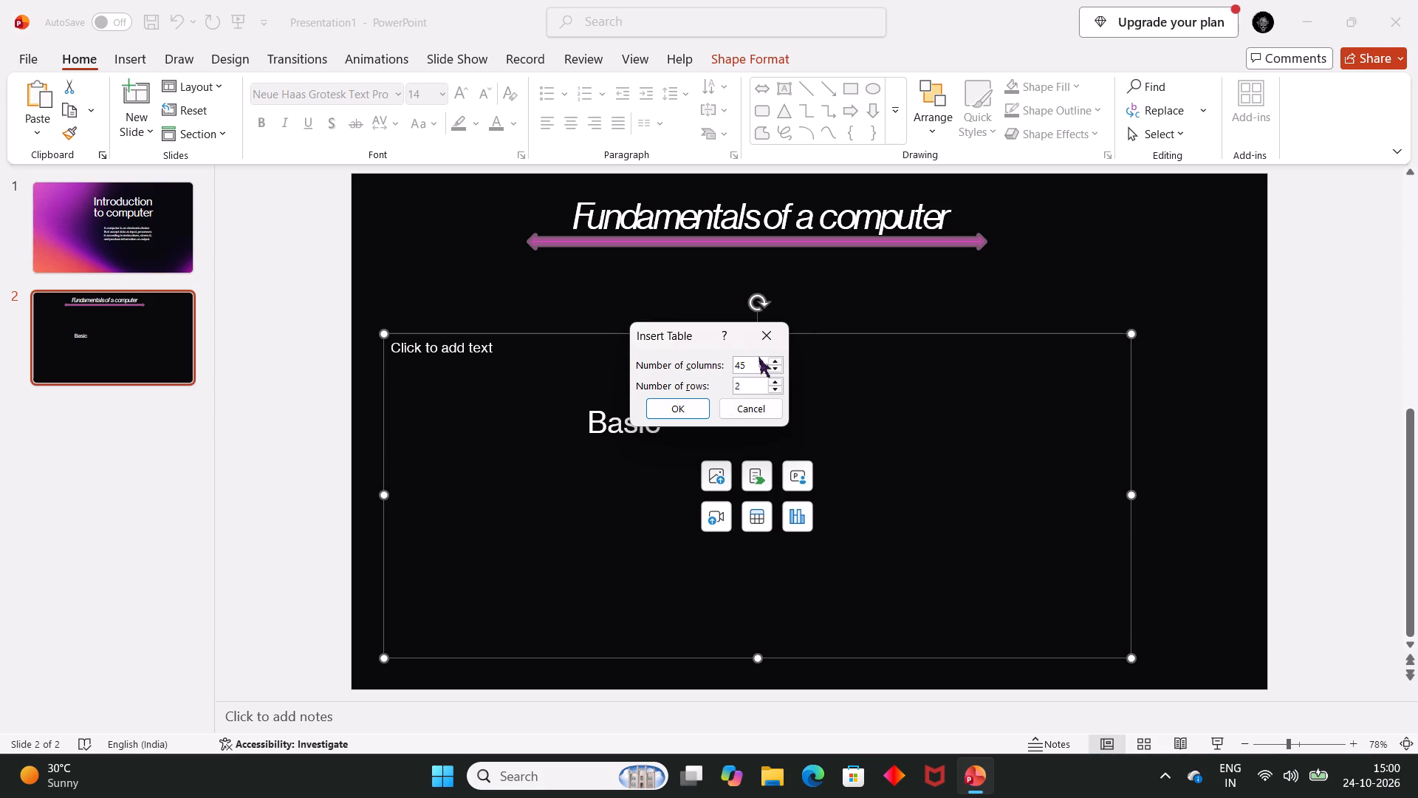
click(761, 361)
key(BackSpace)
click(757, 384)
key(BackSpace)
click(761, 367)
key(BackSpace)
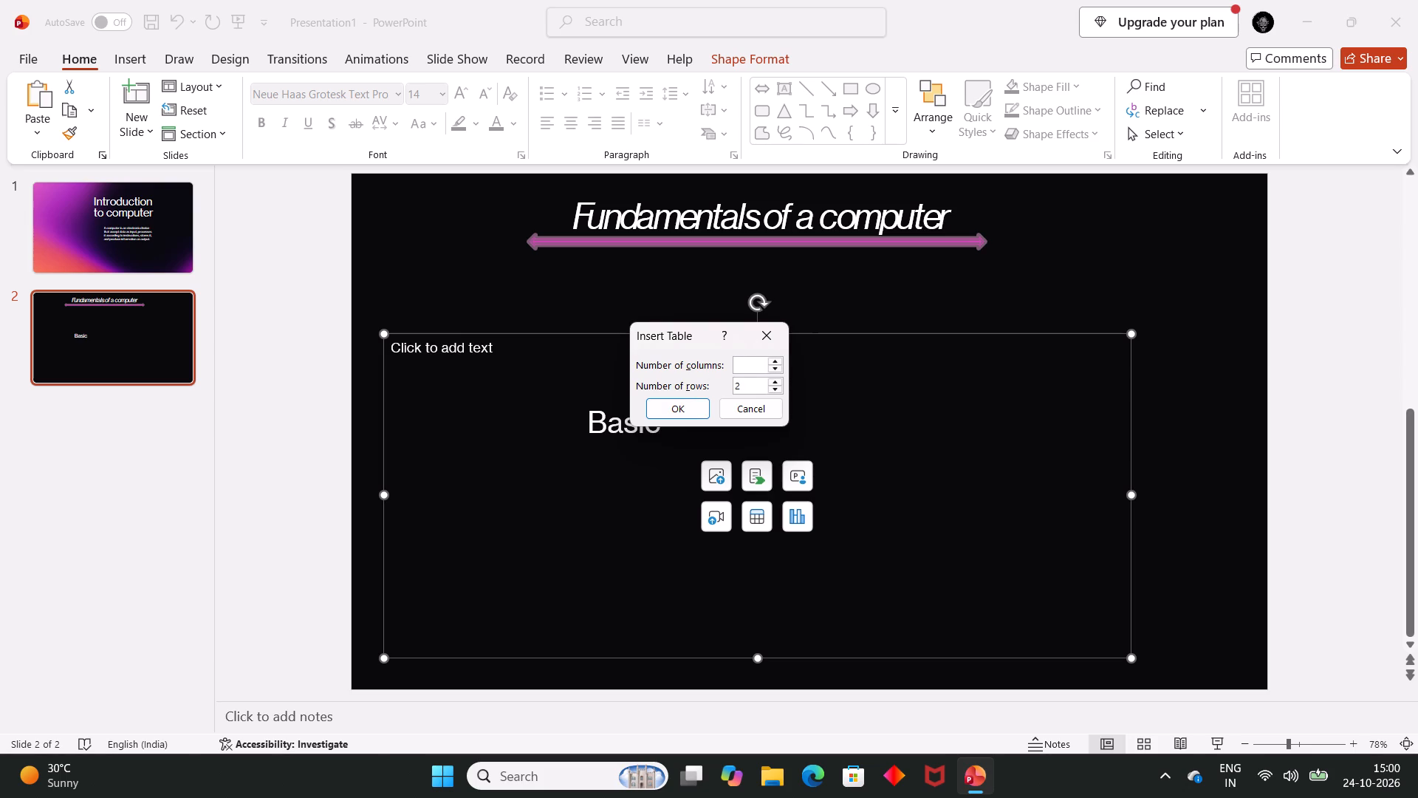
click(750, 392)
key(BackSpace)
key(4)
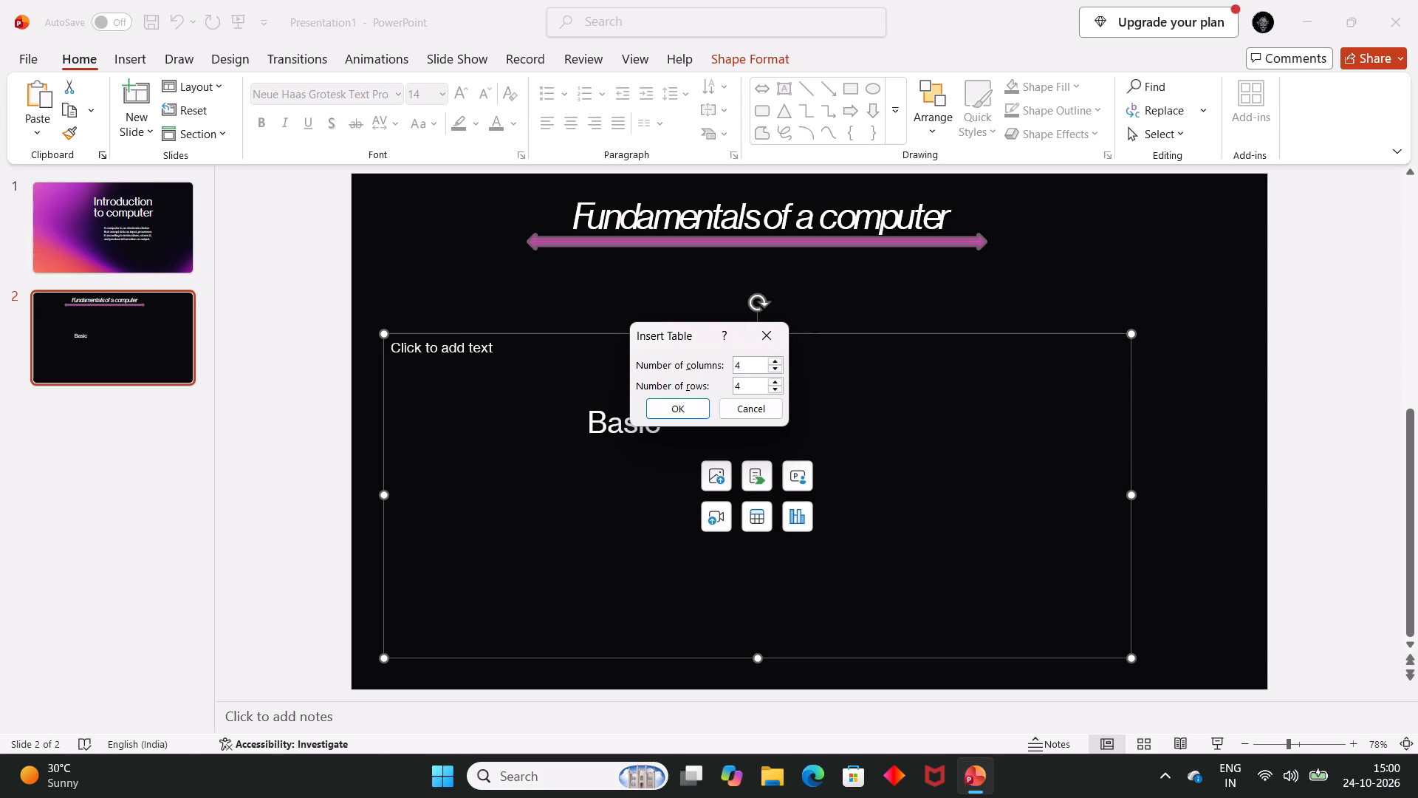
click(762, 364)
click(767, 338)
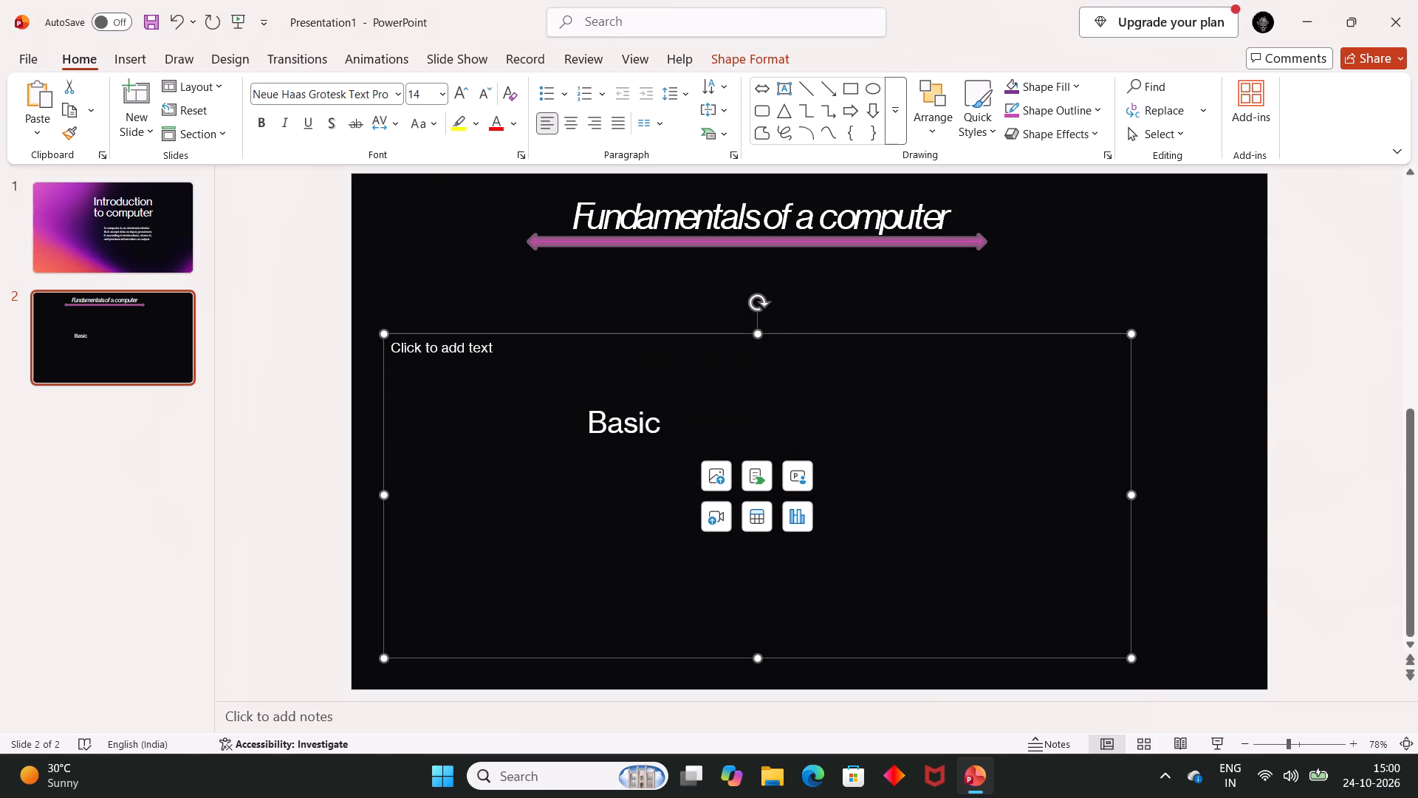
Open the SmartArt graphic chooser from slide 2's content placeholder and examine layouts across its categories, including Hexagon Radial.
click(756, 484)
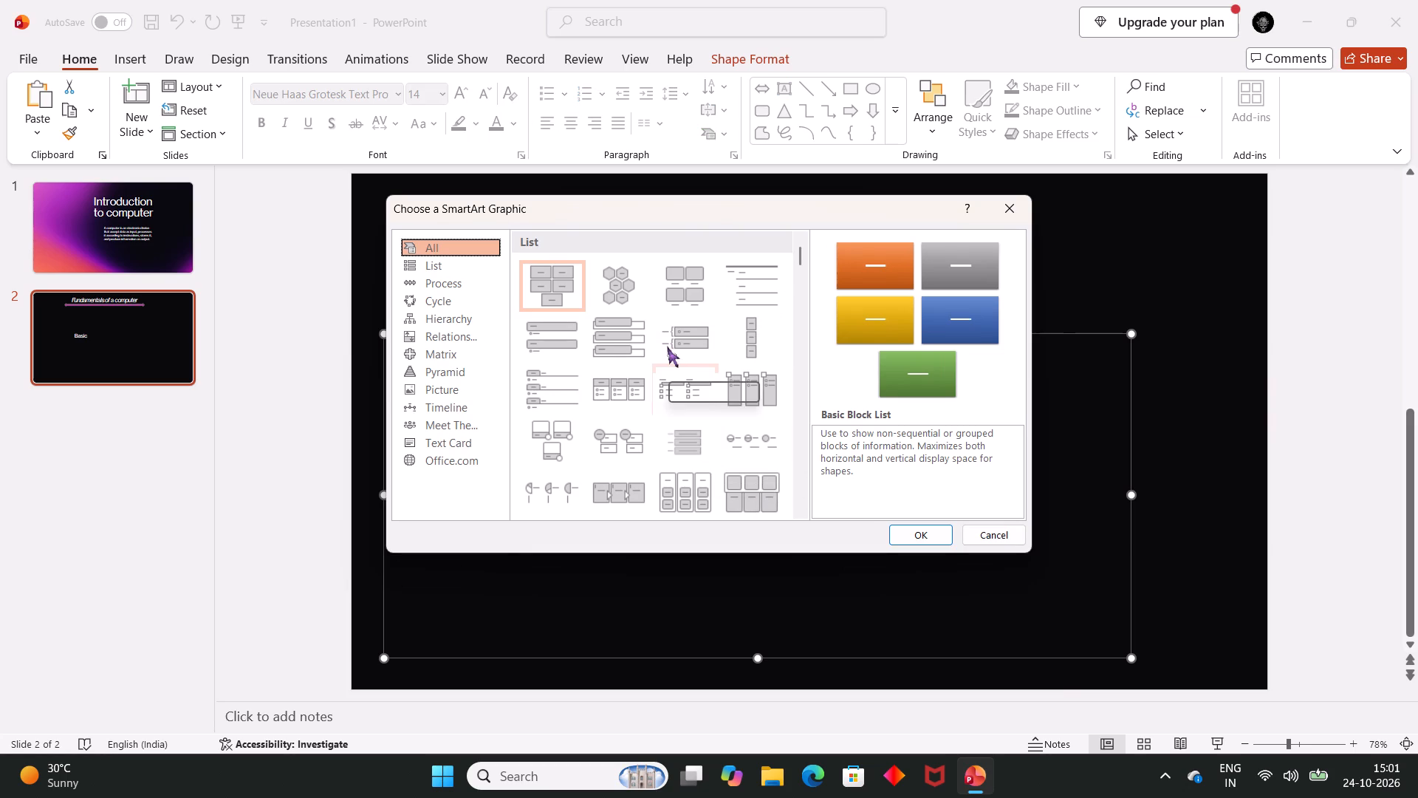
scroll(667, 347, down, 1)
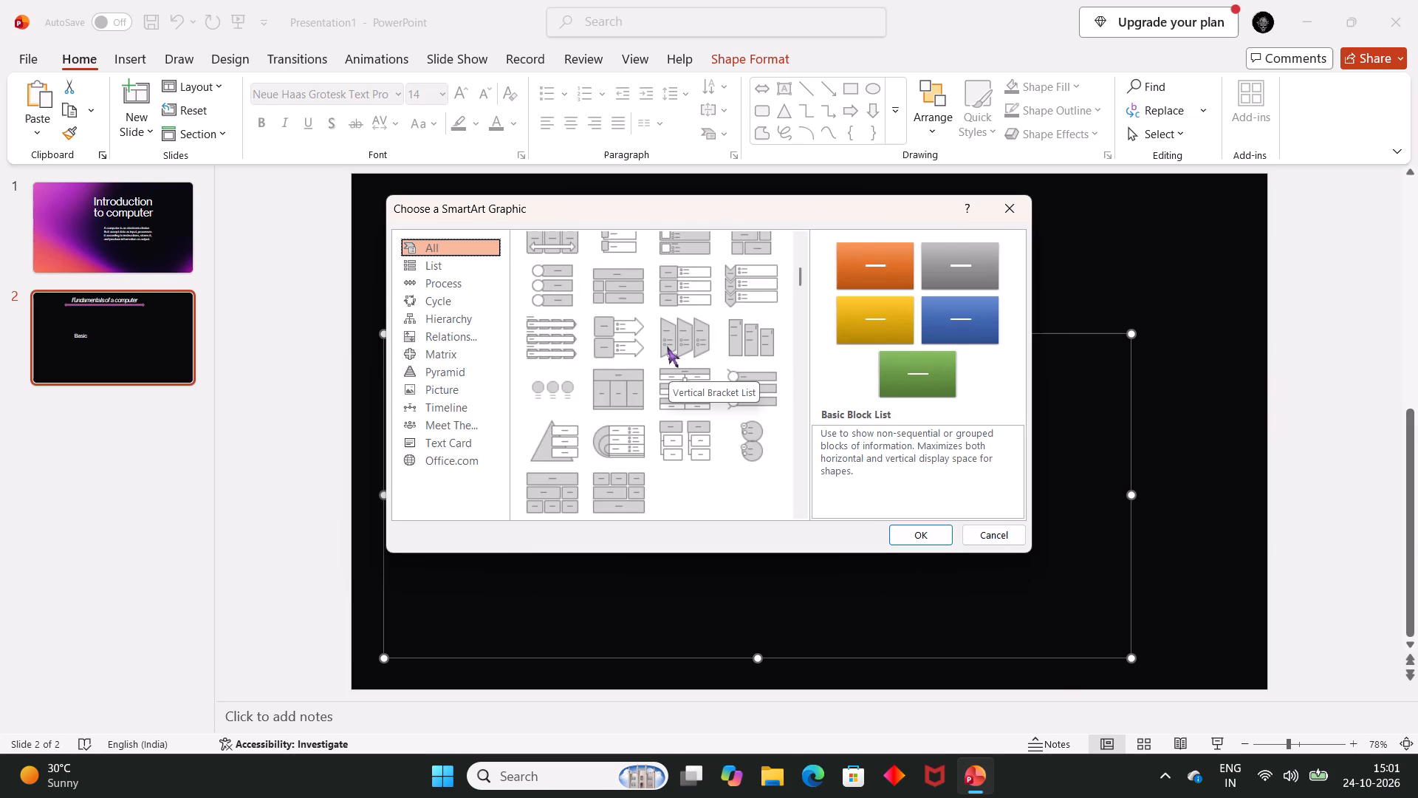
scroll(667, 347, down, 2)
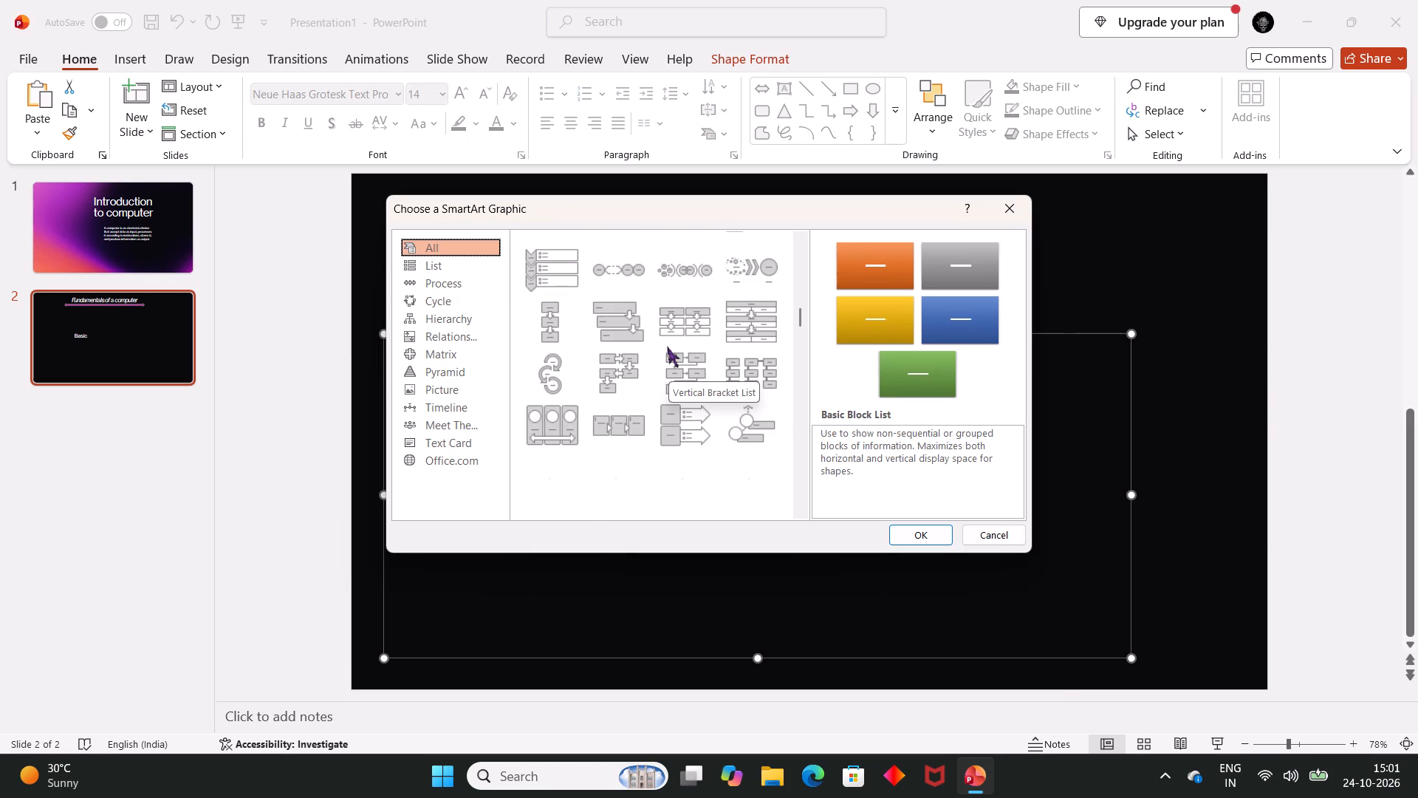
scroll(667, 347, down, 3)
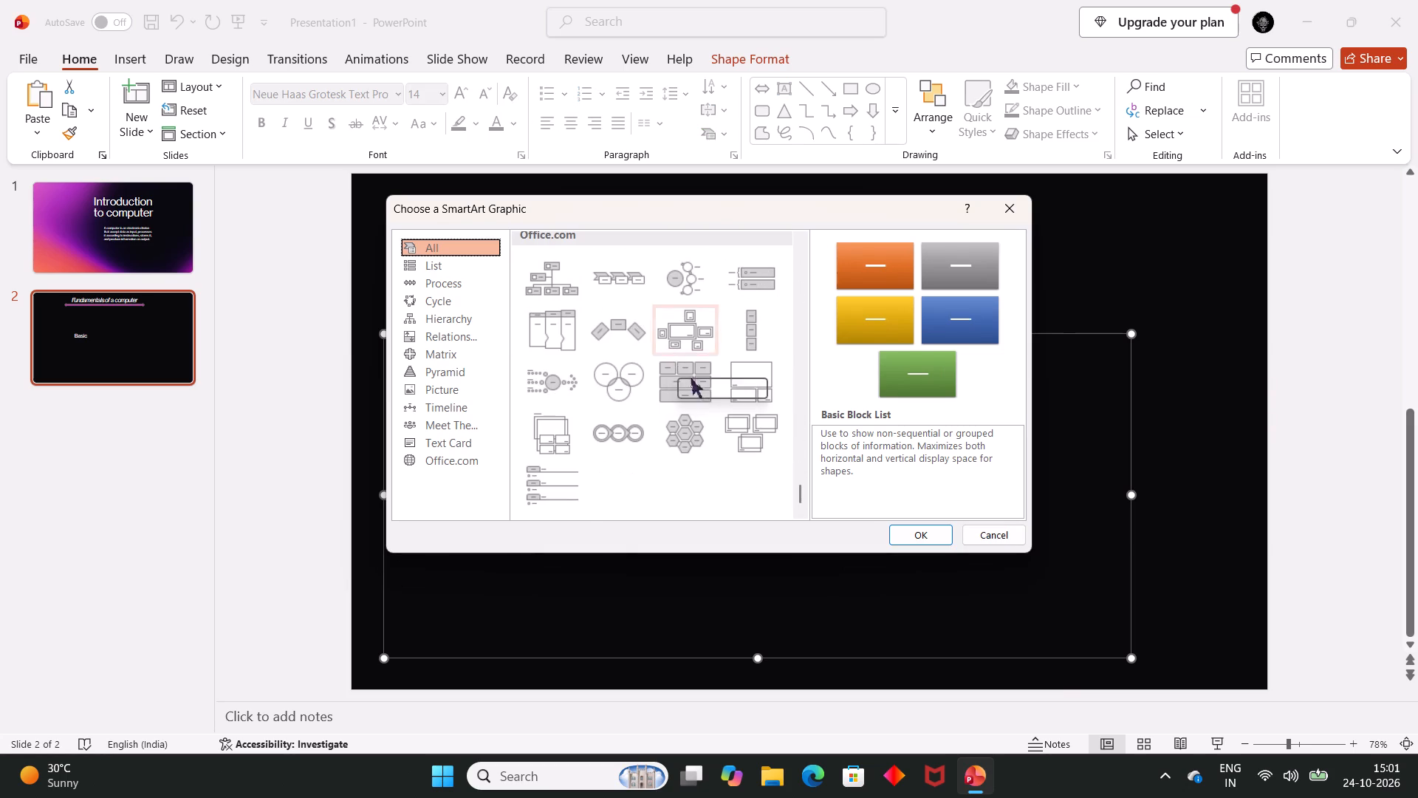
click(681, 444)
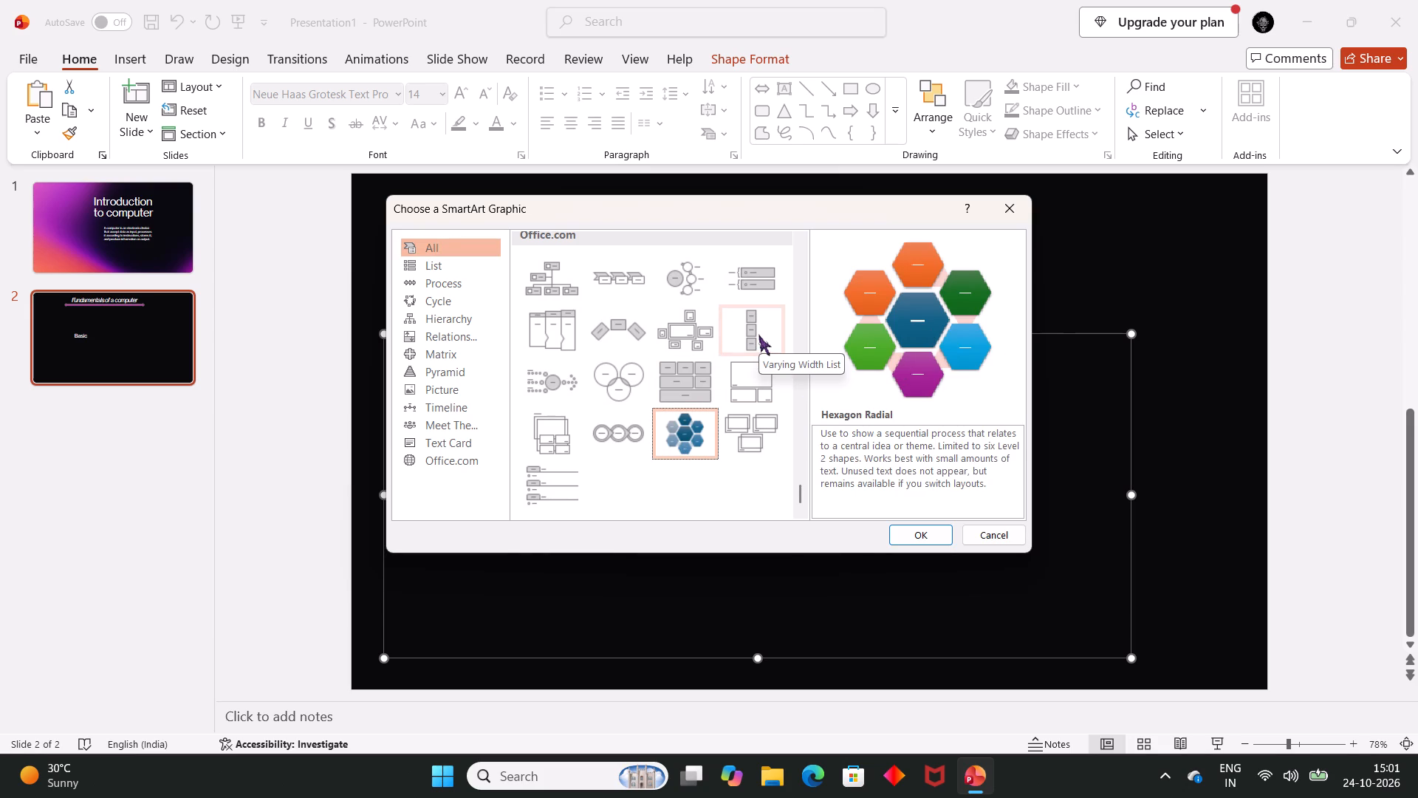
scroll(758, 335, up, 1)
scroll(632, 285, up, 1)
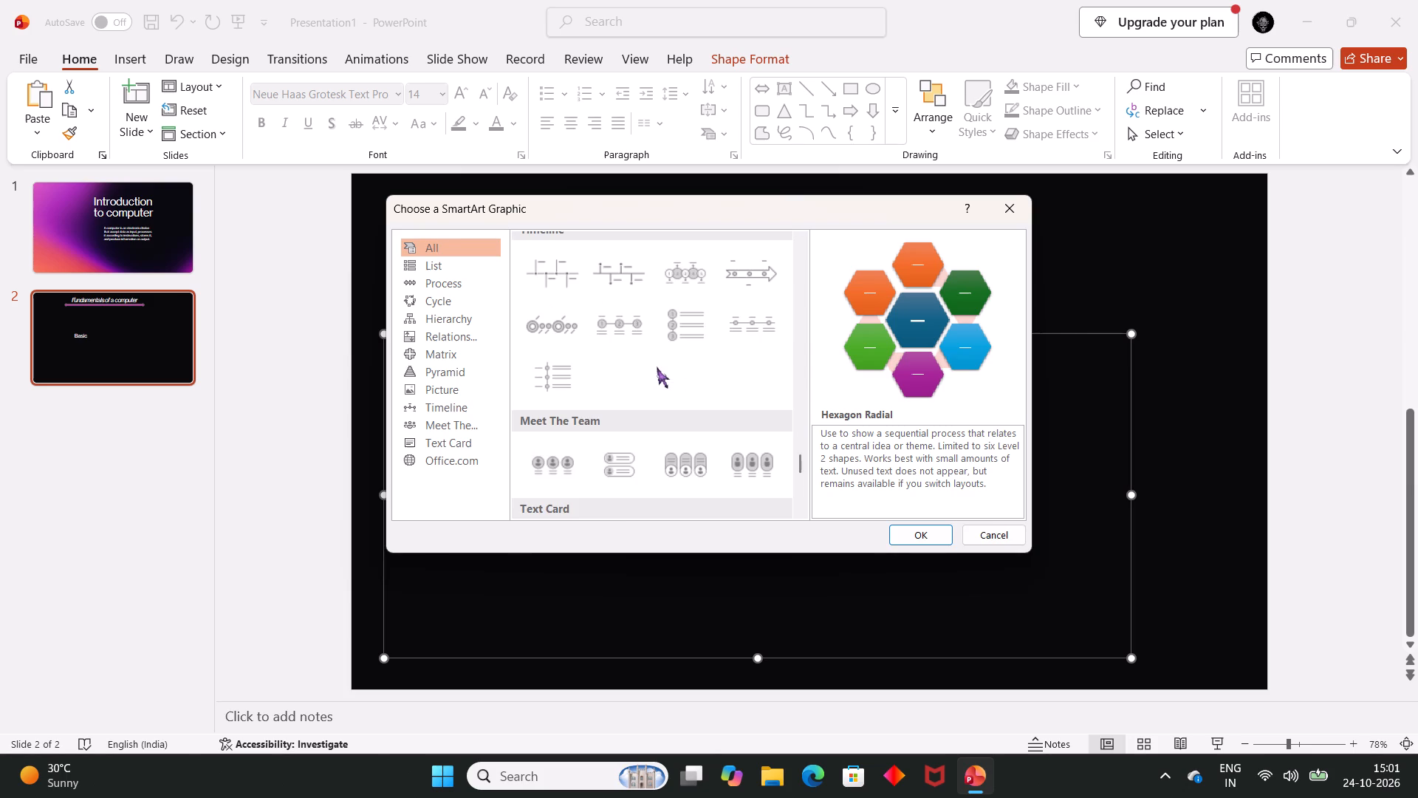
scroll(657, 367, up, 14)
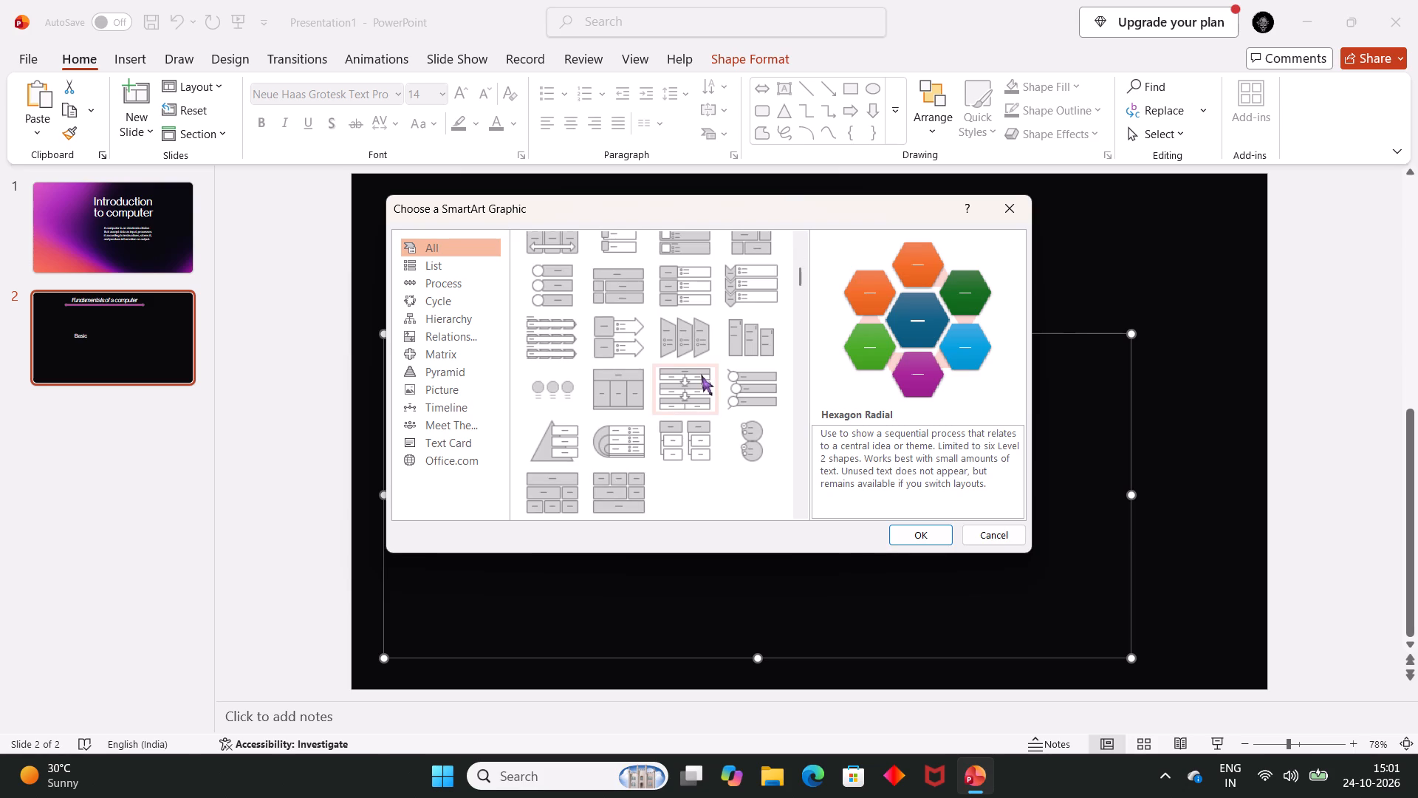
click(442, 361)
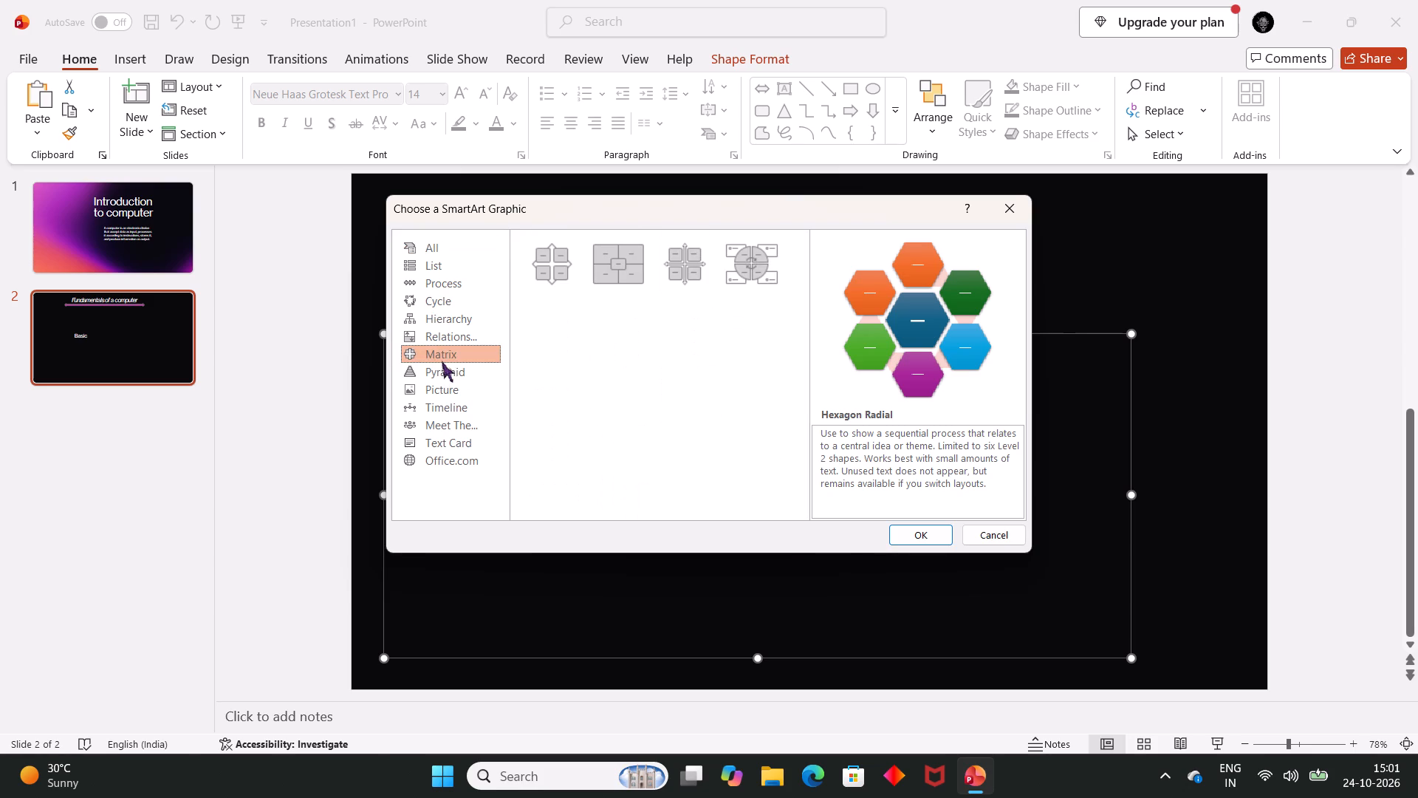
click(437, 366)
click(437, 383)
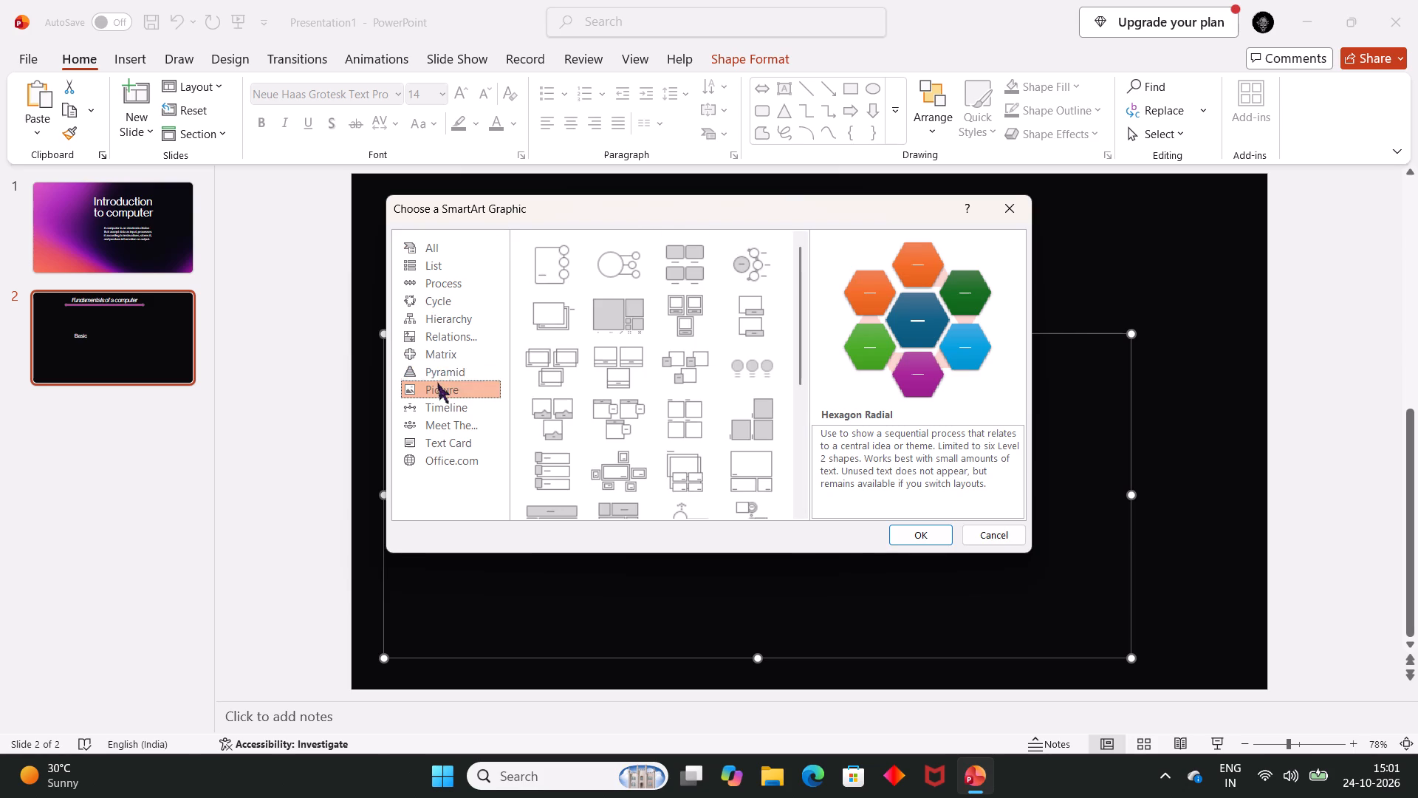
click(442, 364)
click(447, 352)
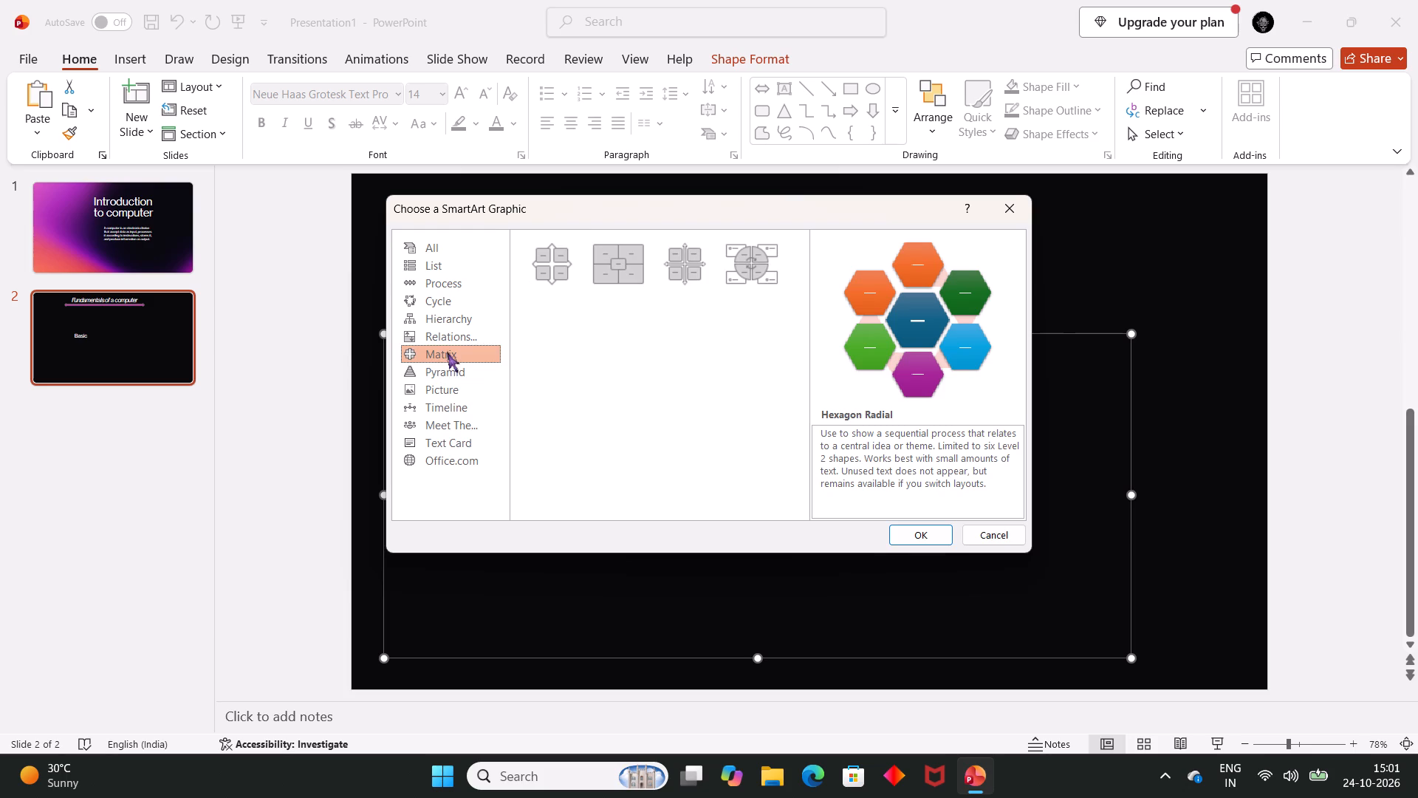
click(435, 411)
click(424, 440)
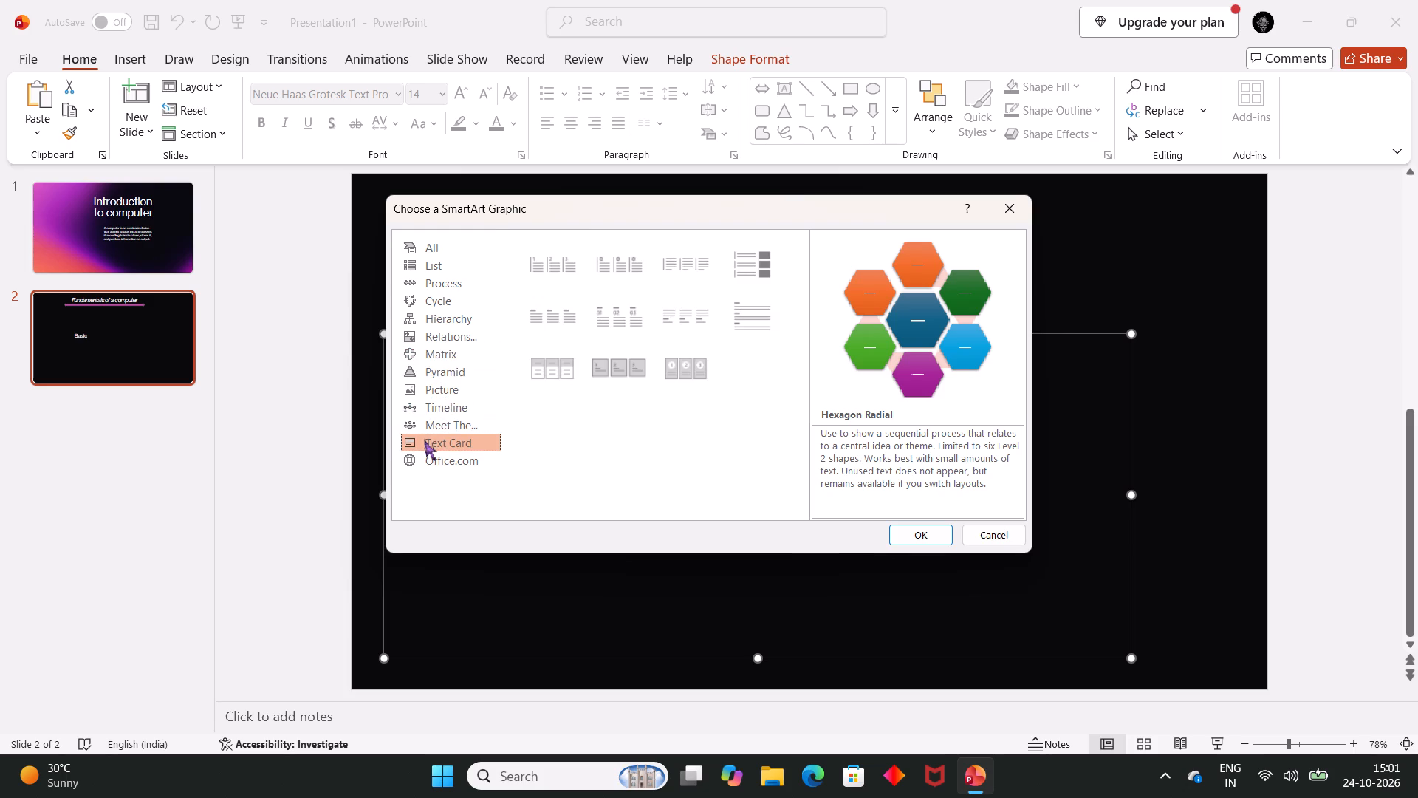
click(423, 453)
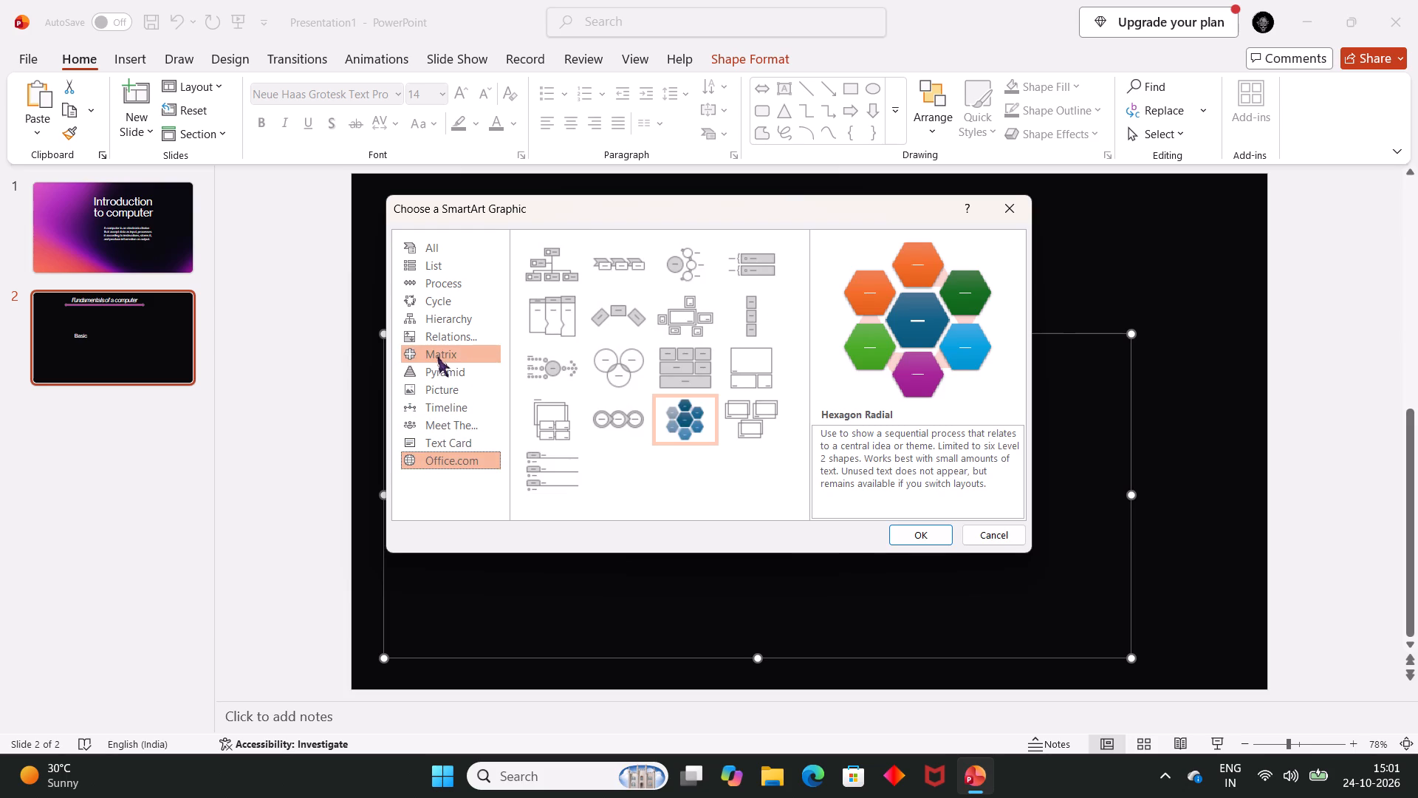
click(437, 355)
click(428, 321)
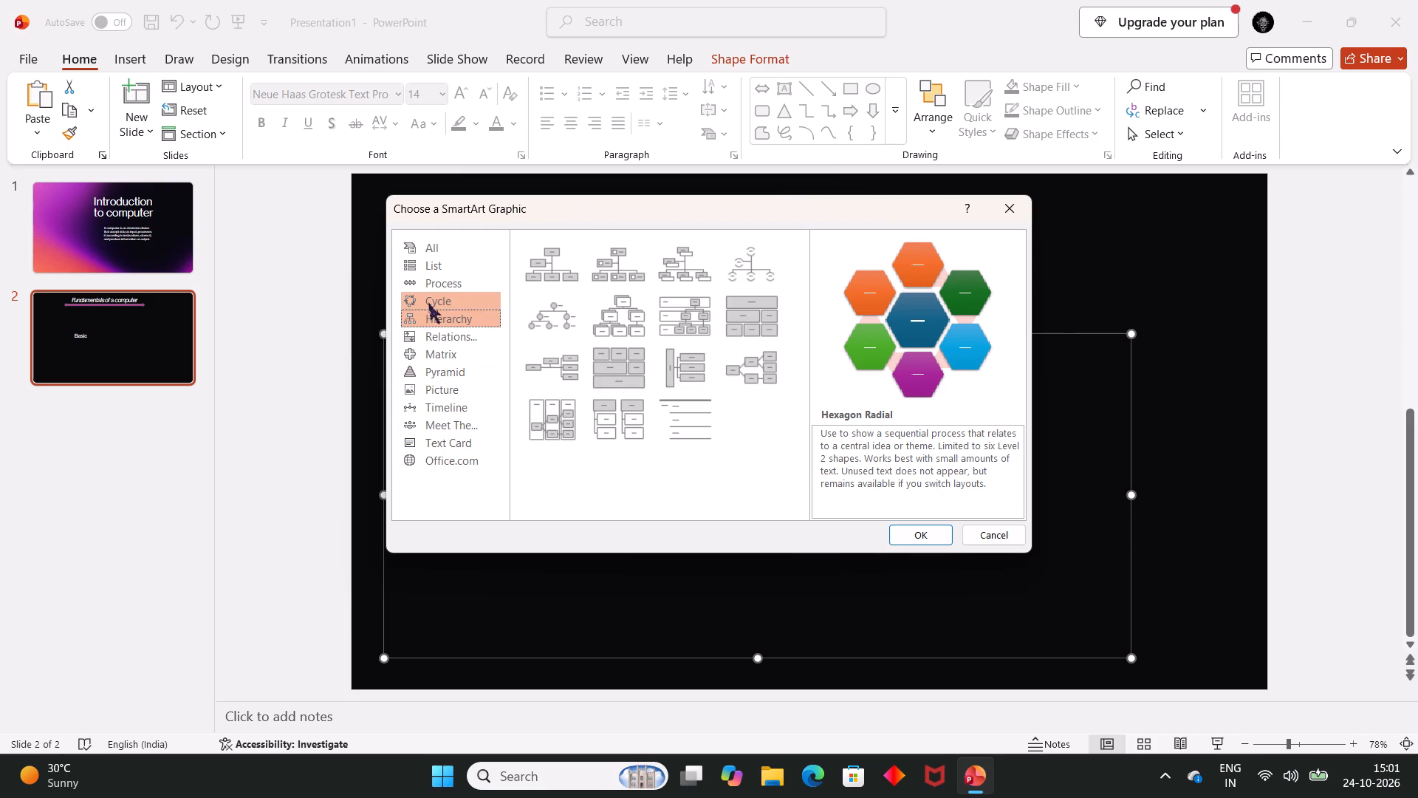
click(428, 303)
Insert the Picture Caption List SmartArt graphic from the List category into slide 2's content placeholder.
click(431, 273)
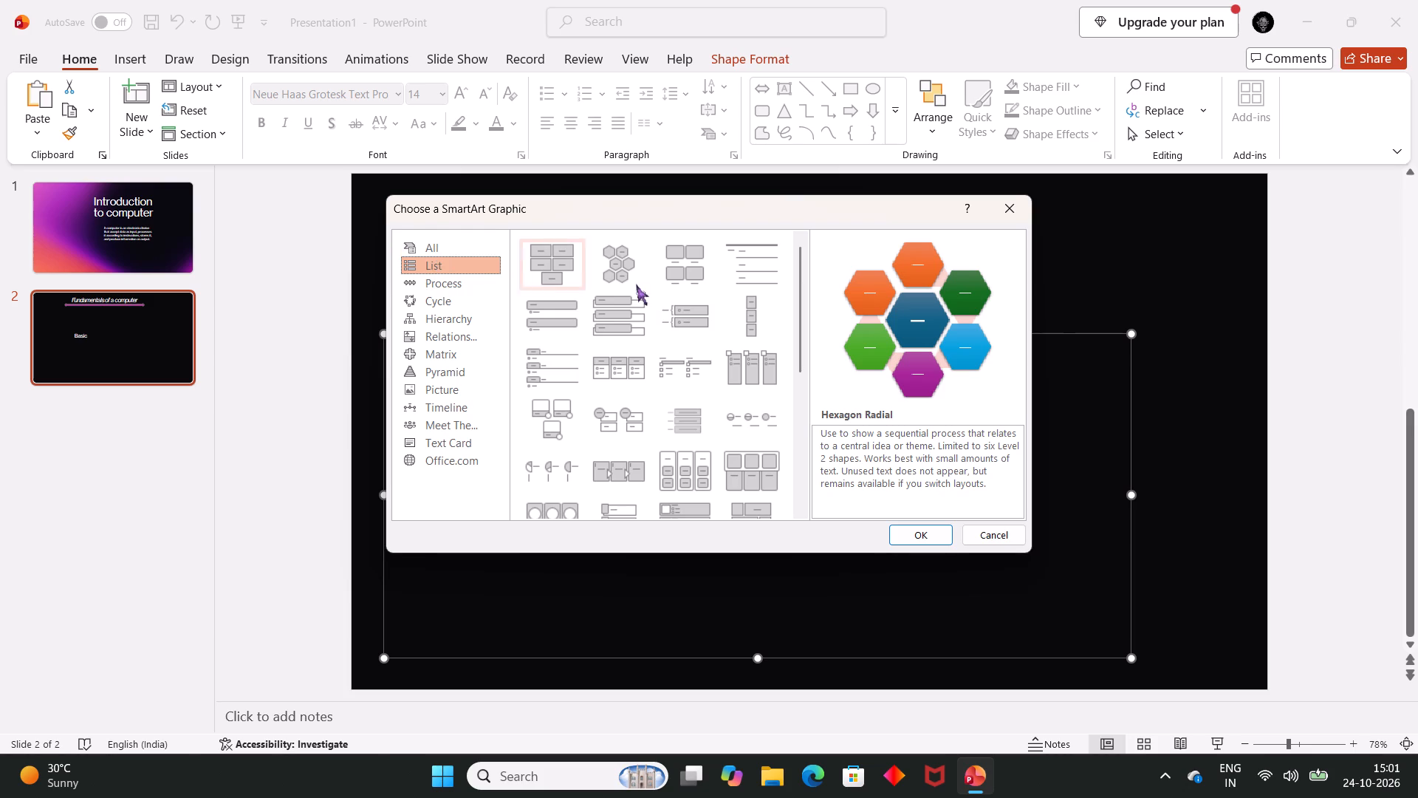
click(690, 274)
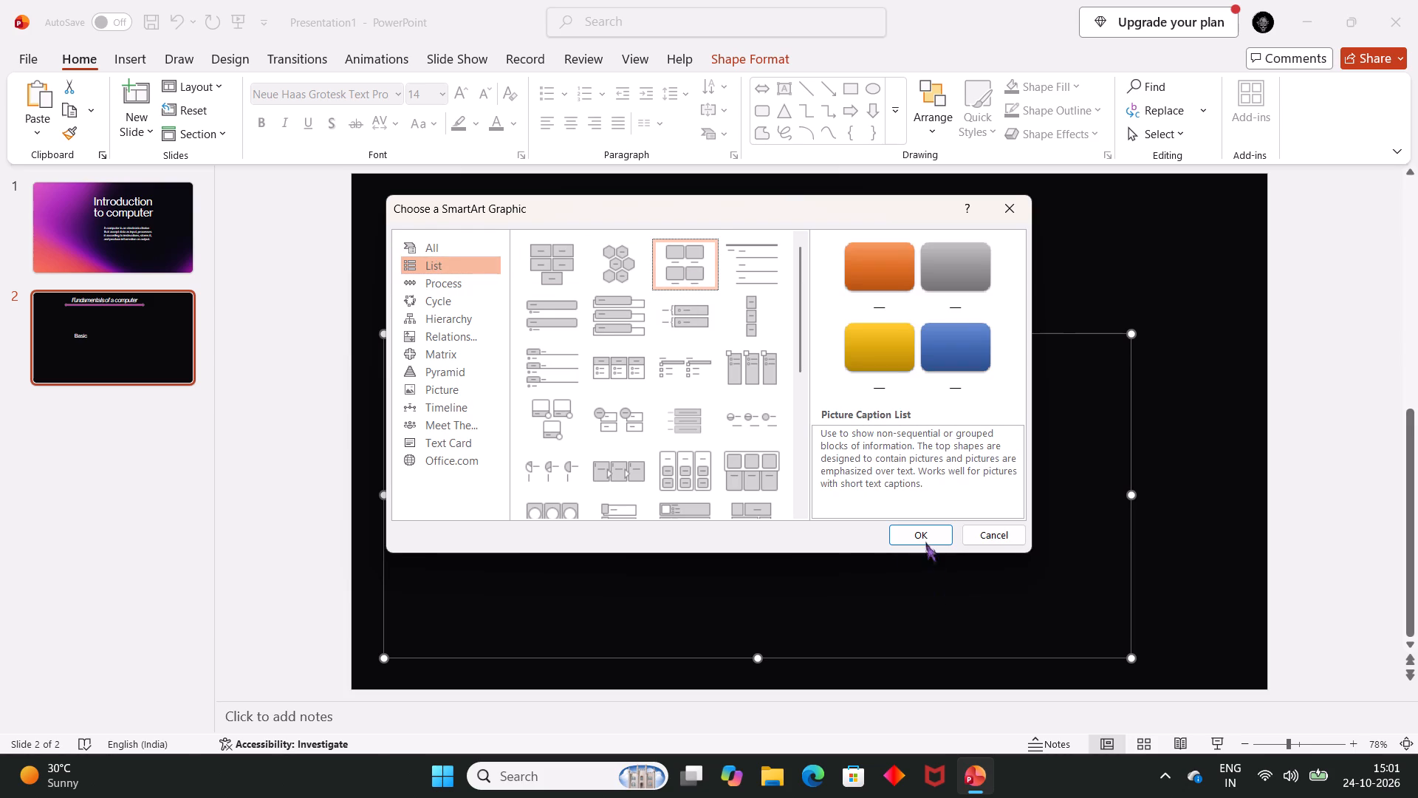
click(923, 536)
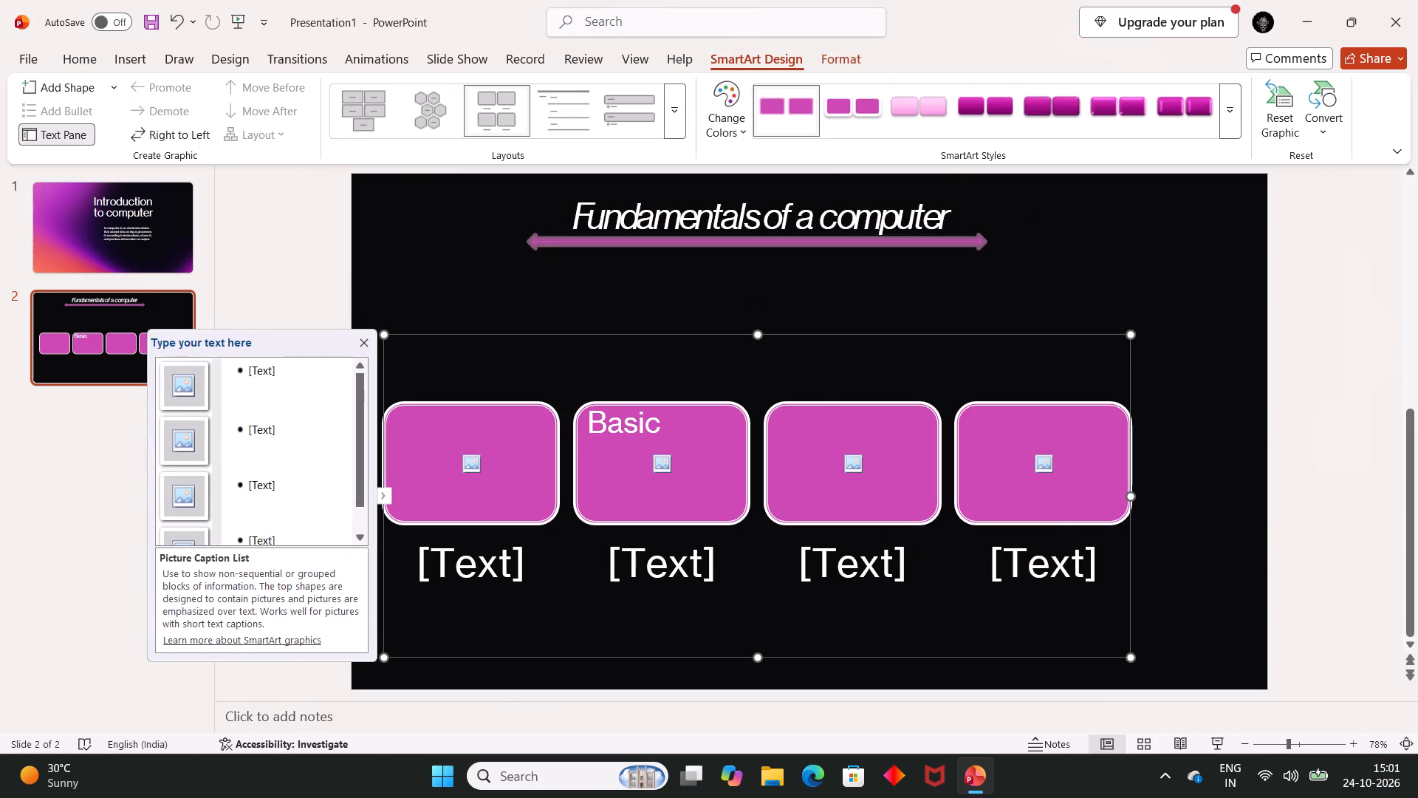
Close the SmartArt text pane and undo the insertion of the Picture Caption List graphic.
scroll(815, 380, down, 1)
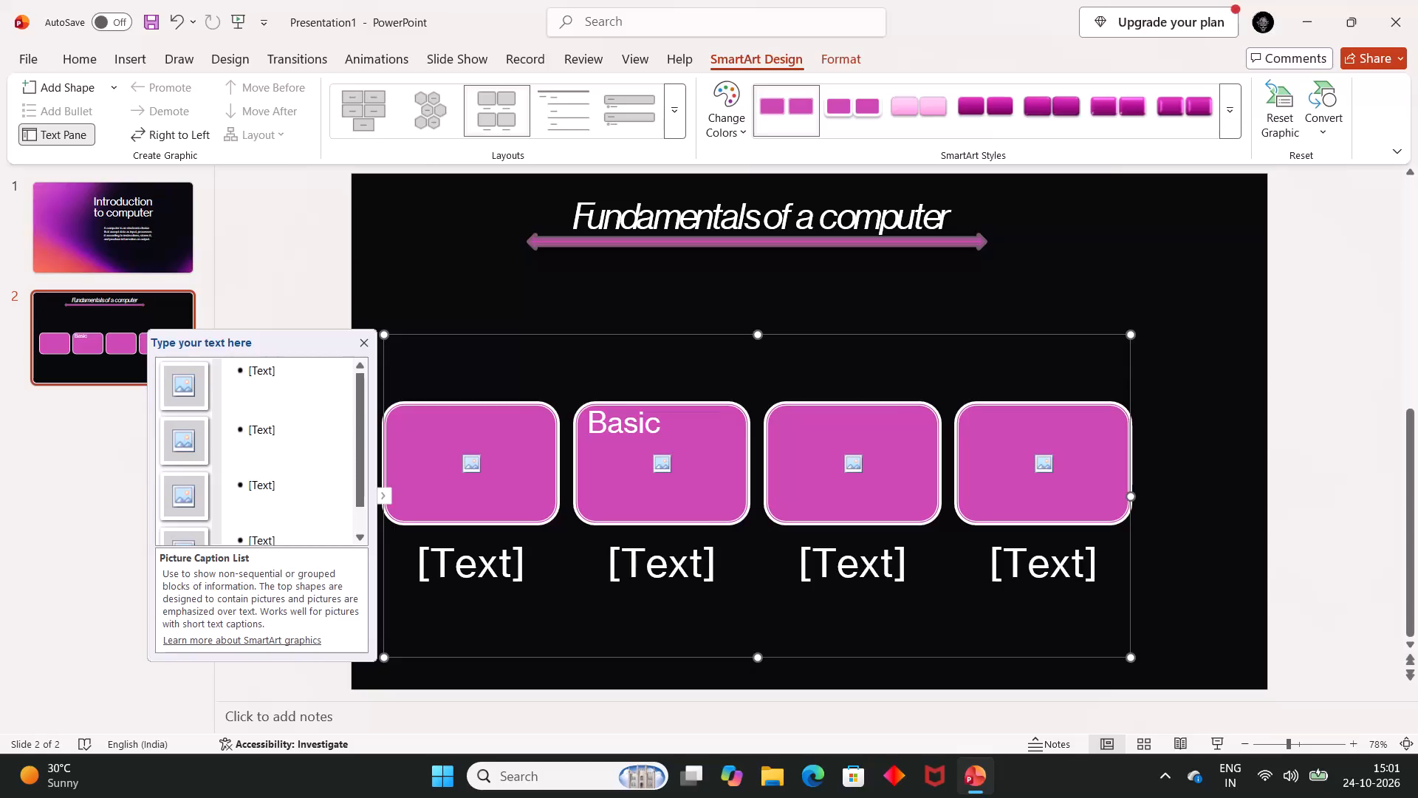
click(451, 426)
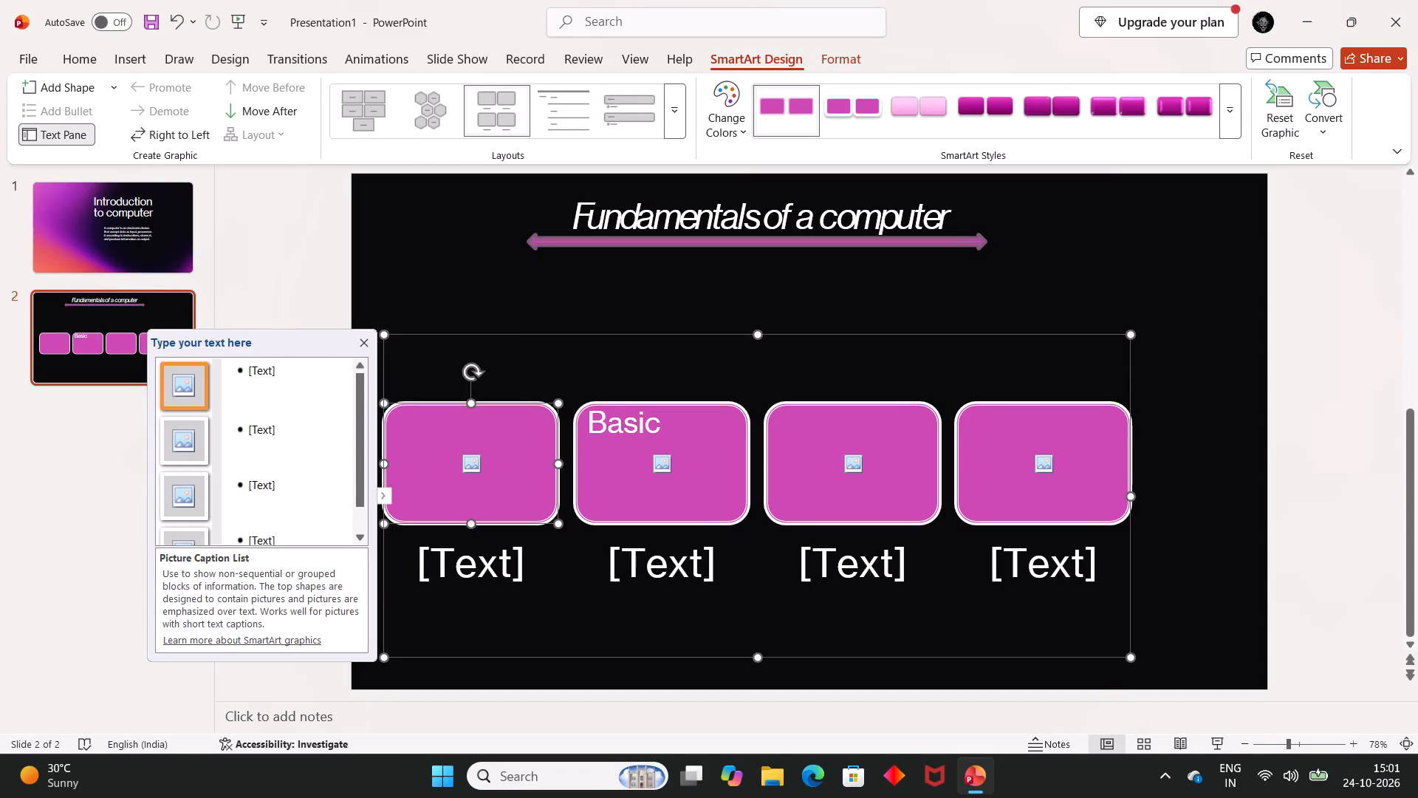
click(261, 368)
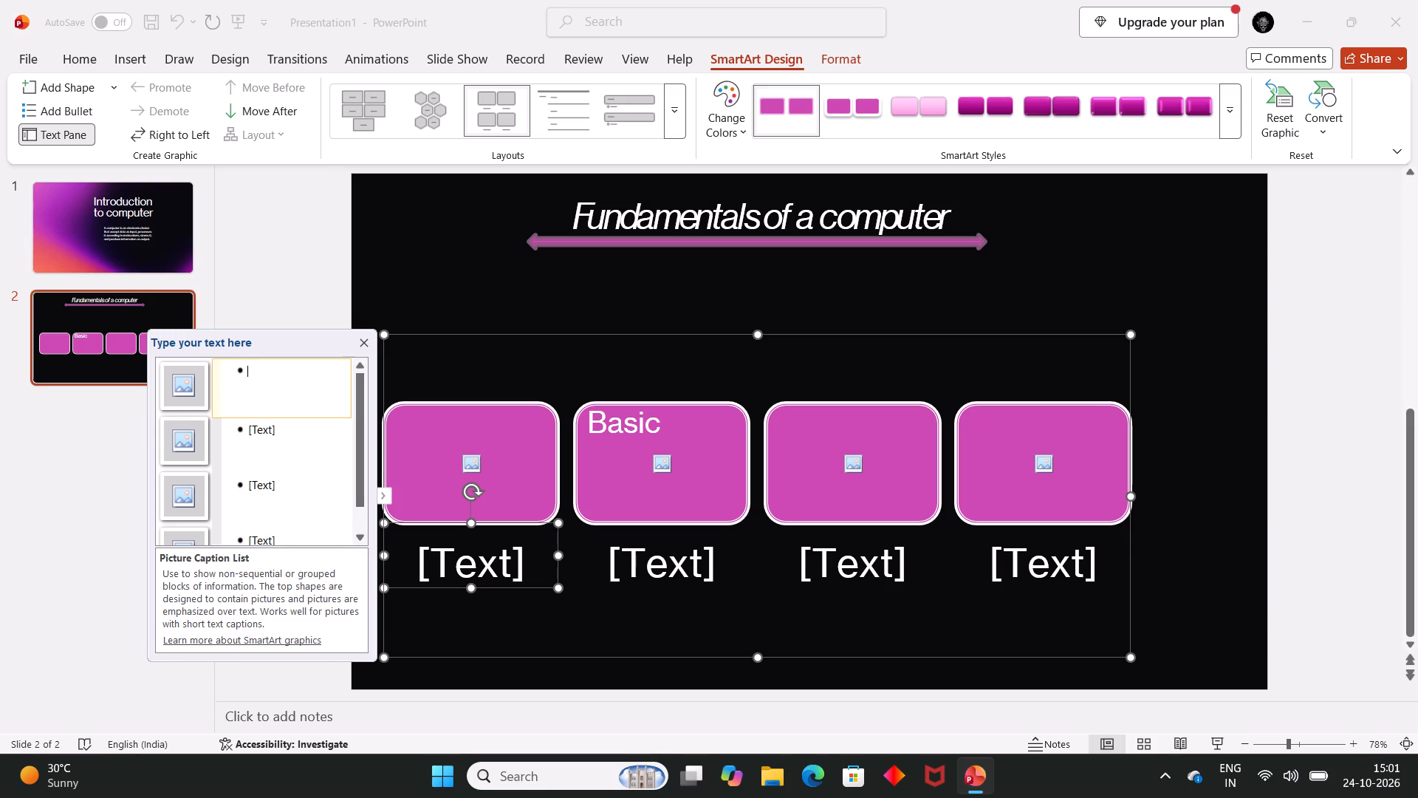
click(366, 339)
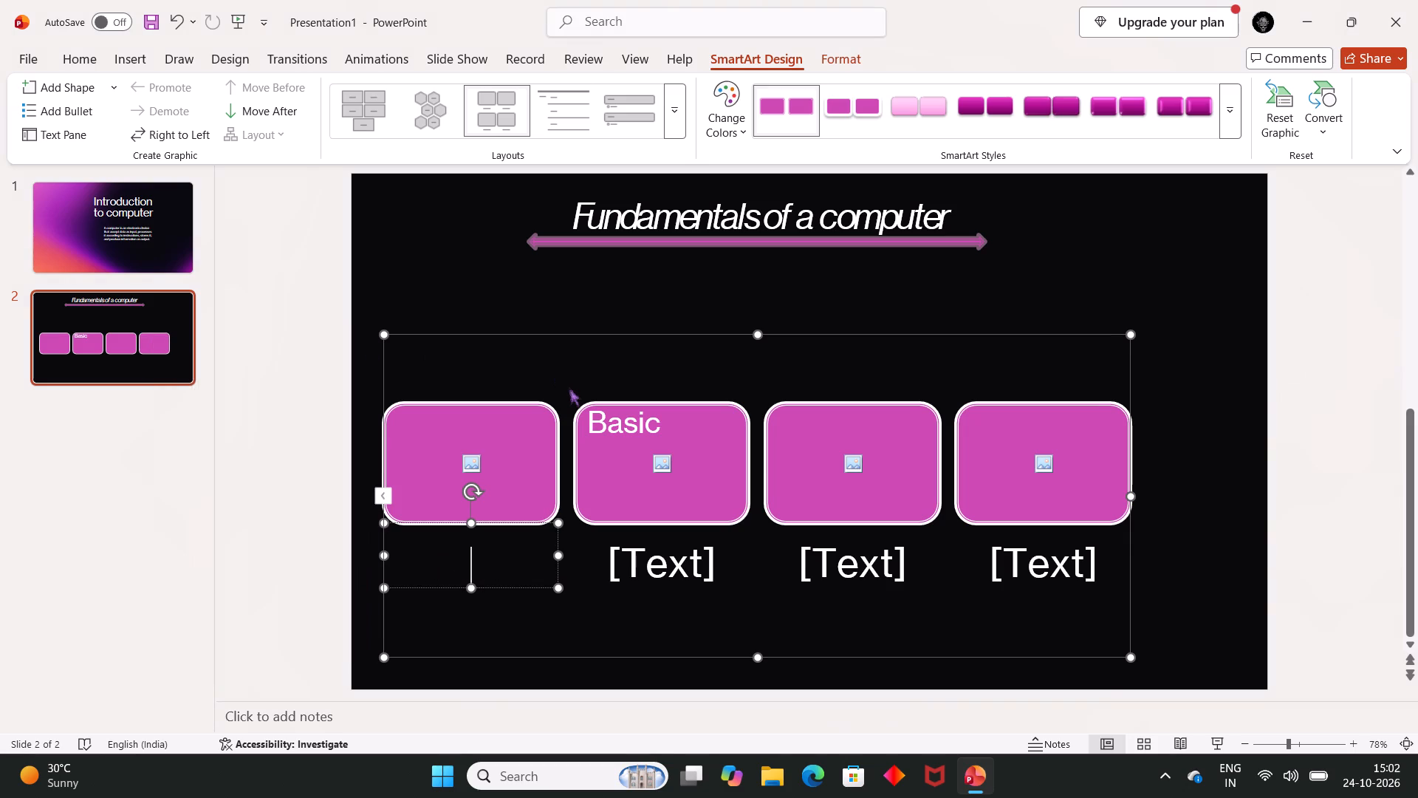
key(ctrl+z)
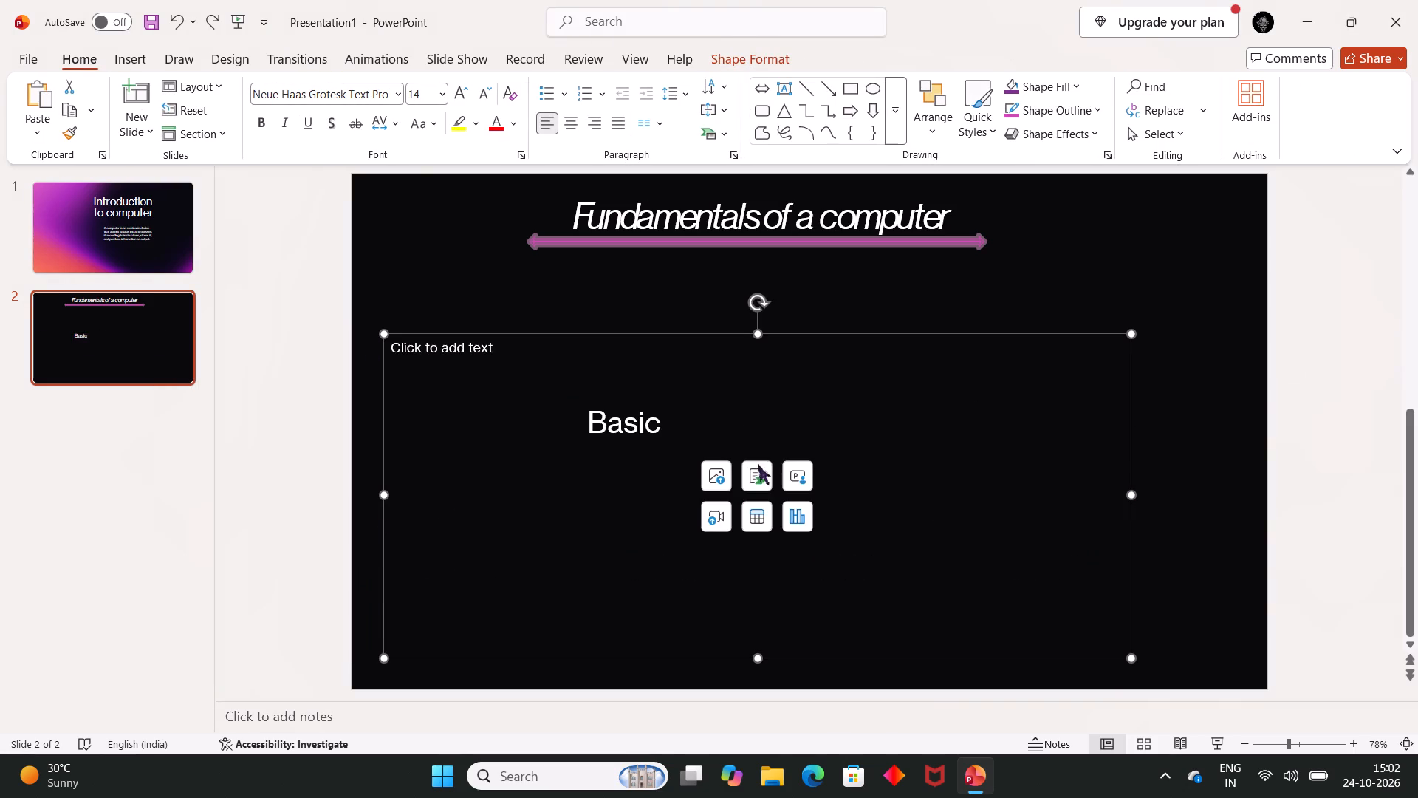
Insert a camera feed into slide 2's content placeholder and move it up and right, centred below the double-headed arrow.
click(797, 464)
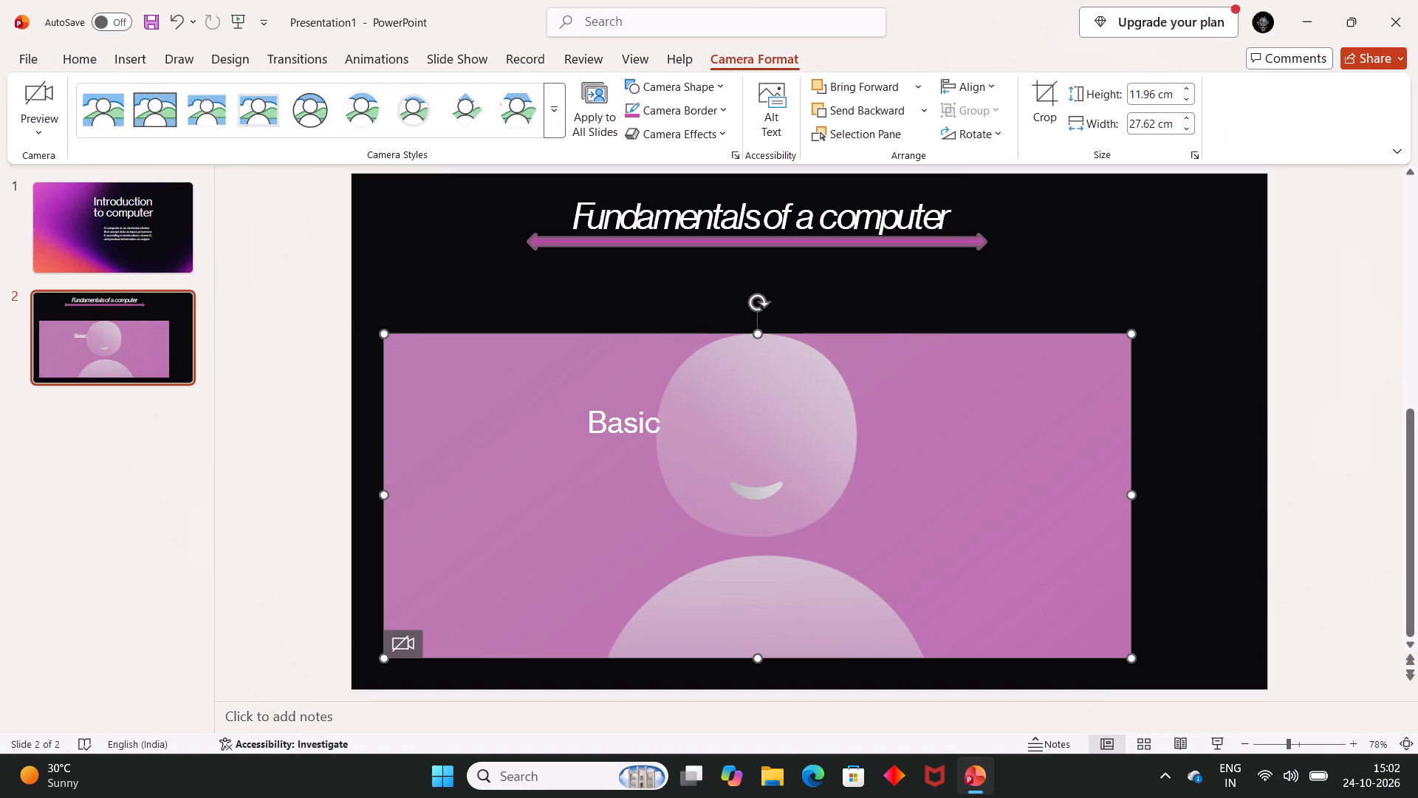
drag(836, 339, 854, 293)
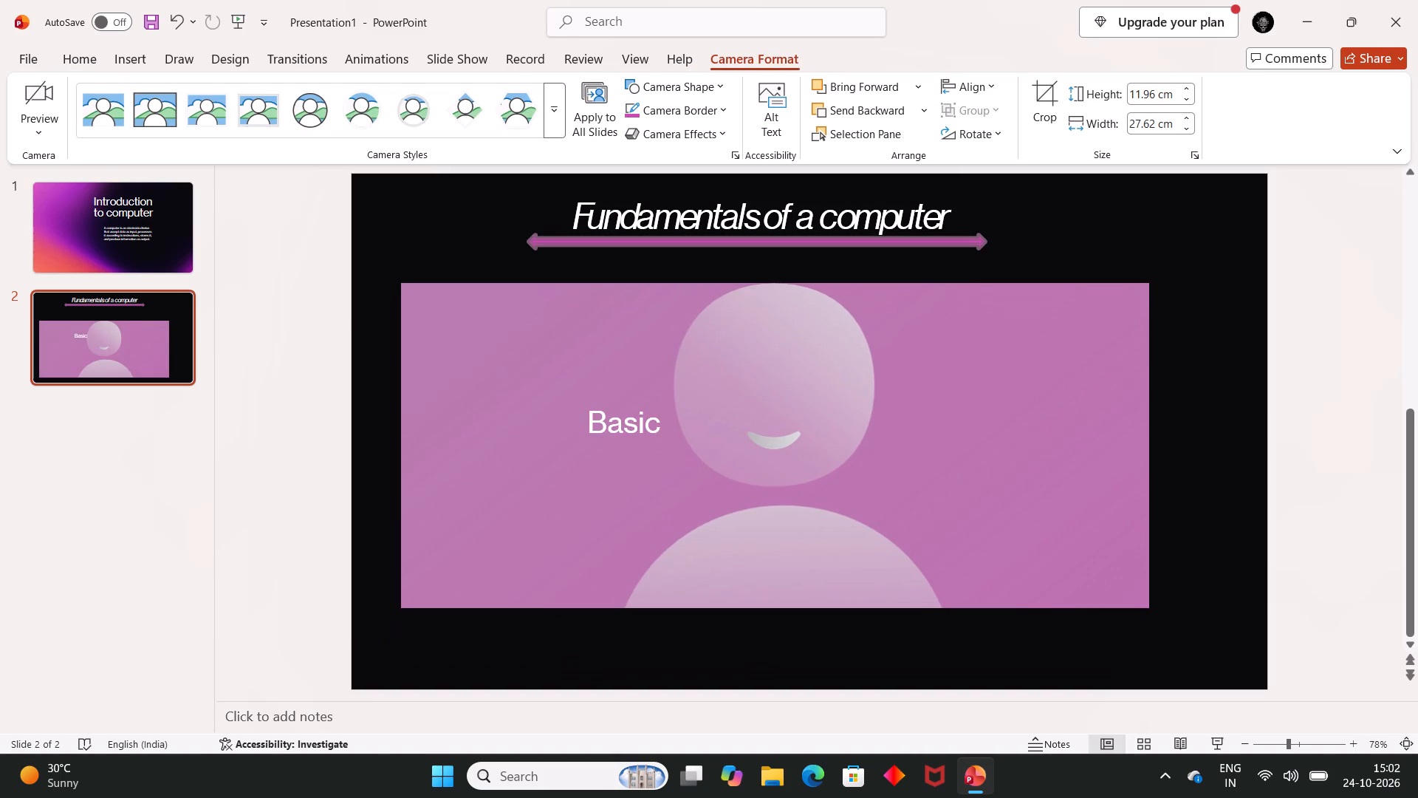
drag(854, 293, 886, 295)
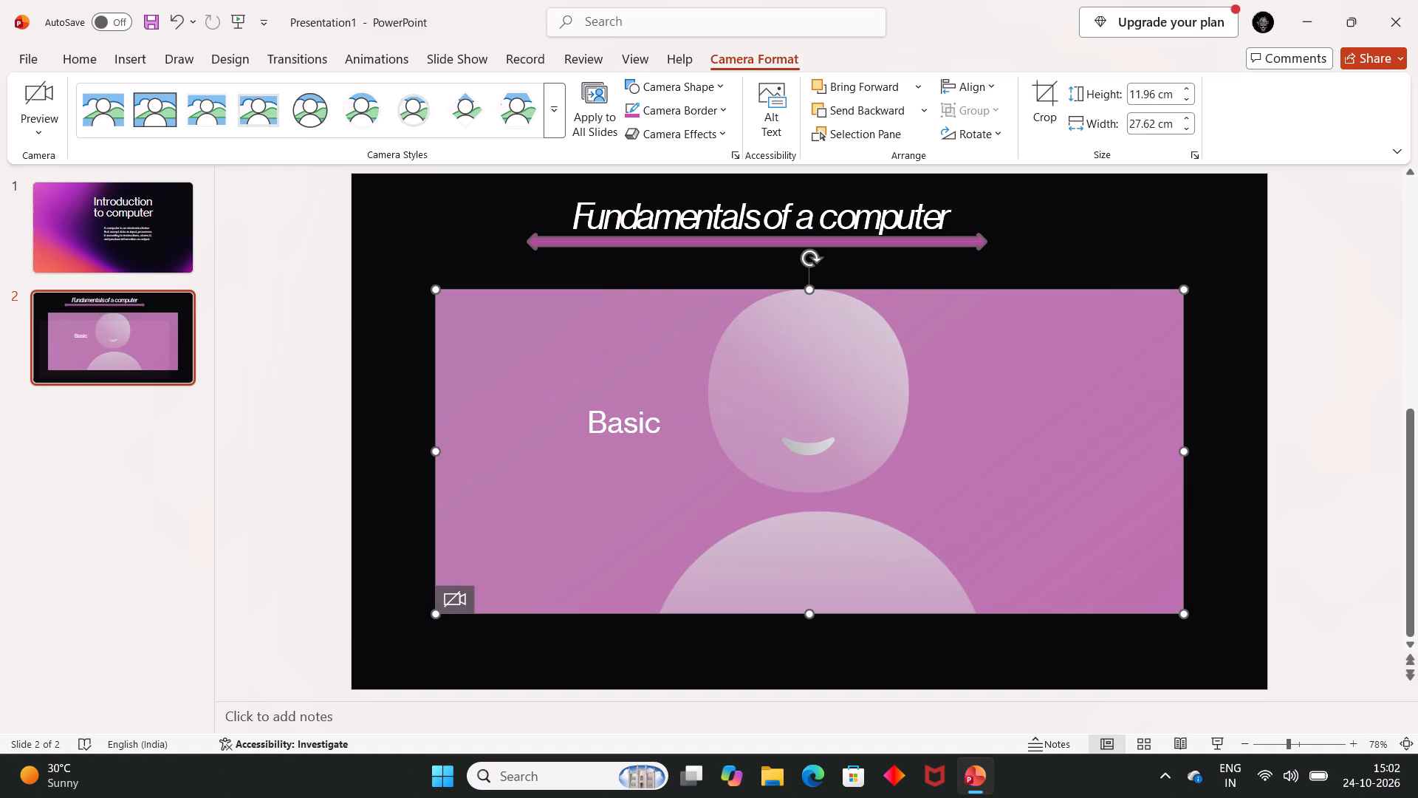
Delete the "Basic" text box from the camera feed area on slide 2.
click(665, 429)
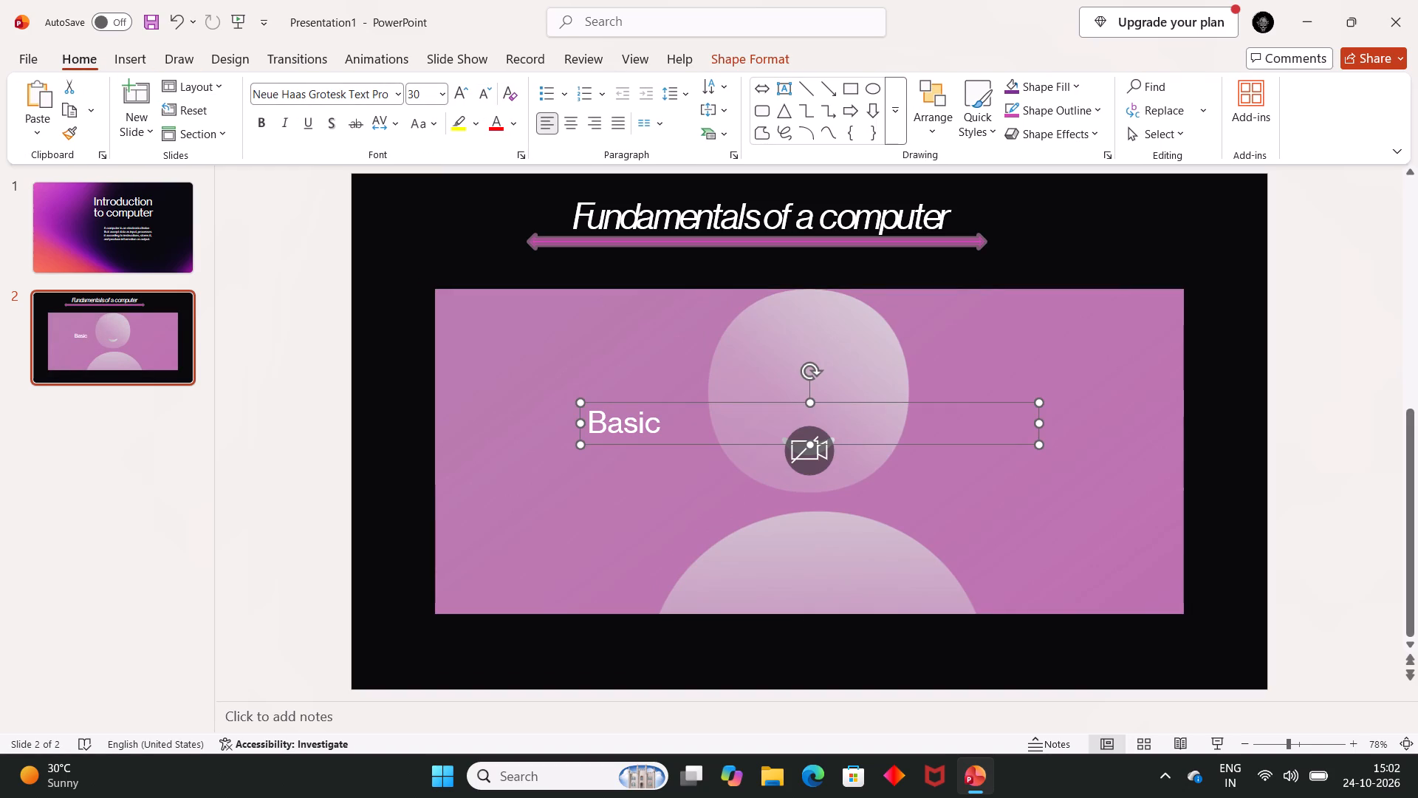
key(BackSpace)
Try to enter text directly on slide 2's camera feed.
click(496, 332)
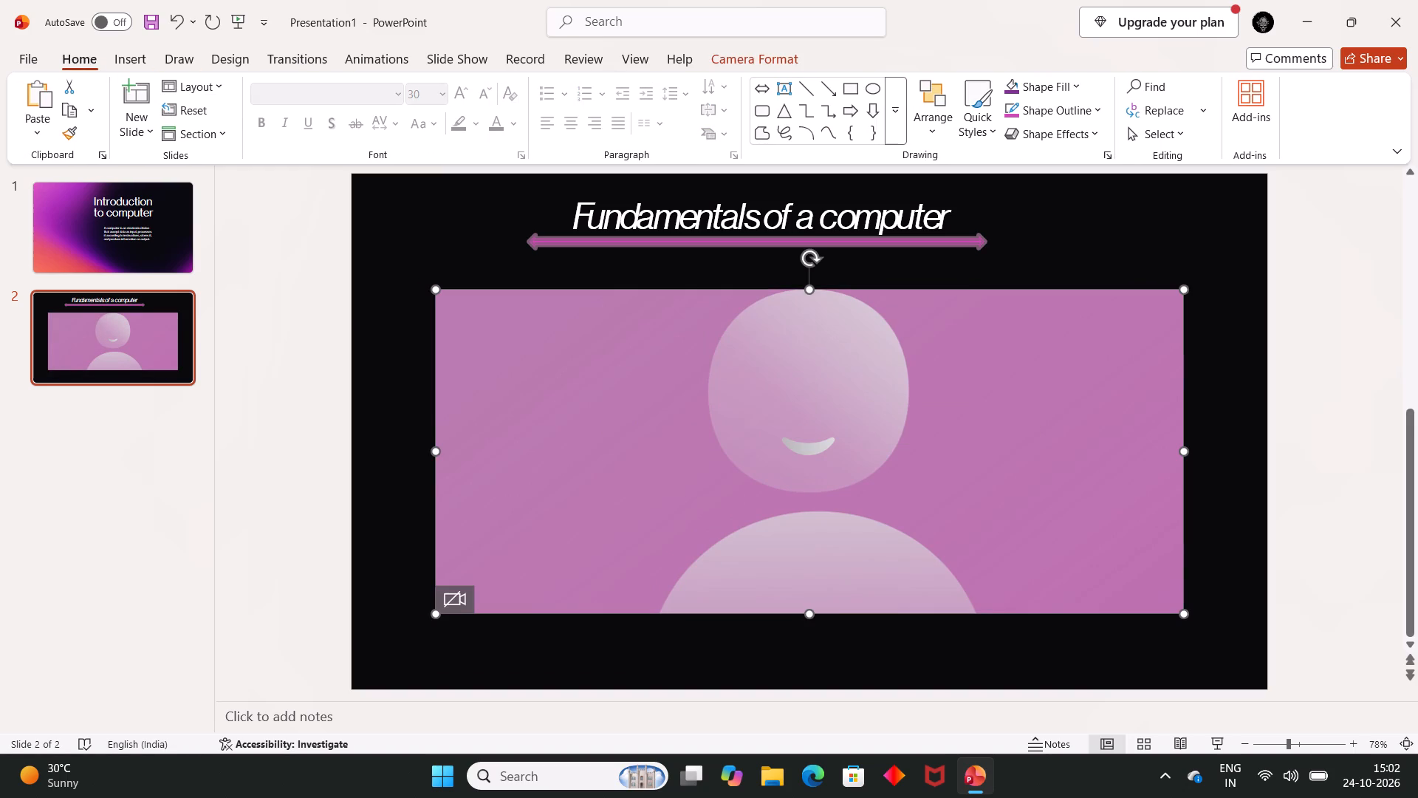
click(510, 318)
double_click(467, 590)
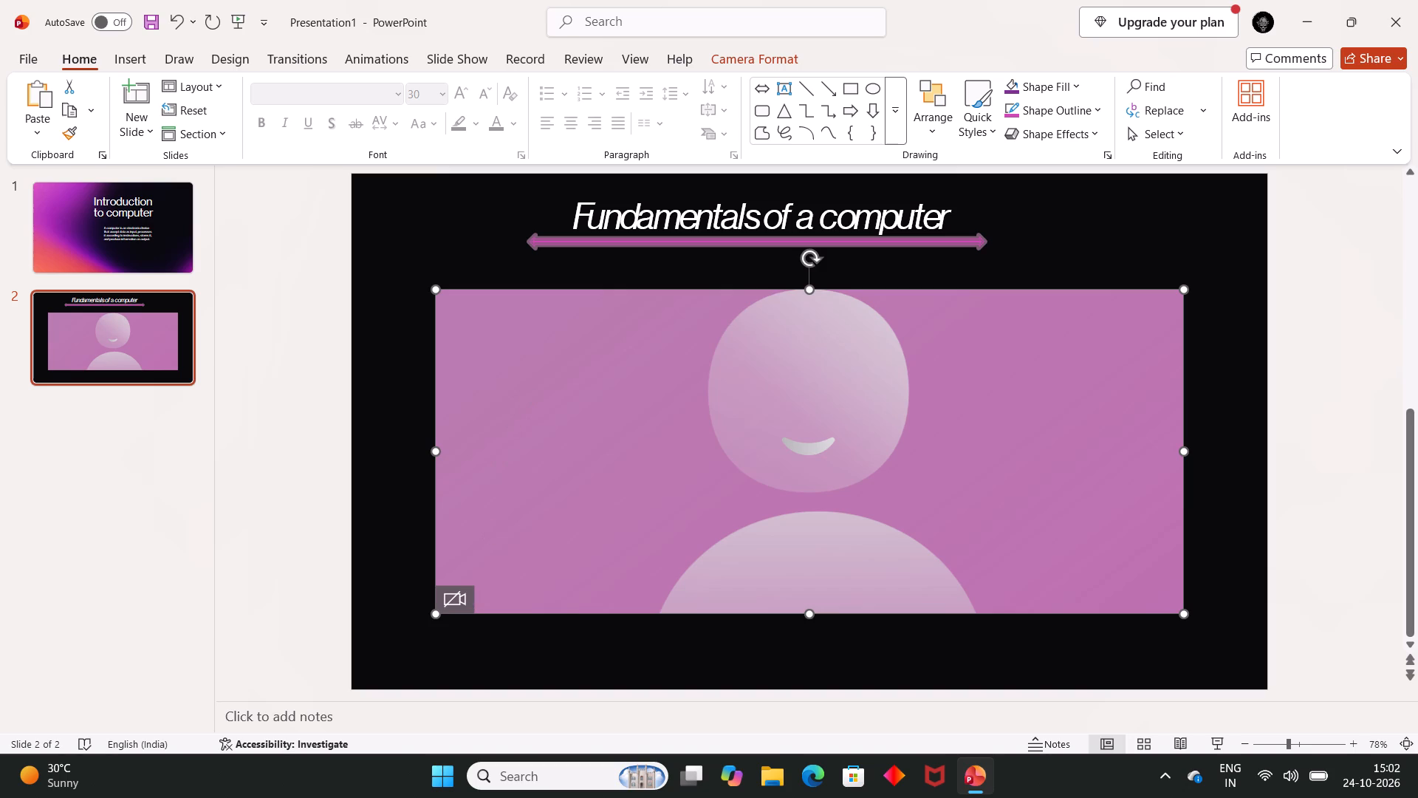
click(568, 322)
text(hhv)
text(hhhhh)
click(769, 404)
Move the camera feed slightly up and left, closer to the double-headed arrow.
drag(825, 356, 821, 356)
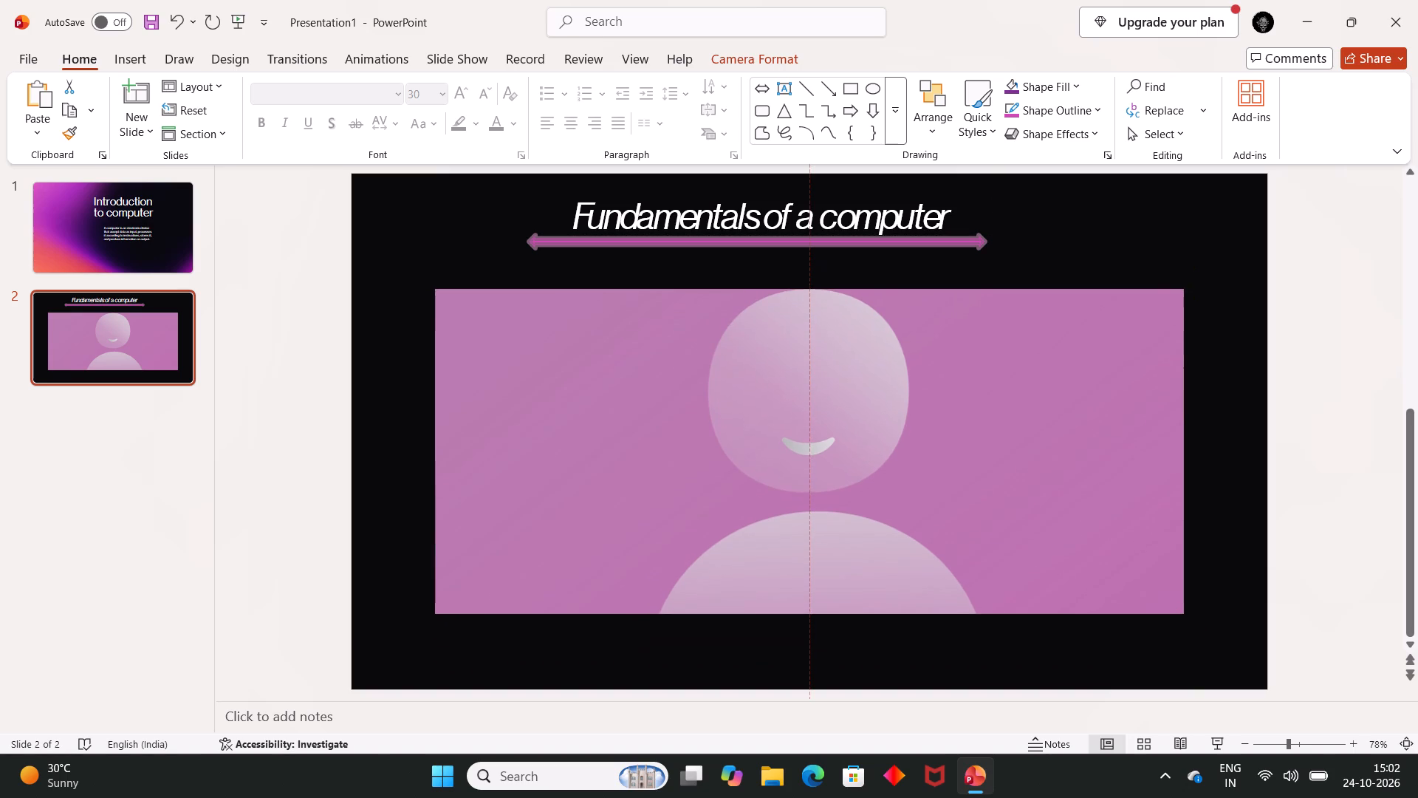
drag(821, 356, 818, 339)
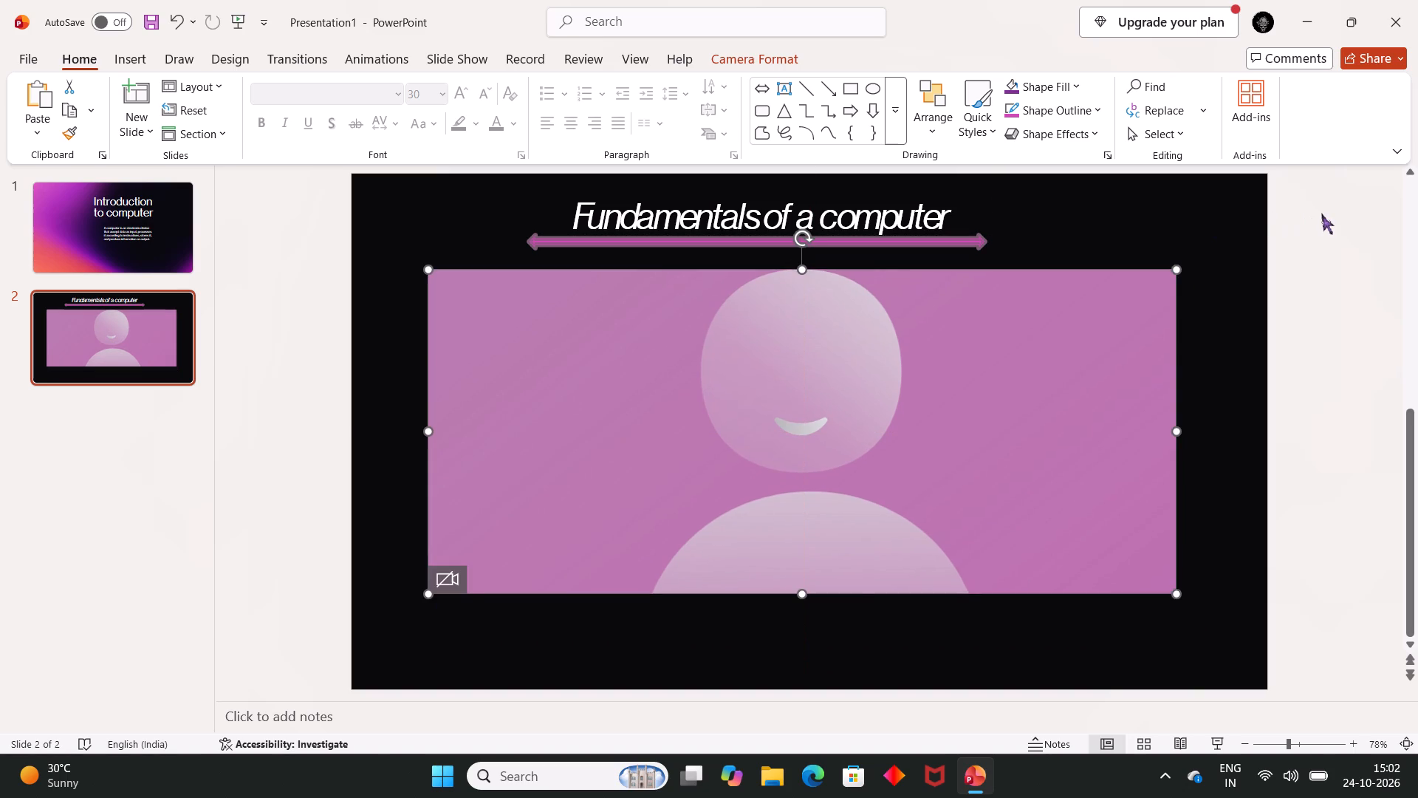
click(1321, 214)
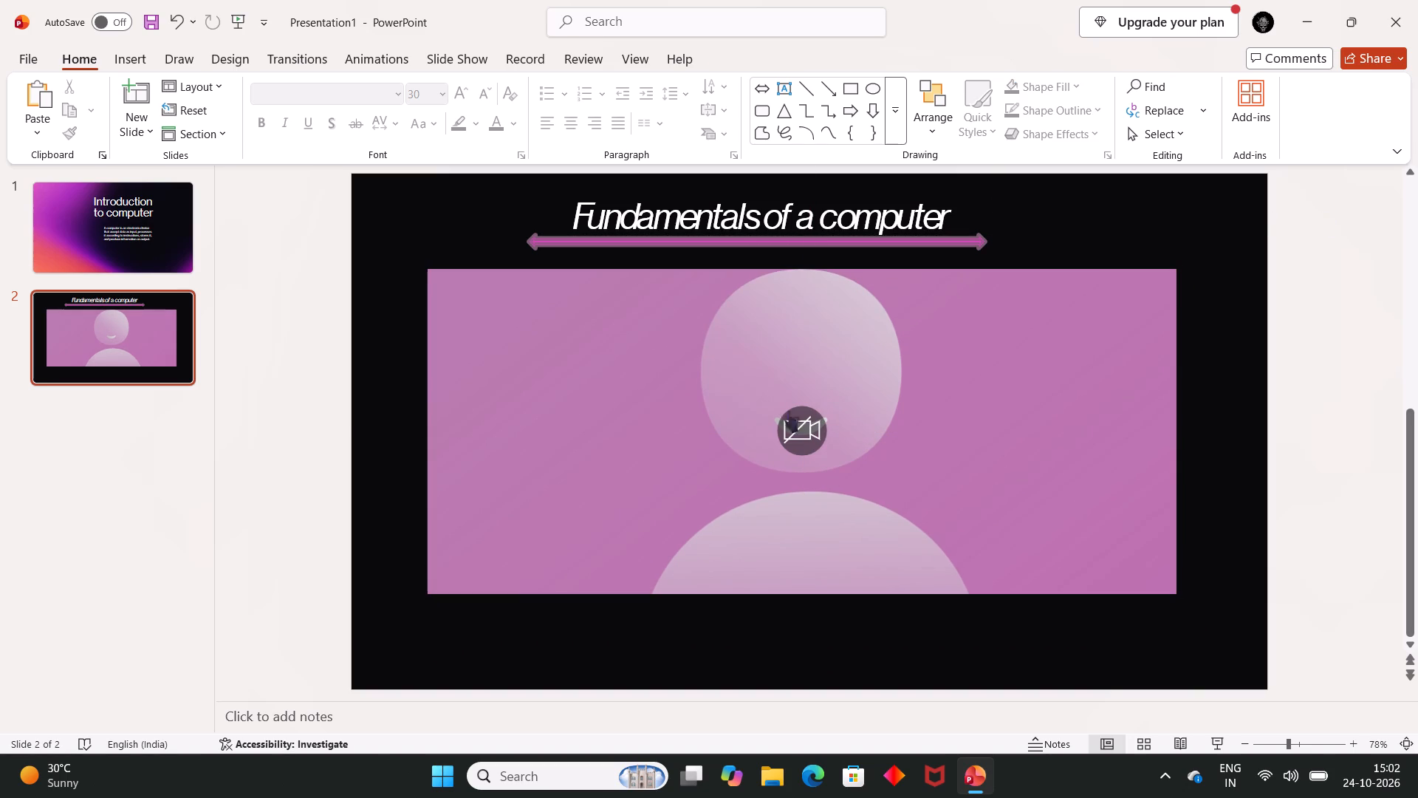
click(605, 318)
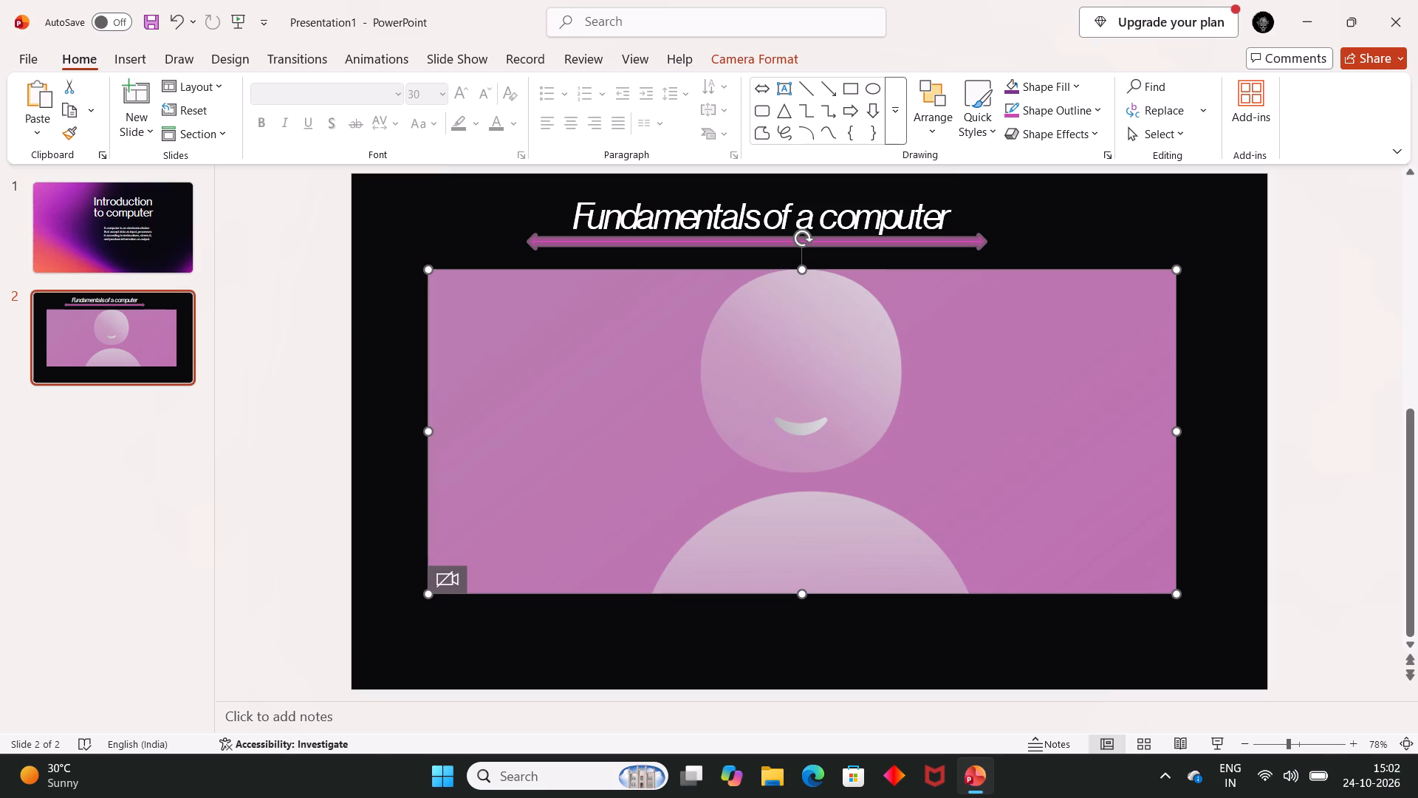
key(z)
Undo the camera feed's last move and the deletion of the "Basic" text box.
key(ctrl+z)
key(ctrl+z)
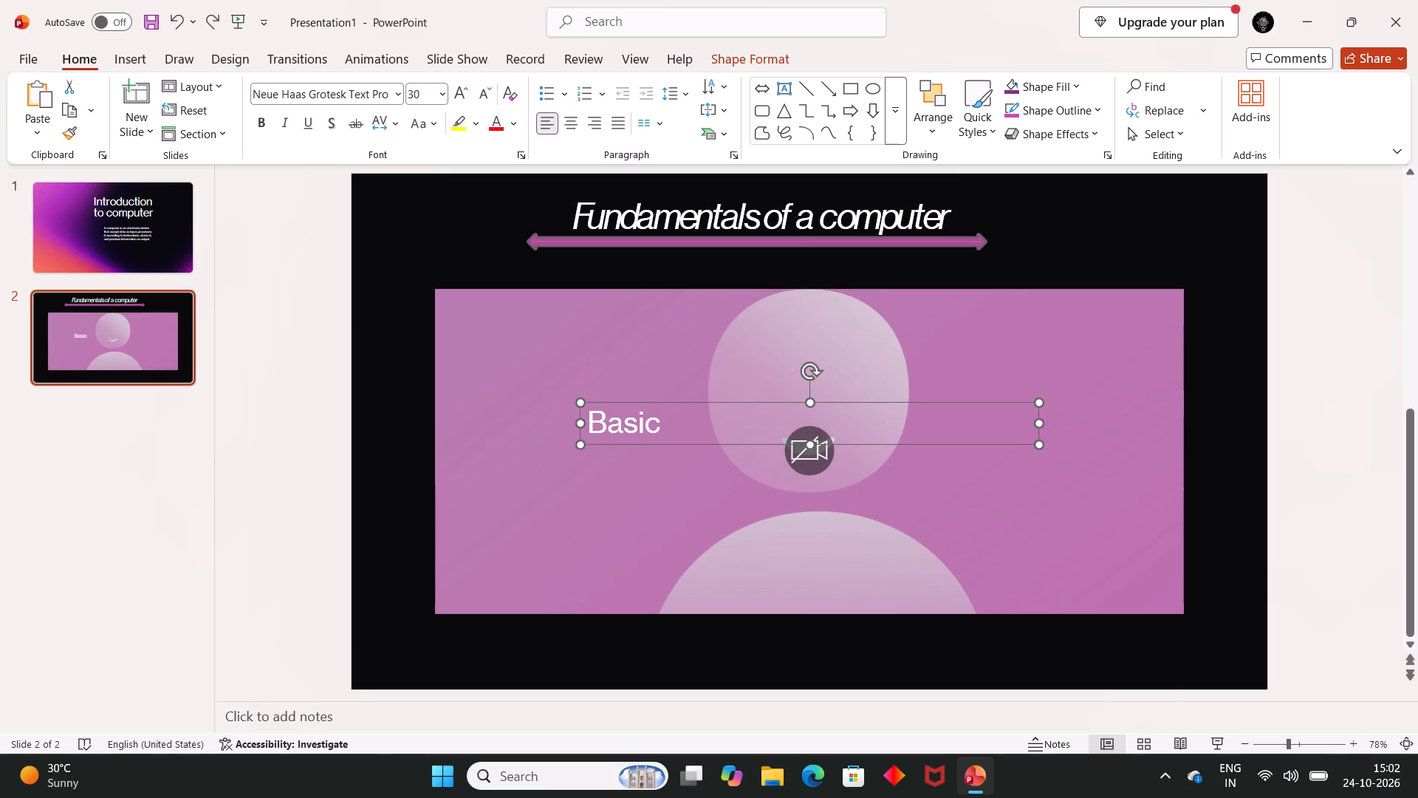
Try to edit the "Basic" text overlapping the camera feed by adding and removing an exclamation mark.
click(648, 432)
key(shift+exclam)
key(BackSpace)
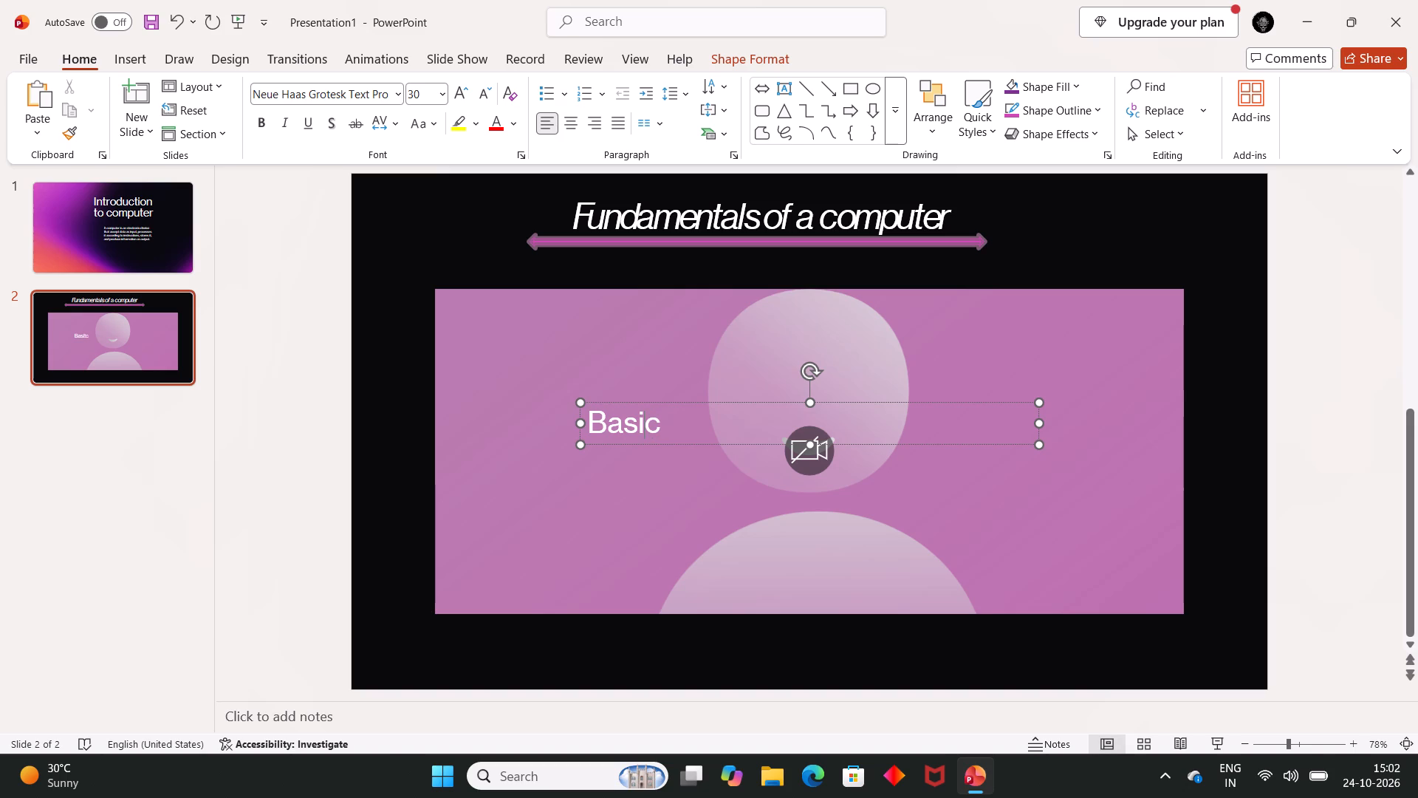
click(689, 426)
Undo the camera feed's placement and insertion to restore slide 2's empty content placeholder.
key(ctrl+z)
key(ctrl+z)
key(ctrl+z)
key(ctrl+z)
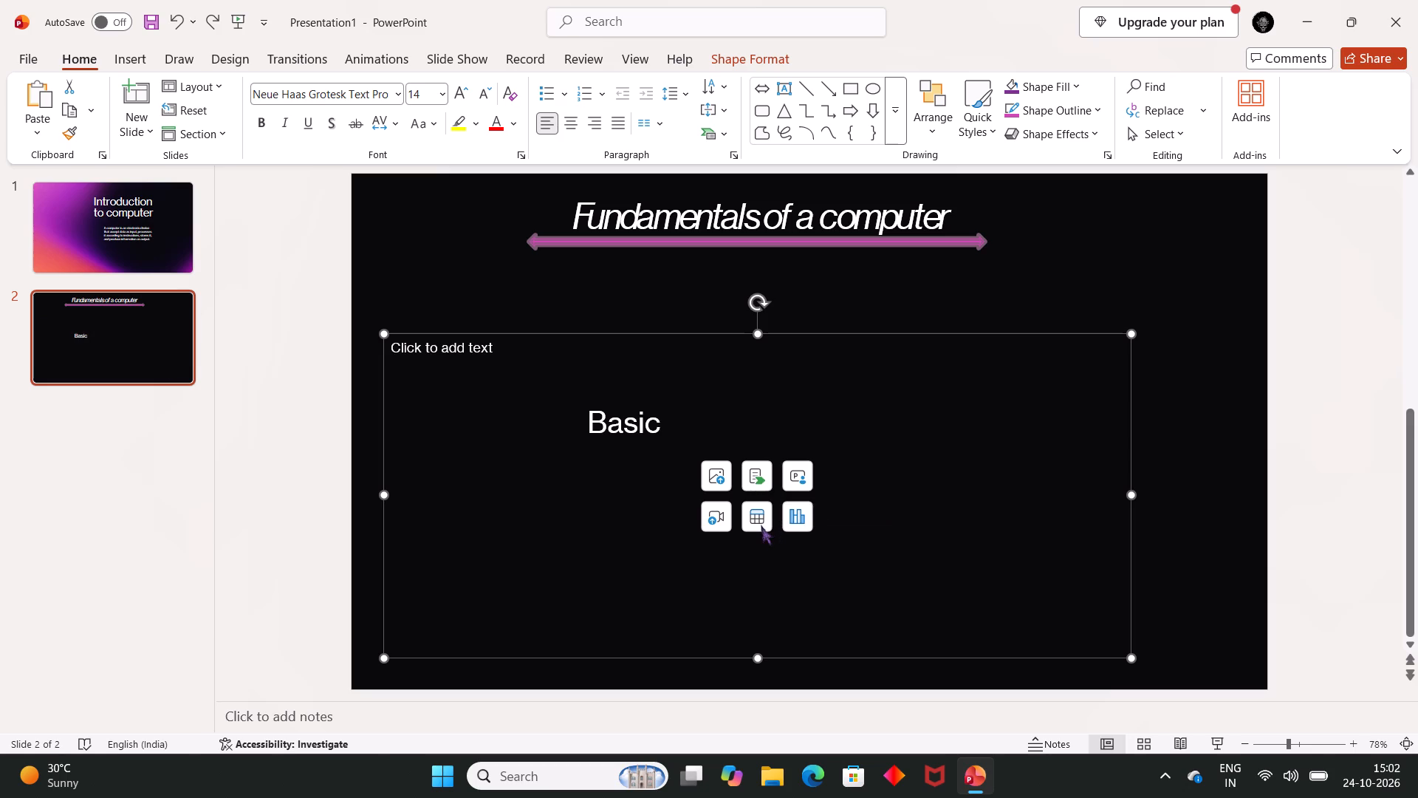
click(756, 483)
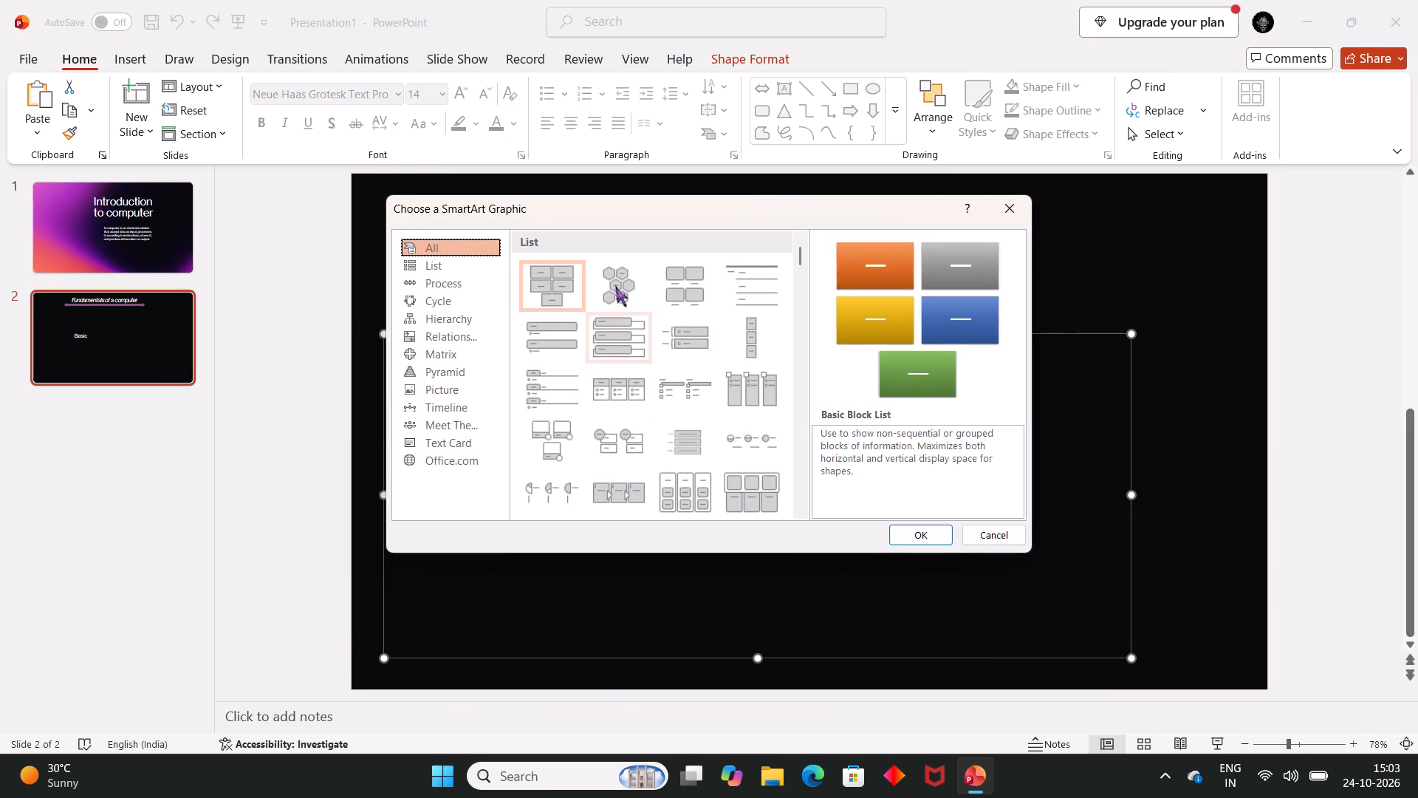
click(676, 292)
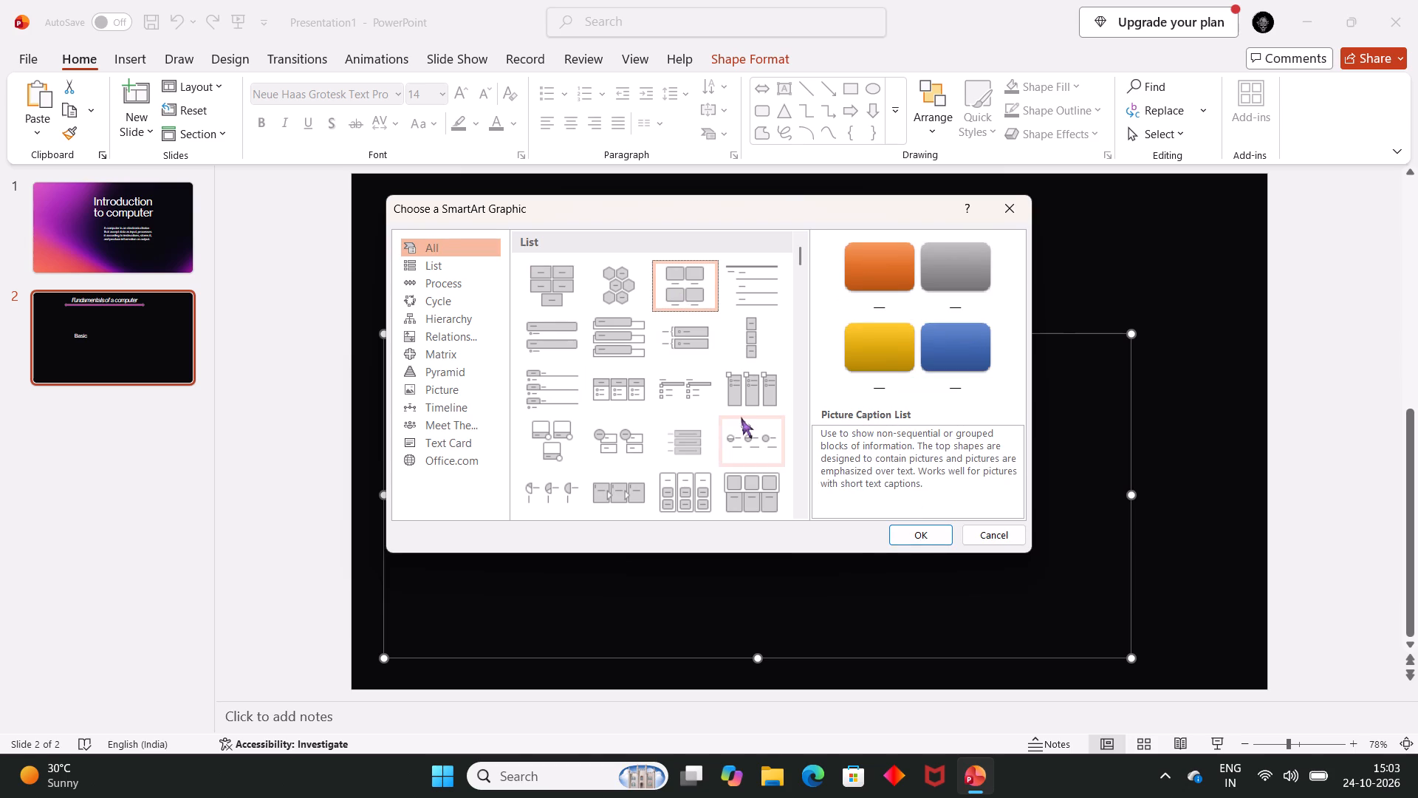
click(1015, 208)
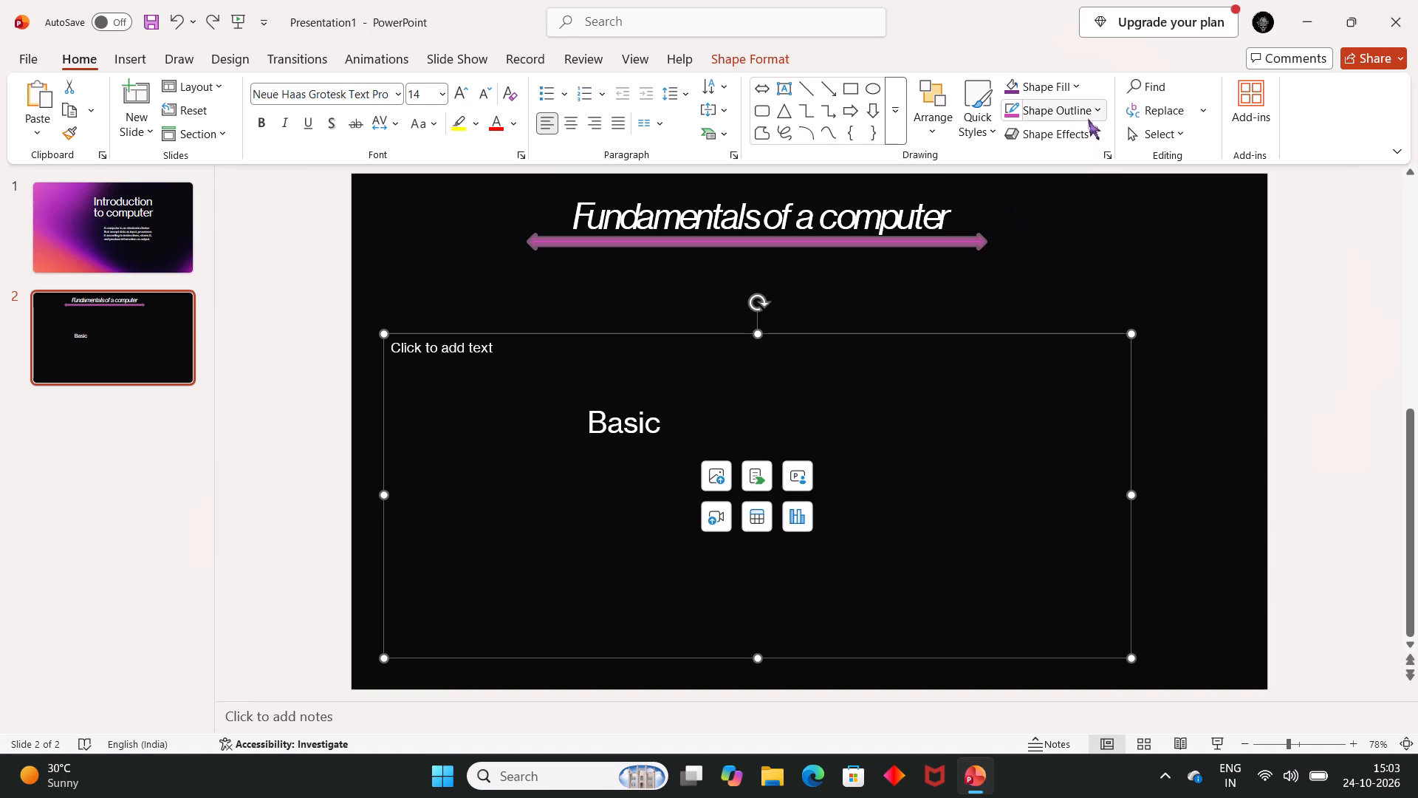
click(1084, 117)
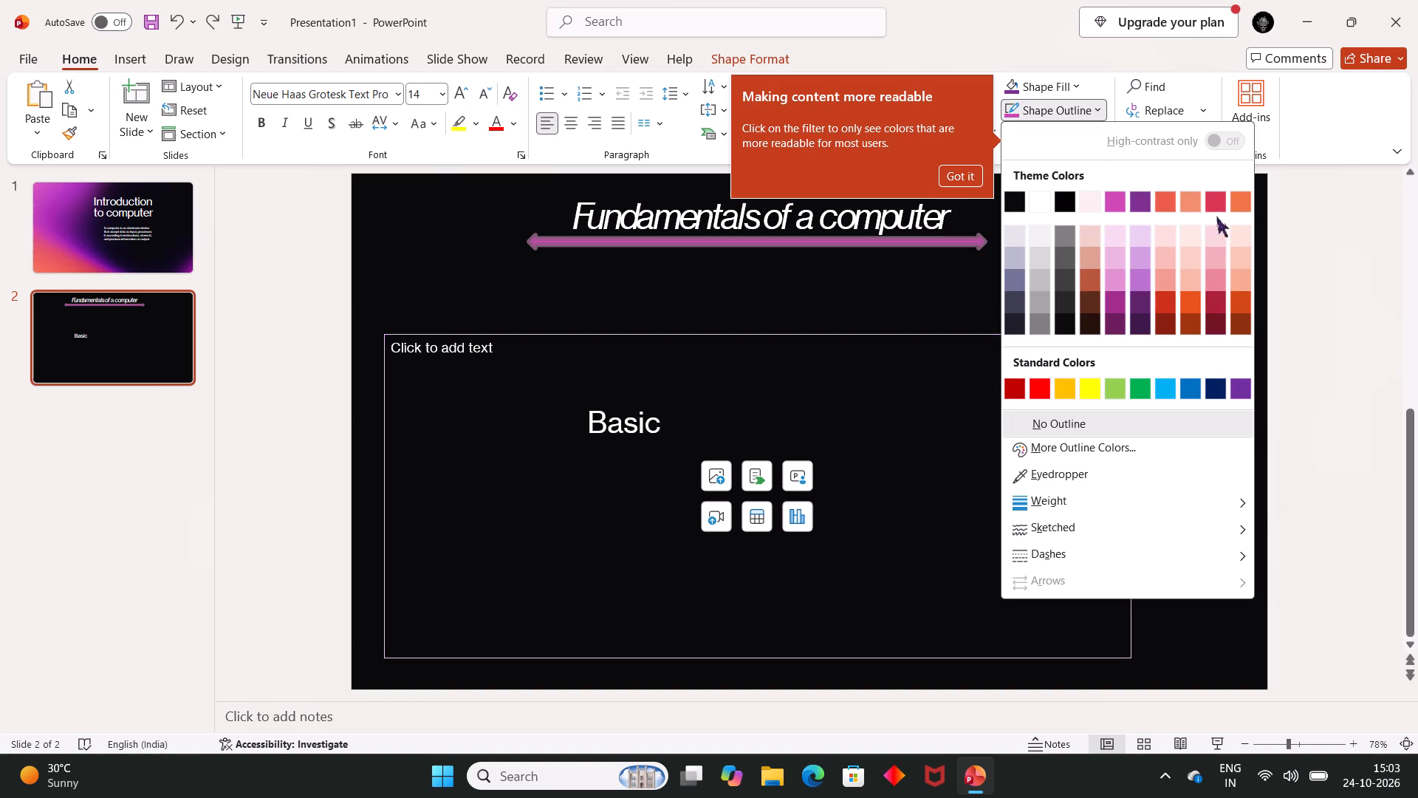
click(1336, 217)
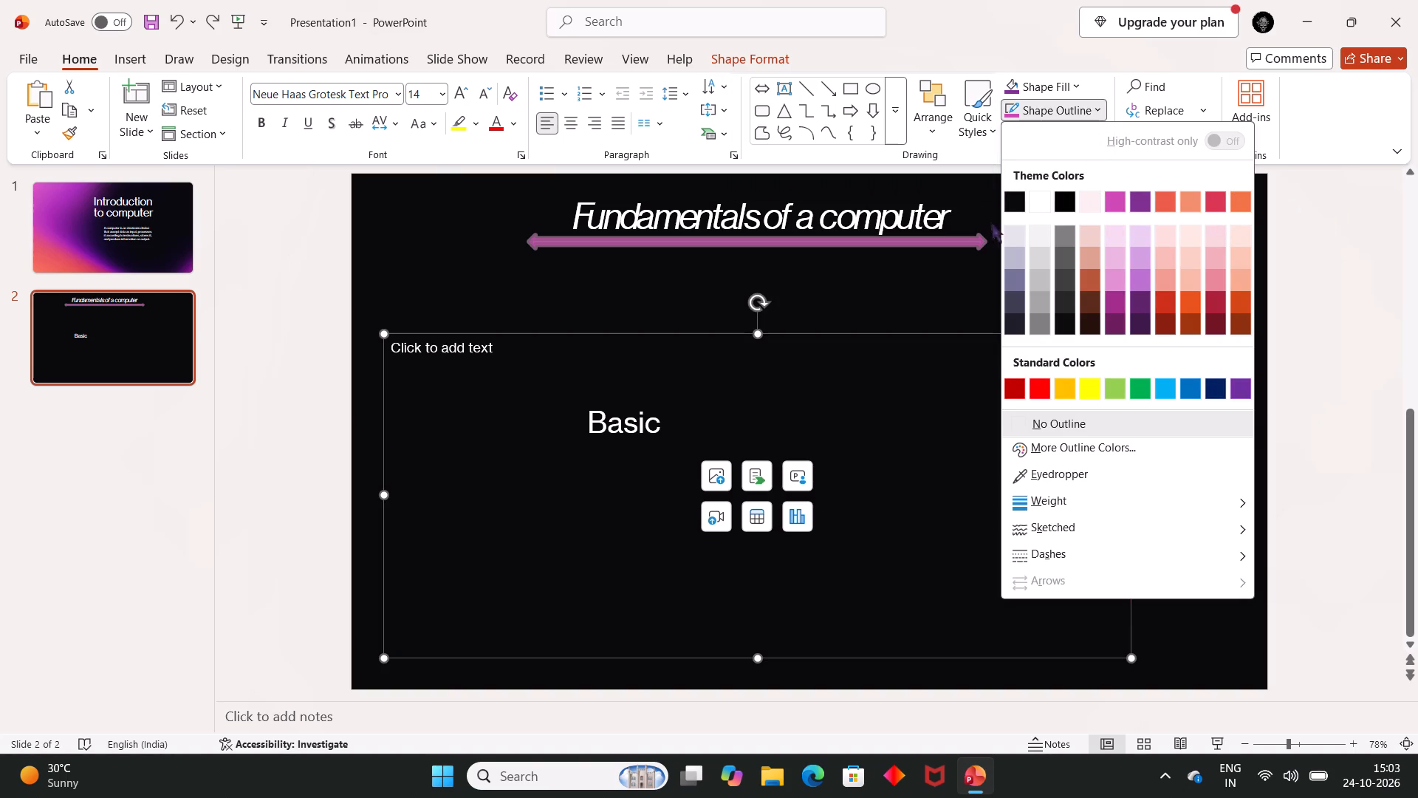
Delete the word "Basic" from the text box overlapping slide 2's content placeholder.
click(655, 419)
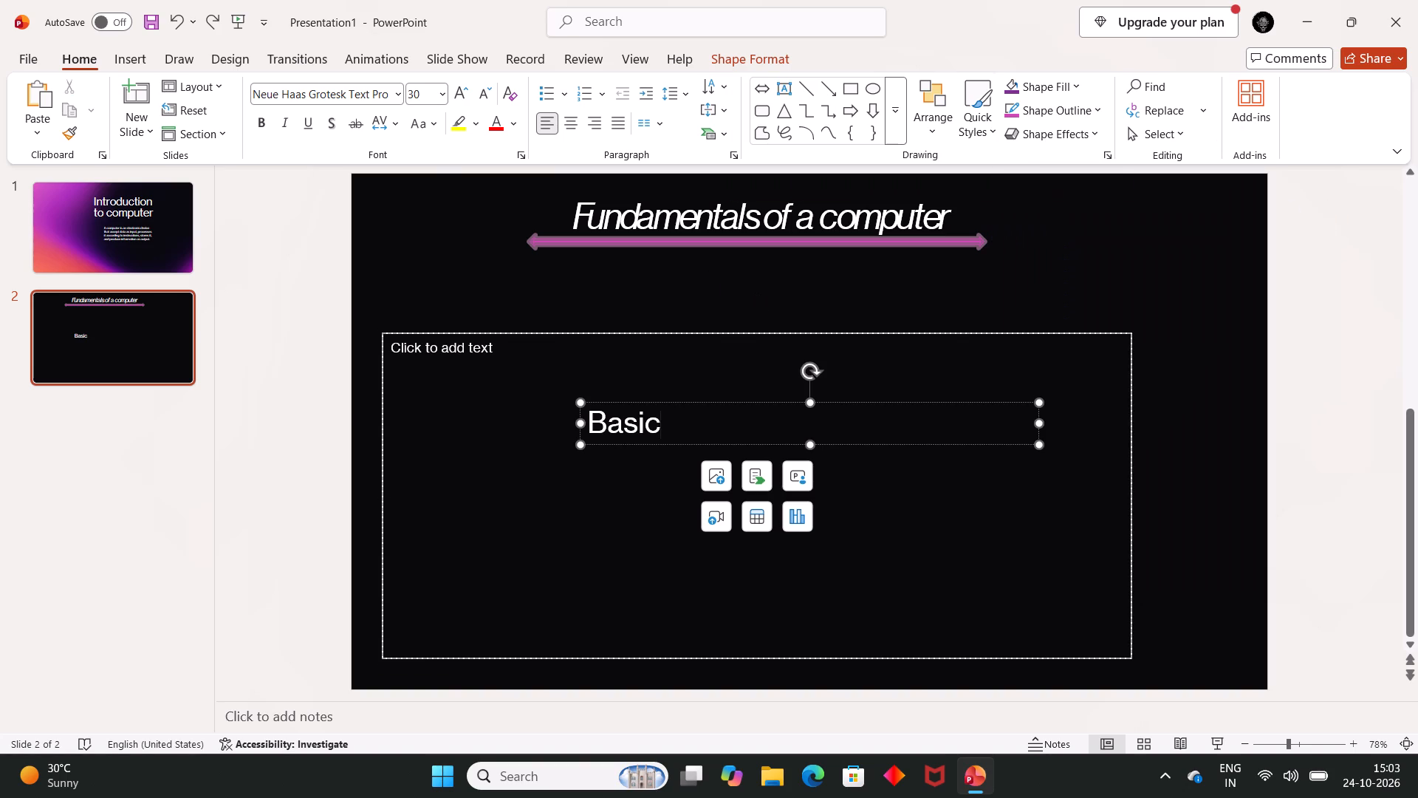
key(BackSpace)
key(BackSpace)
key(BackSpace)
key(BackSpace)
key(BackSpace)
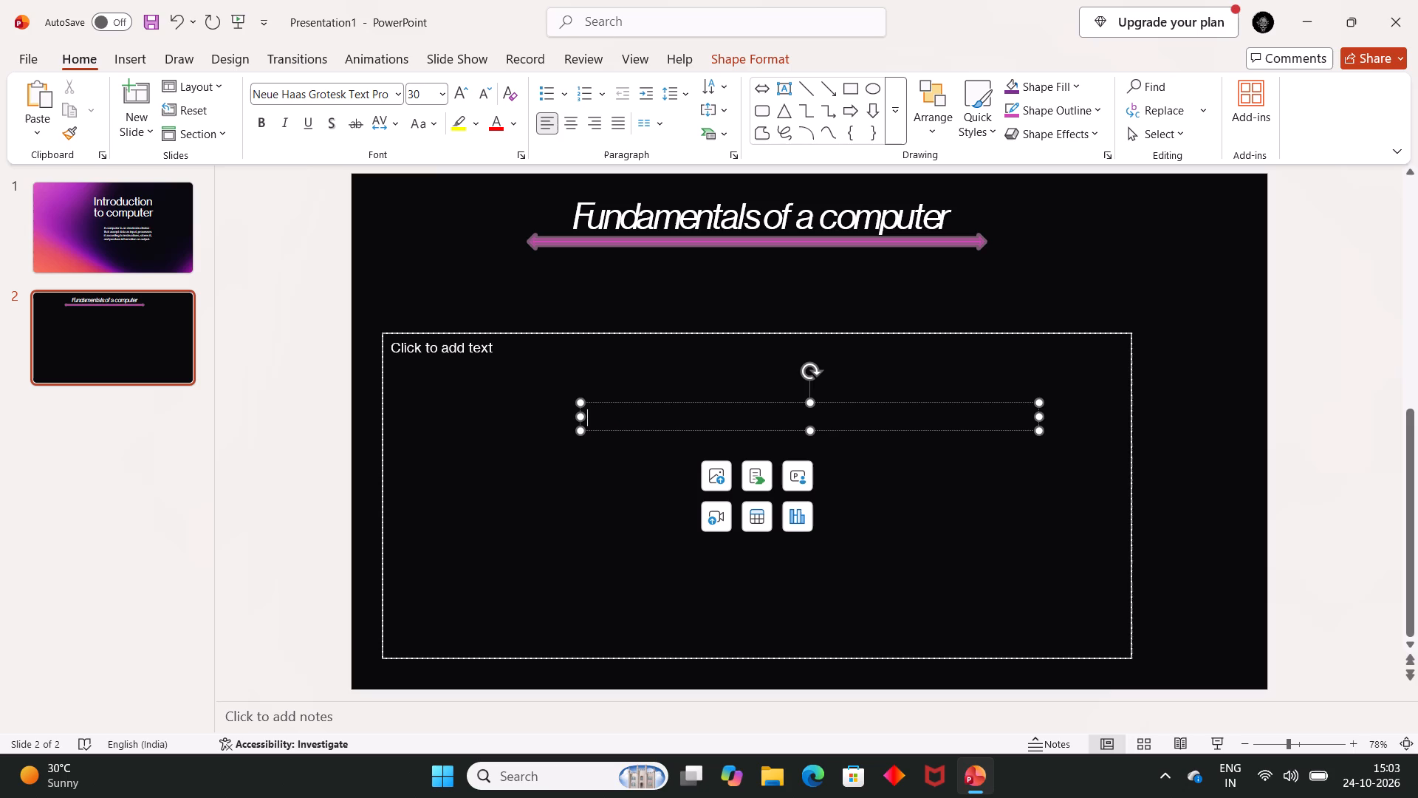
Move the emptied text box just above the content placeholder, aligned with the placeholder's left edge.
click(595, 508)
click(708, 393)
drag(713, 415, 618, 306)
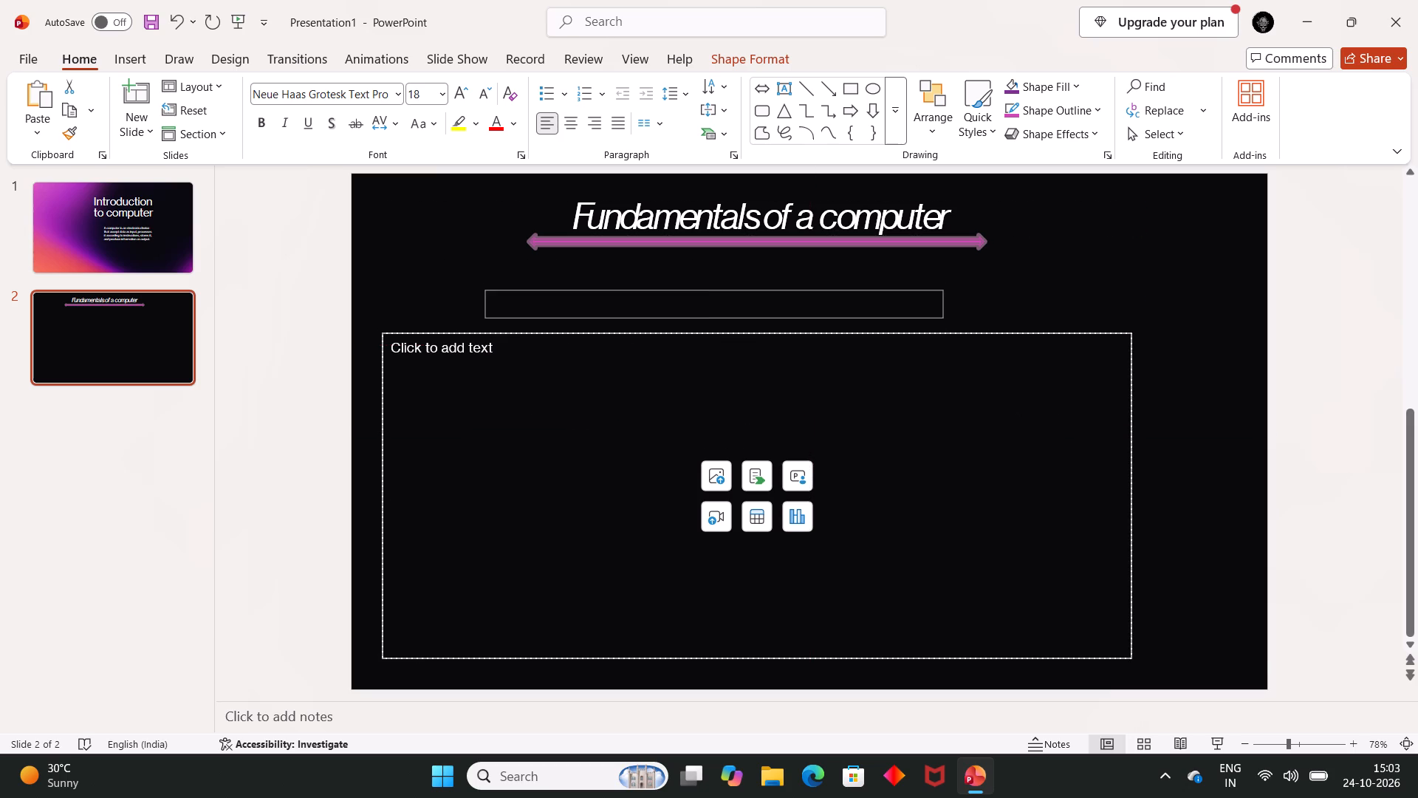
drag(618, 306, 618, 305)
drag(650, 310, 555, 315)
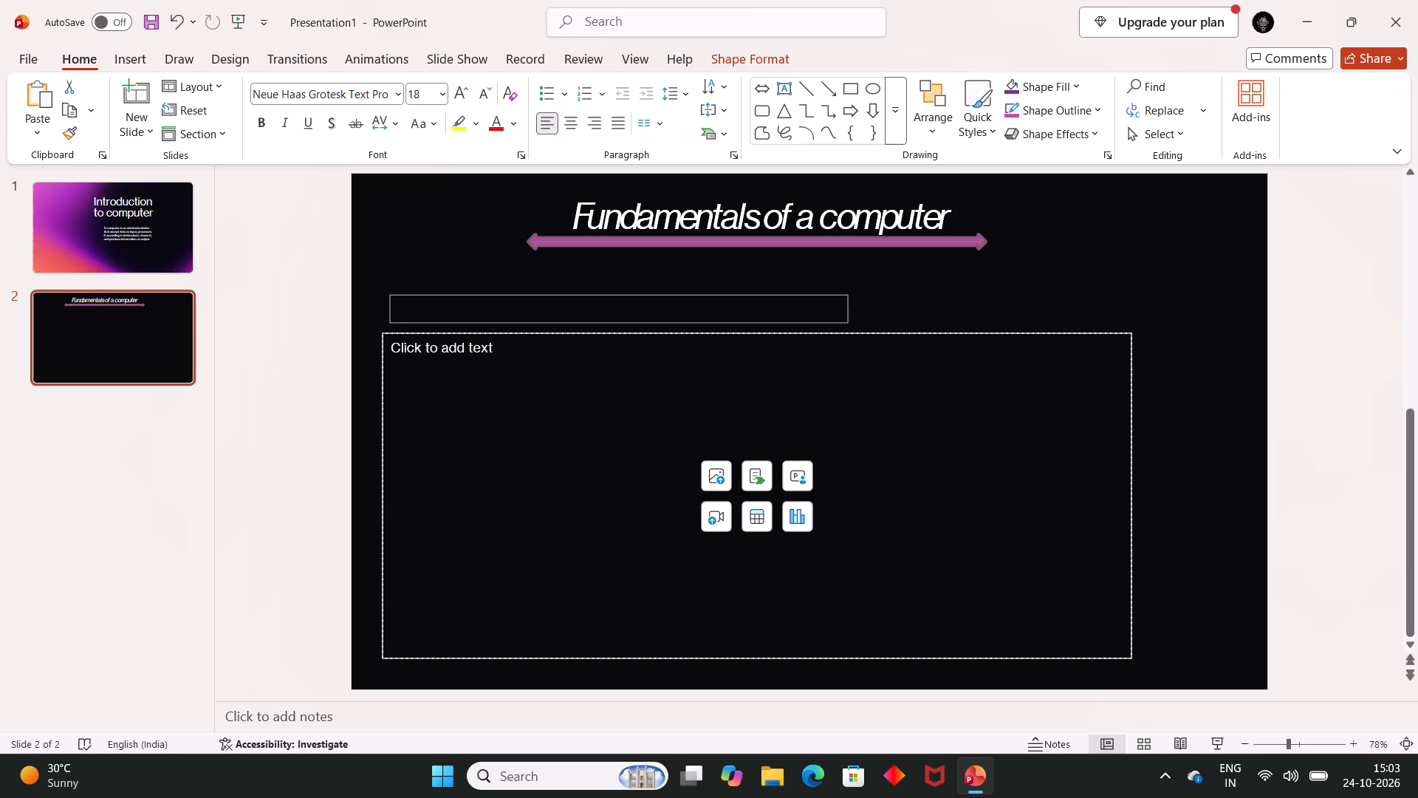
drag(555, 315, 549, 315)
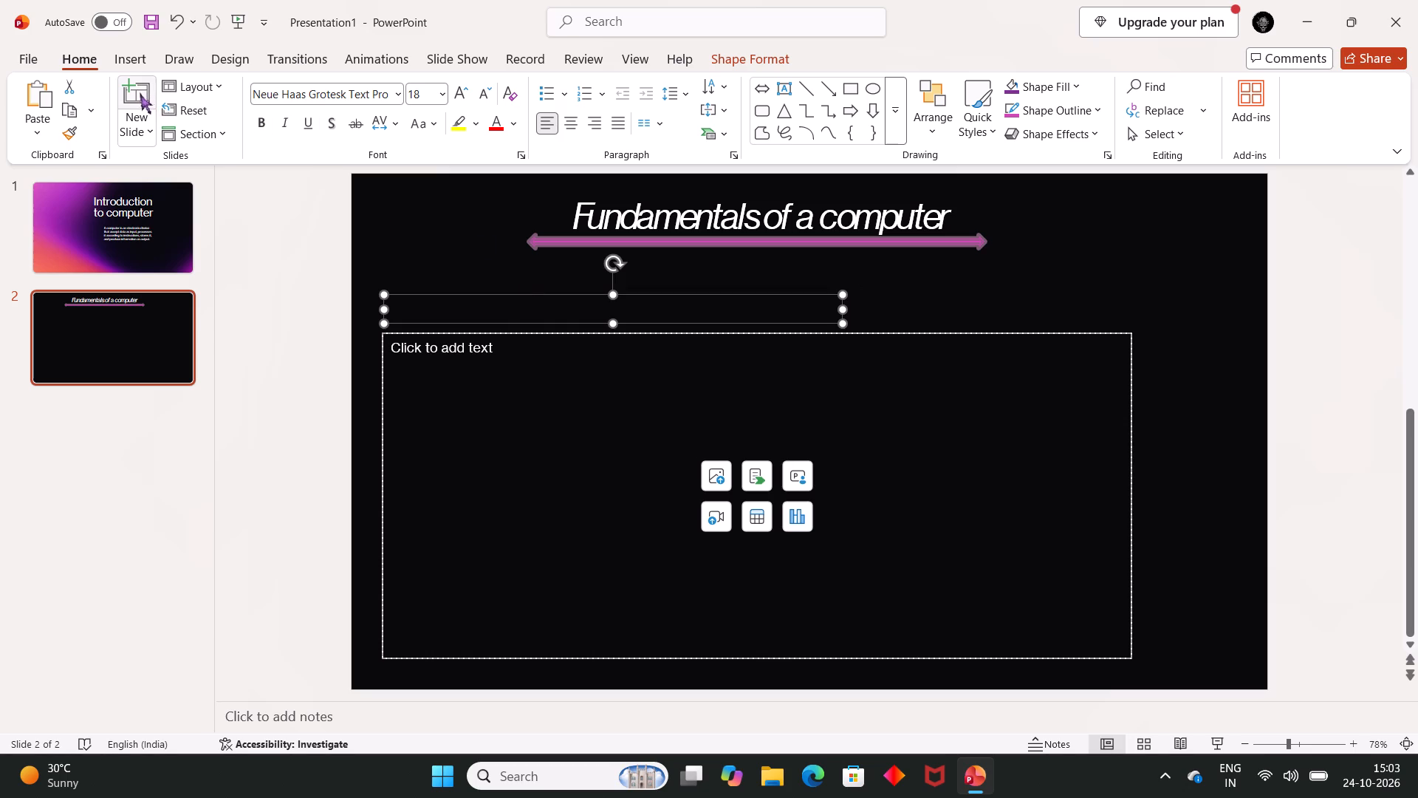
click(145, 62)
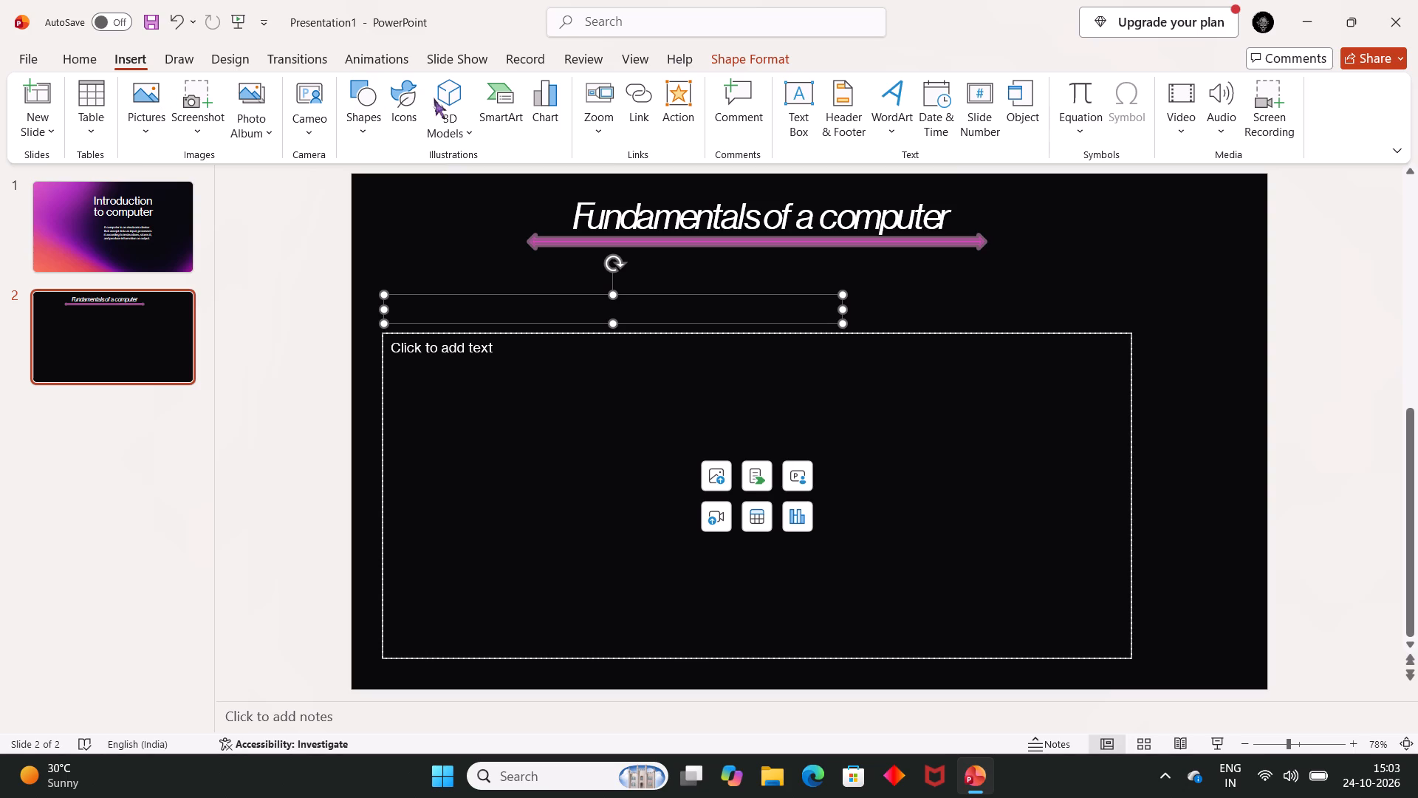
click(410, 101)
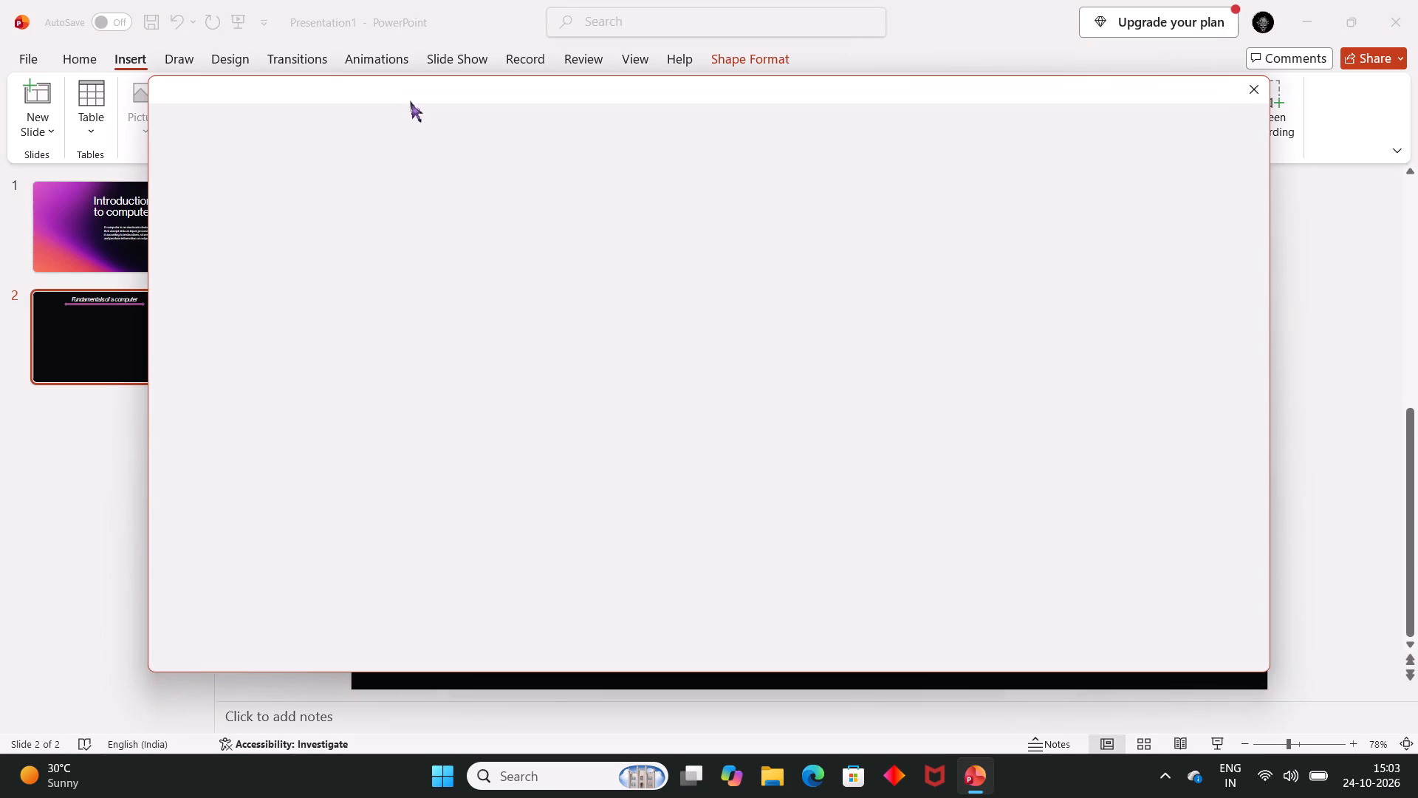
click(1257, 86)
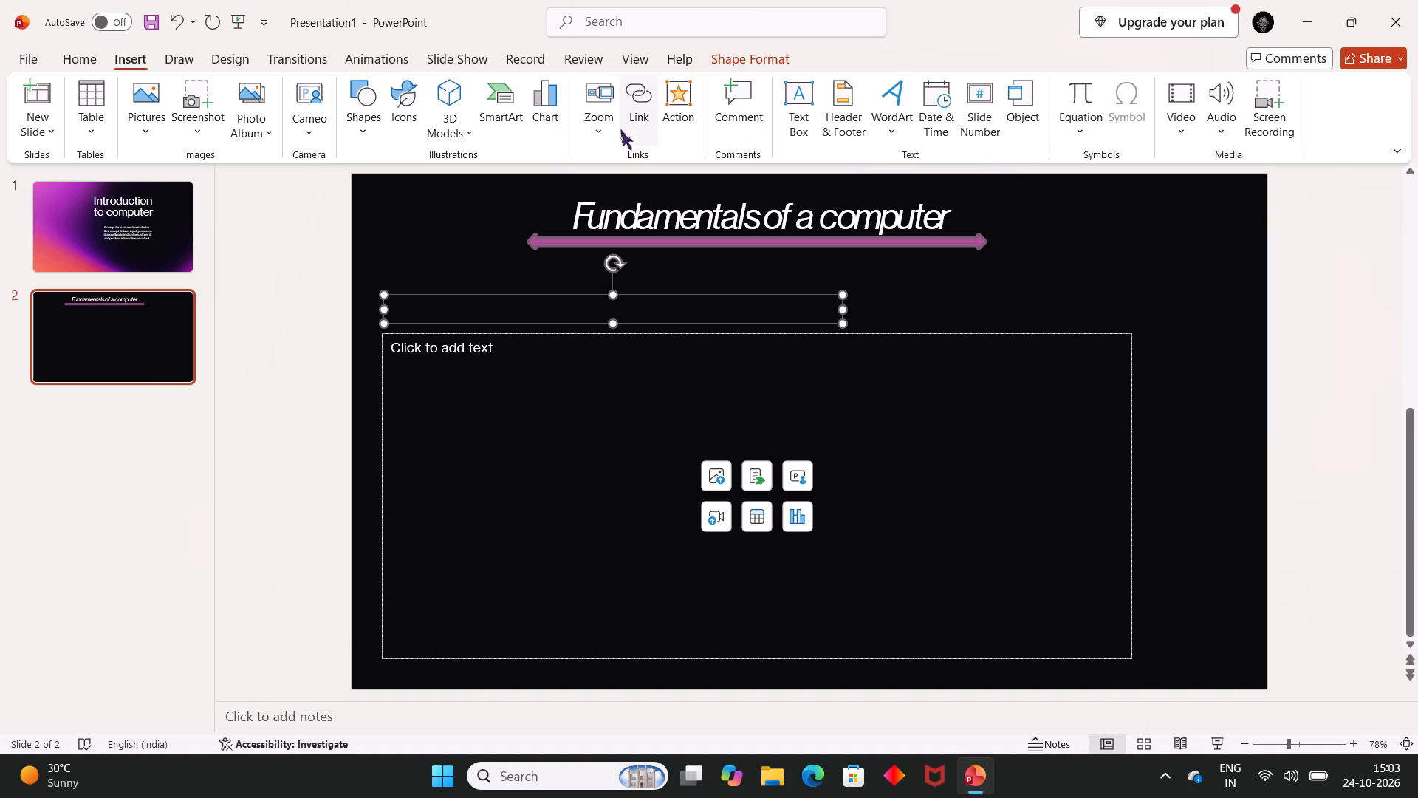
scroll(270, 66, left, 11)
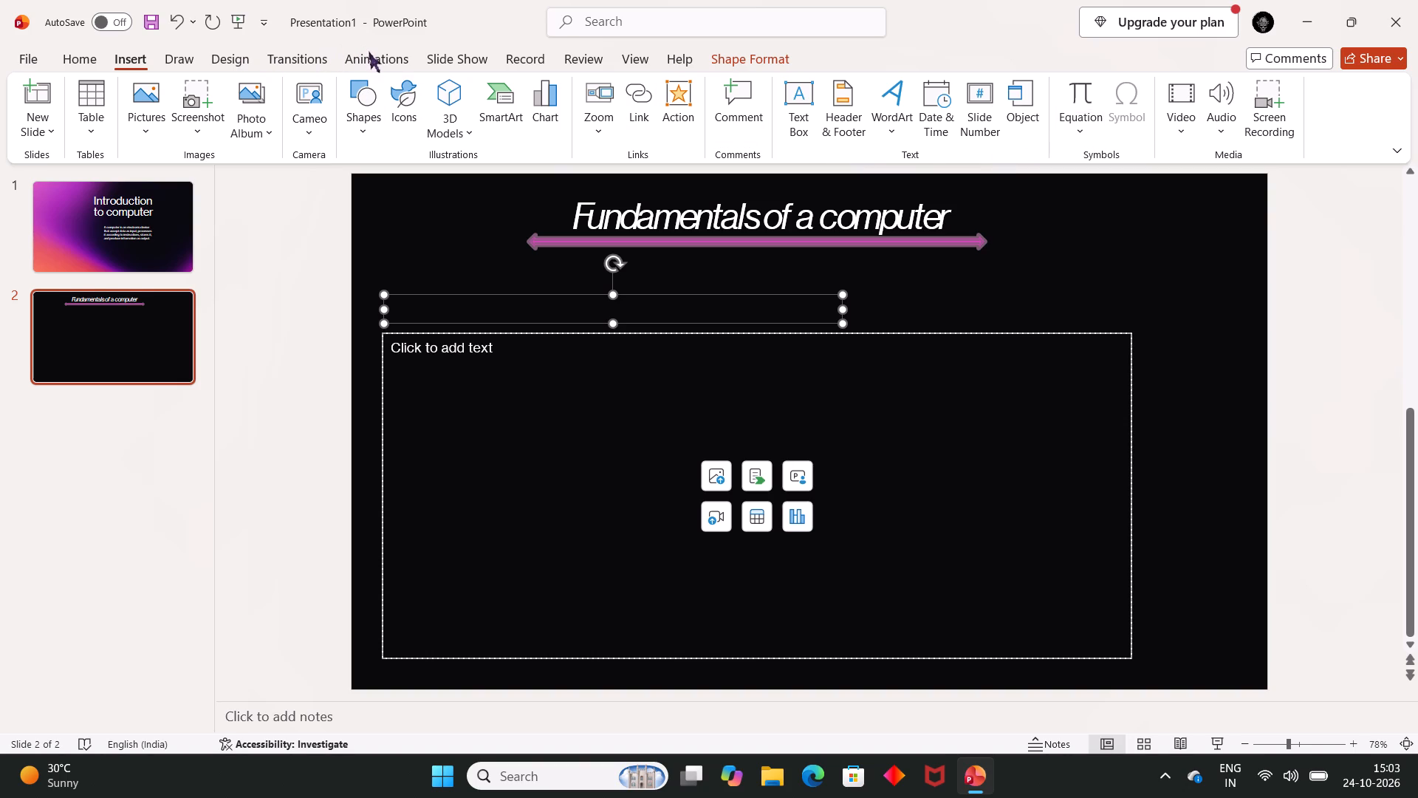
Apply the Wipe animation to the empty text box above the content placeholder.
click(369, 52)
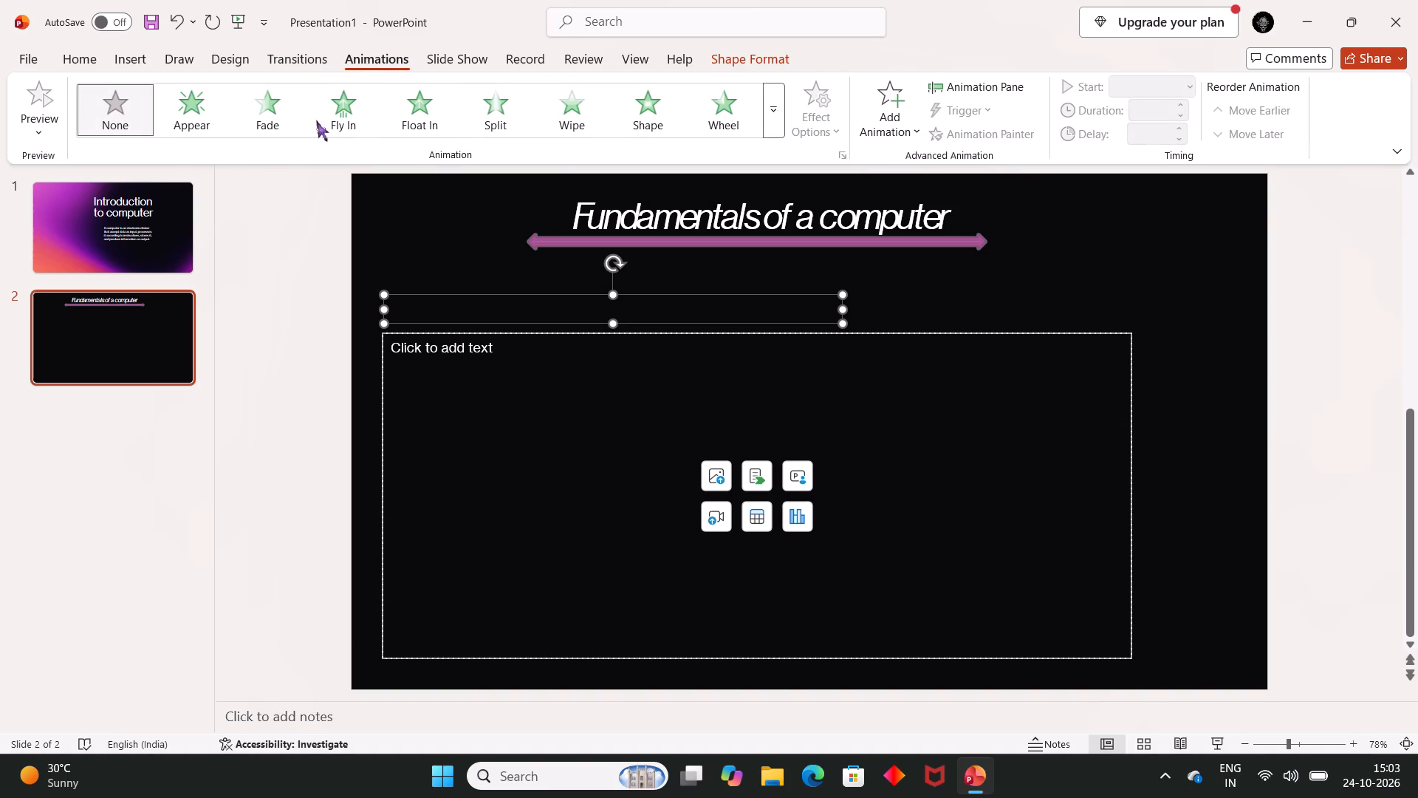
click(582, 113)
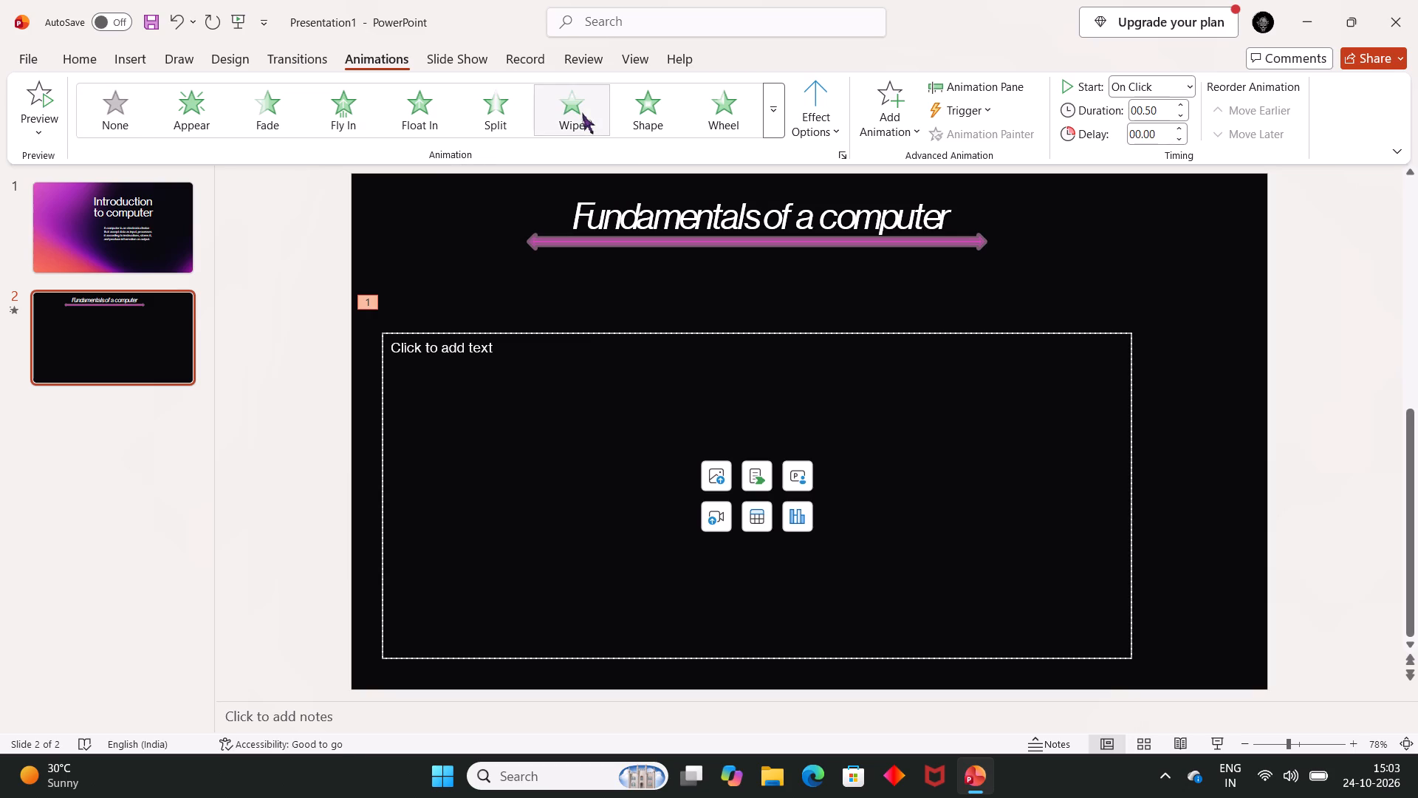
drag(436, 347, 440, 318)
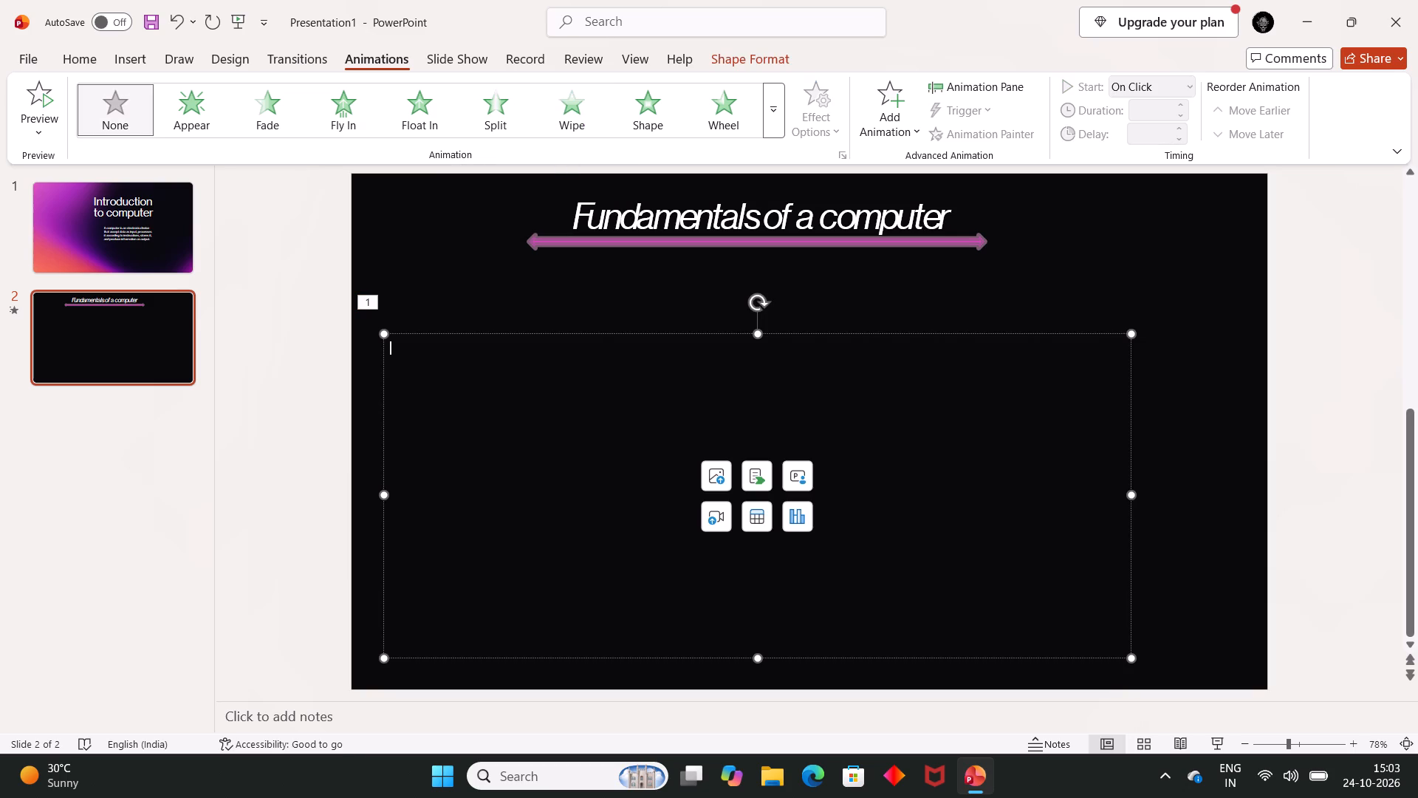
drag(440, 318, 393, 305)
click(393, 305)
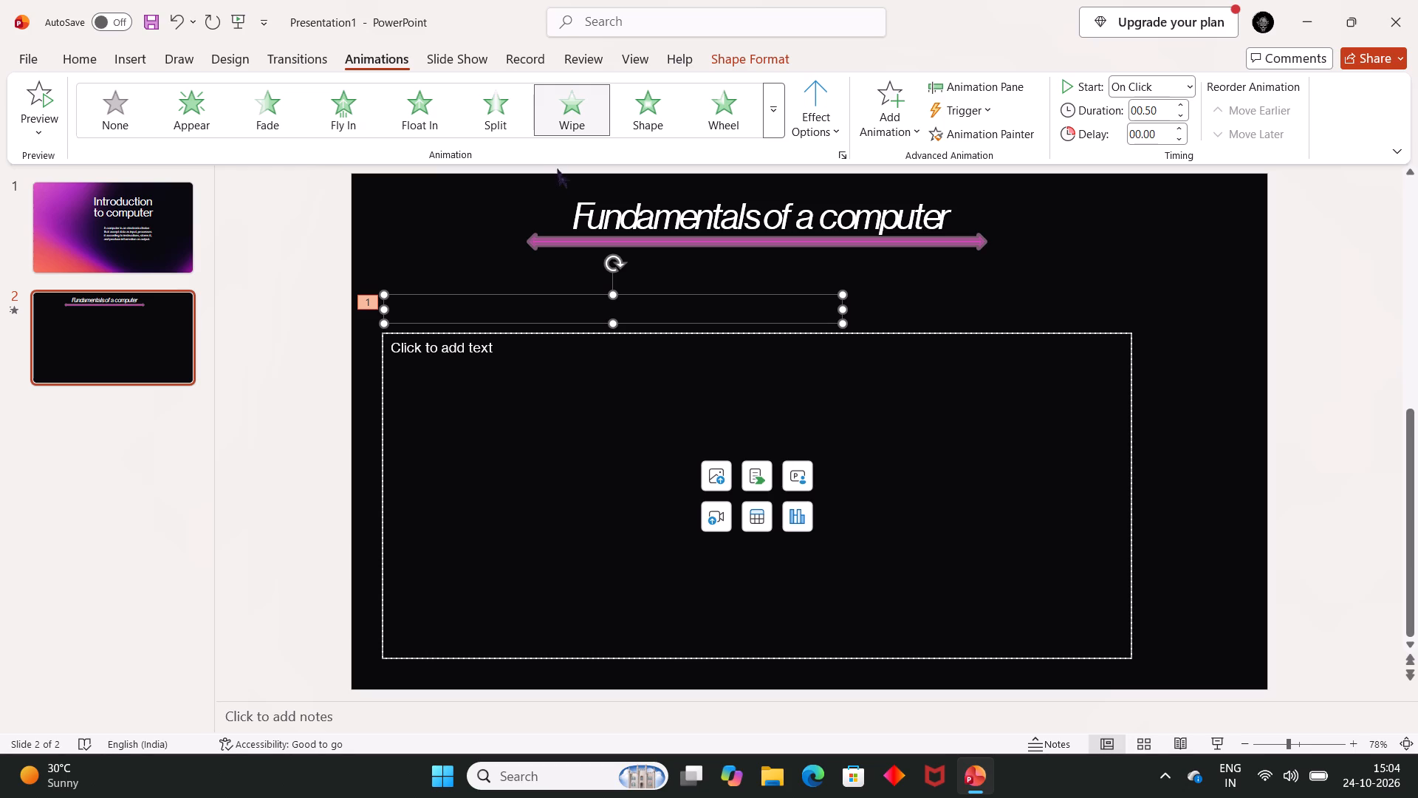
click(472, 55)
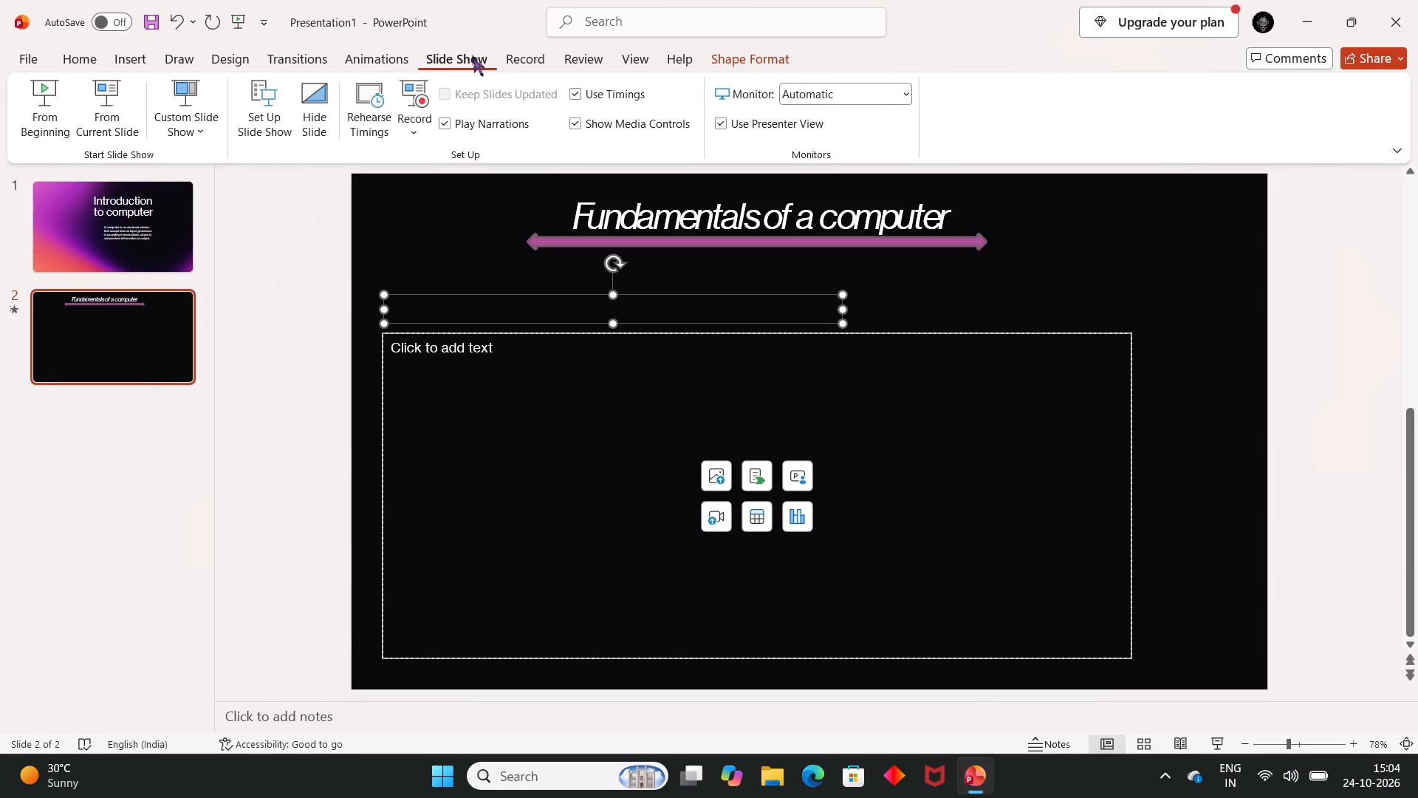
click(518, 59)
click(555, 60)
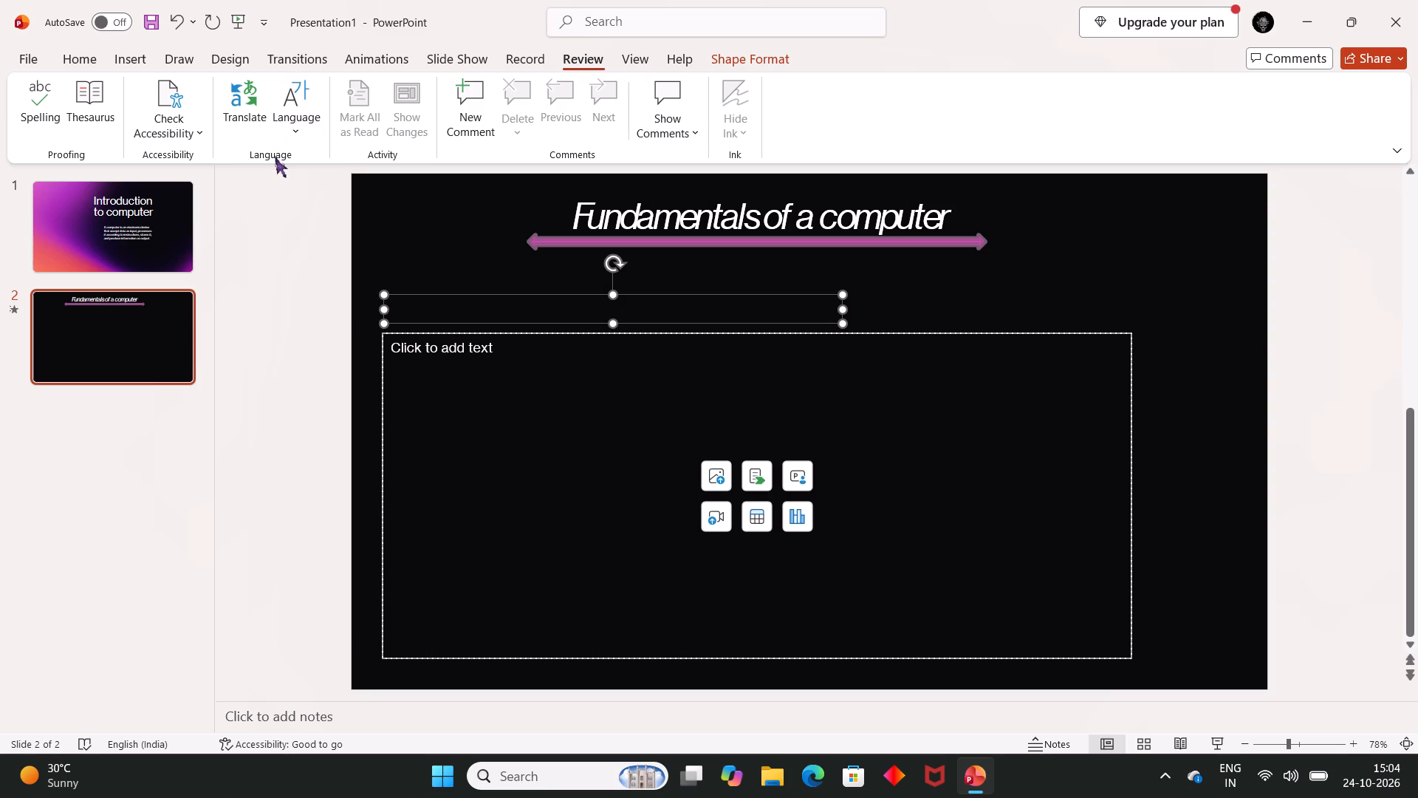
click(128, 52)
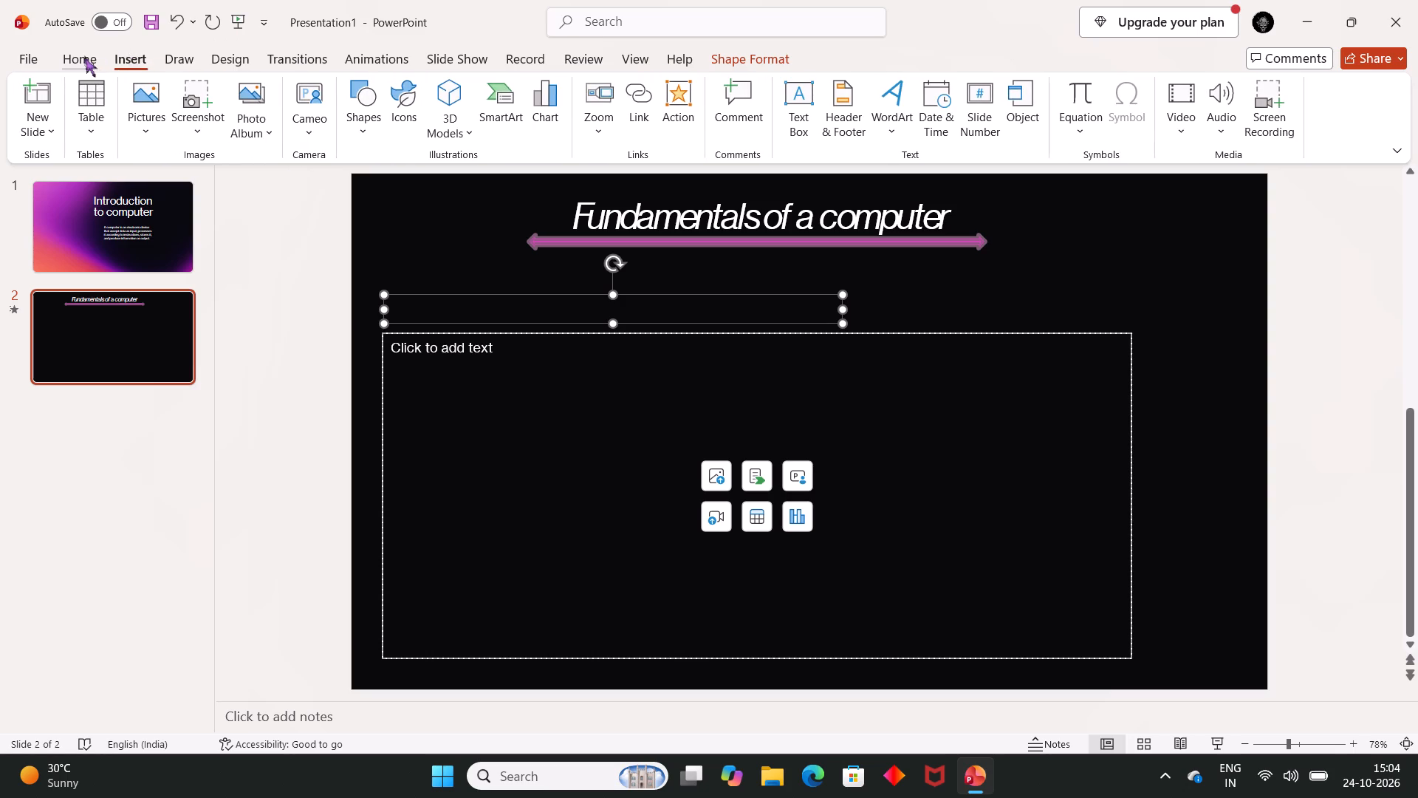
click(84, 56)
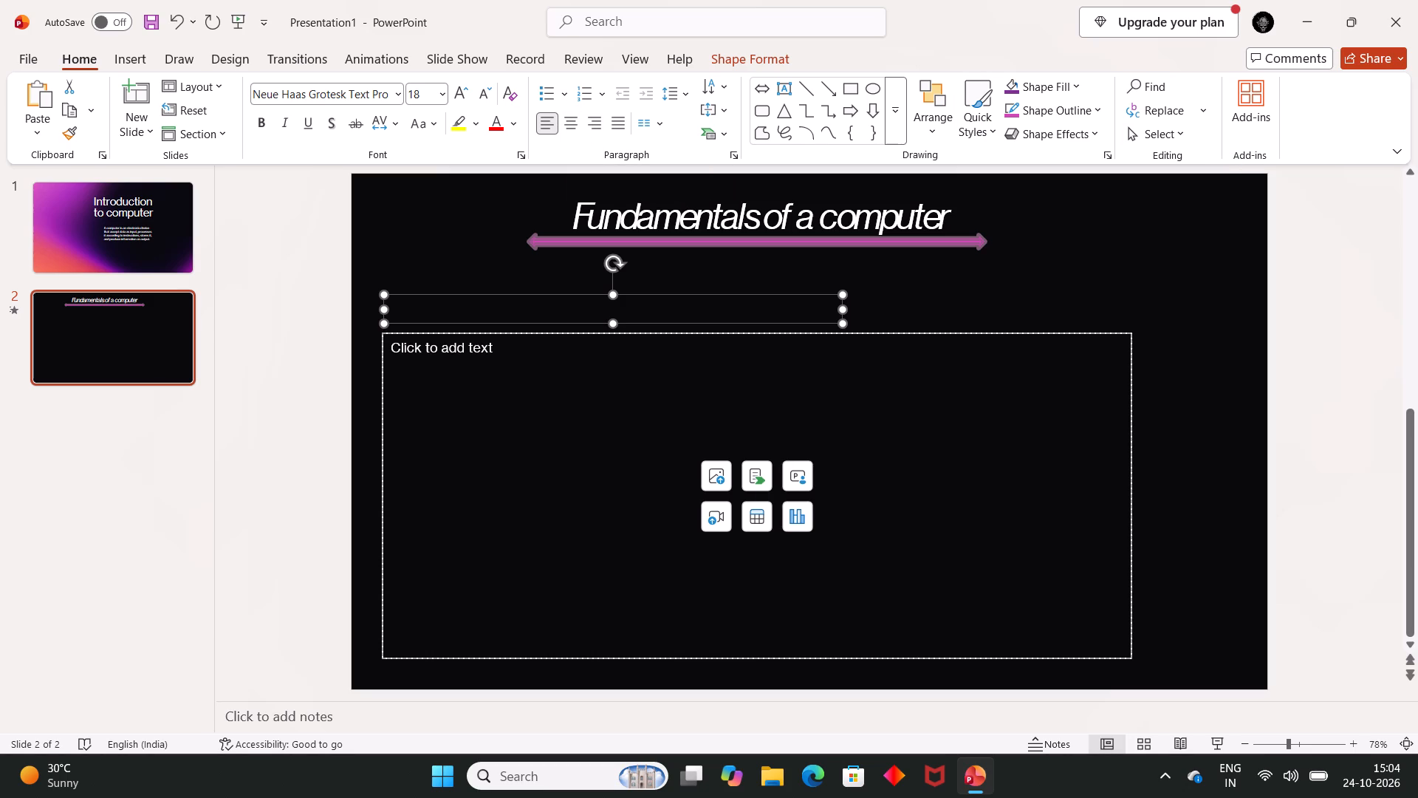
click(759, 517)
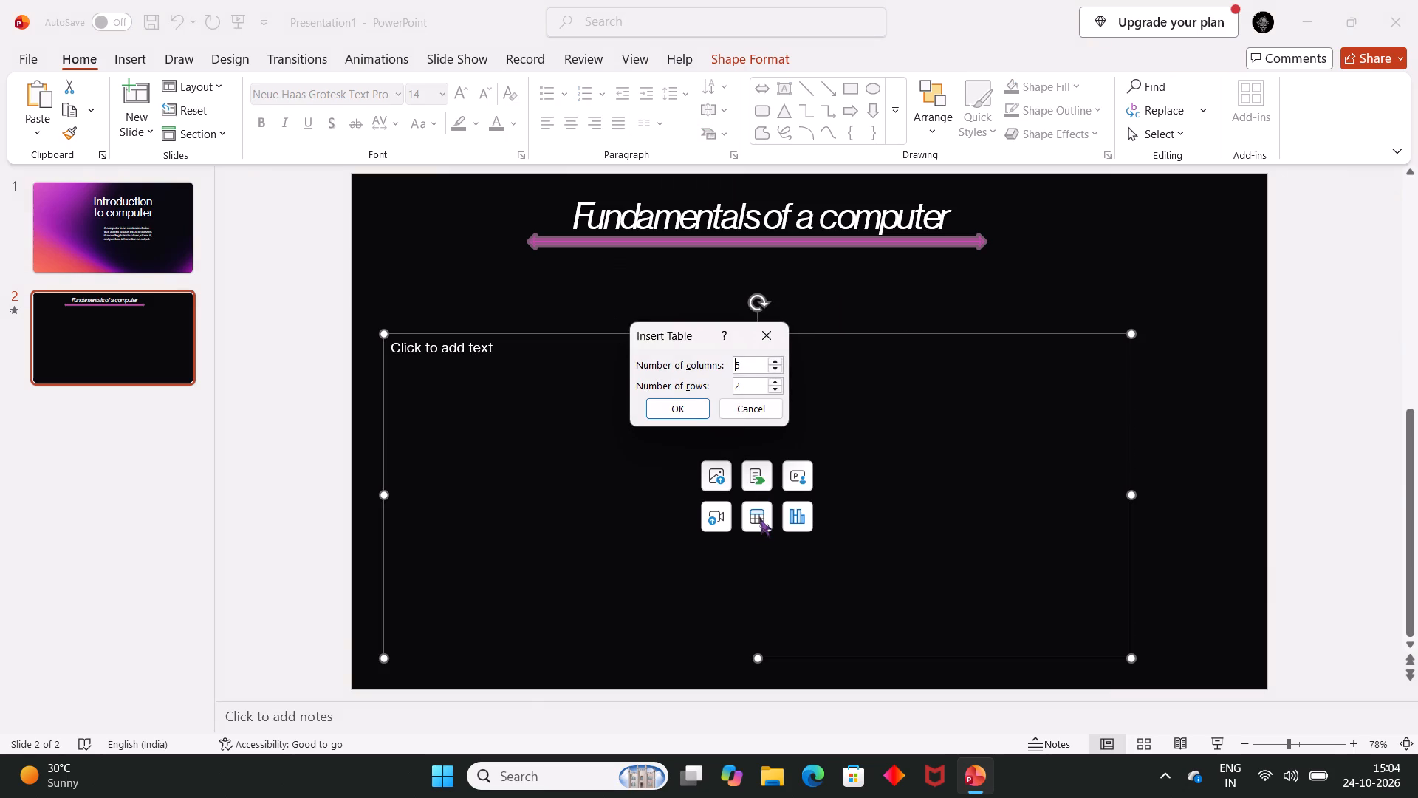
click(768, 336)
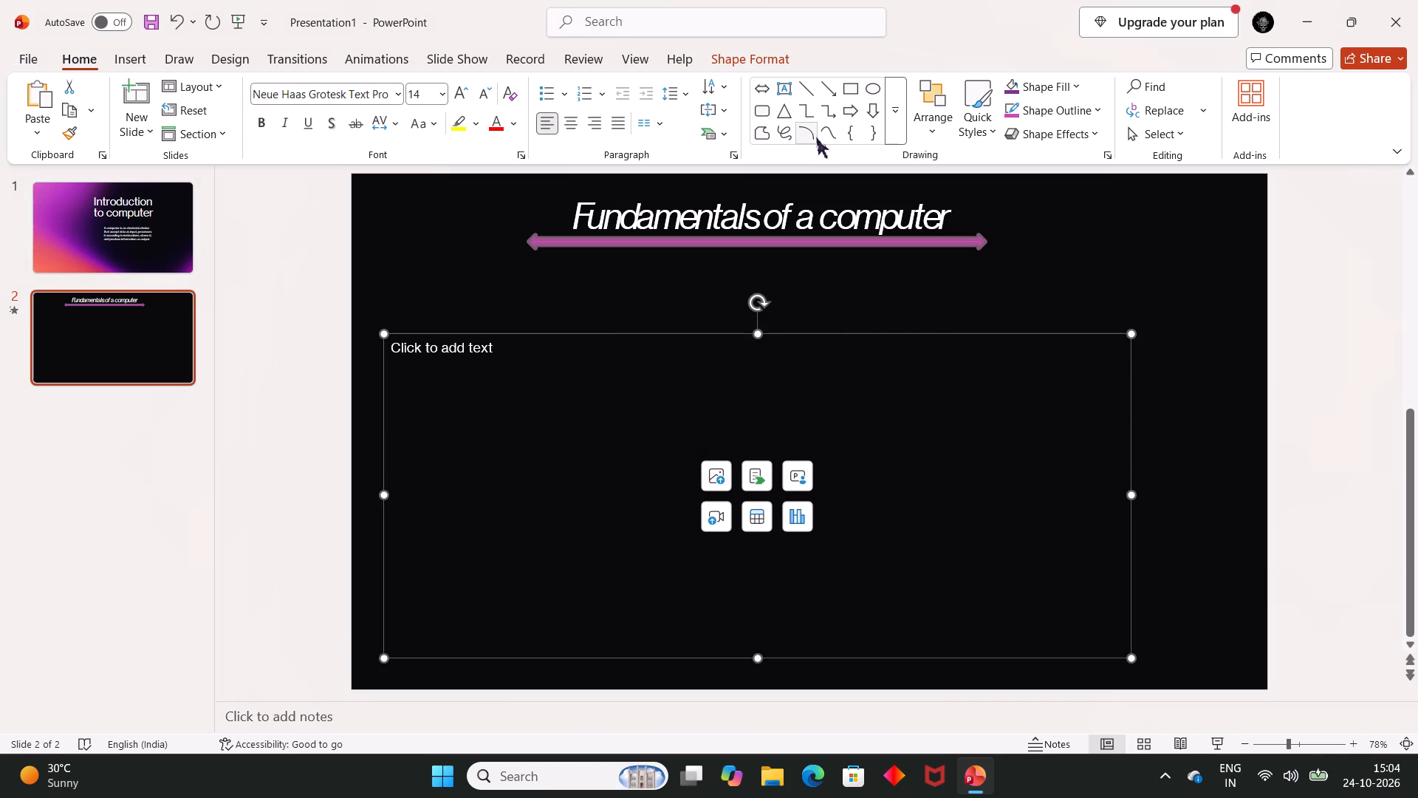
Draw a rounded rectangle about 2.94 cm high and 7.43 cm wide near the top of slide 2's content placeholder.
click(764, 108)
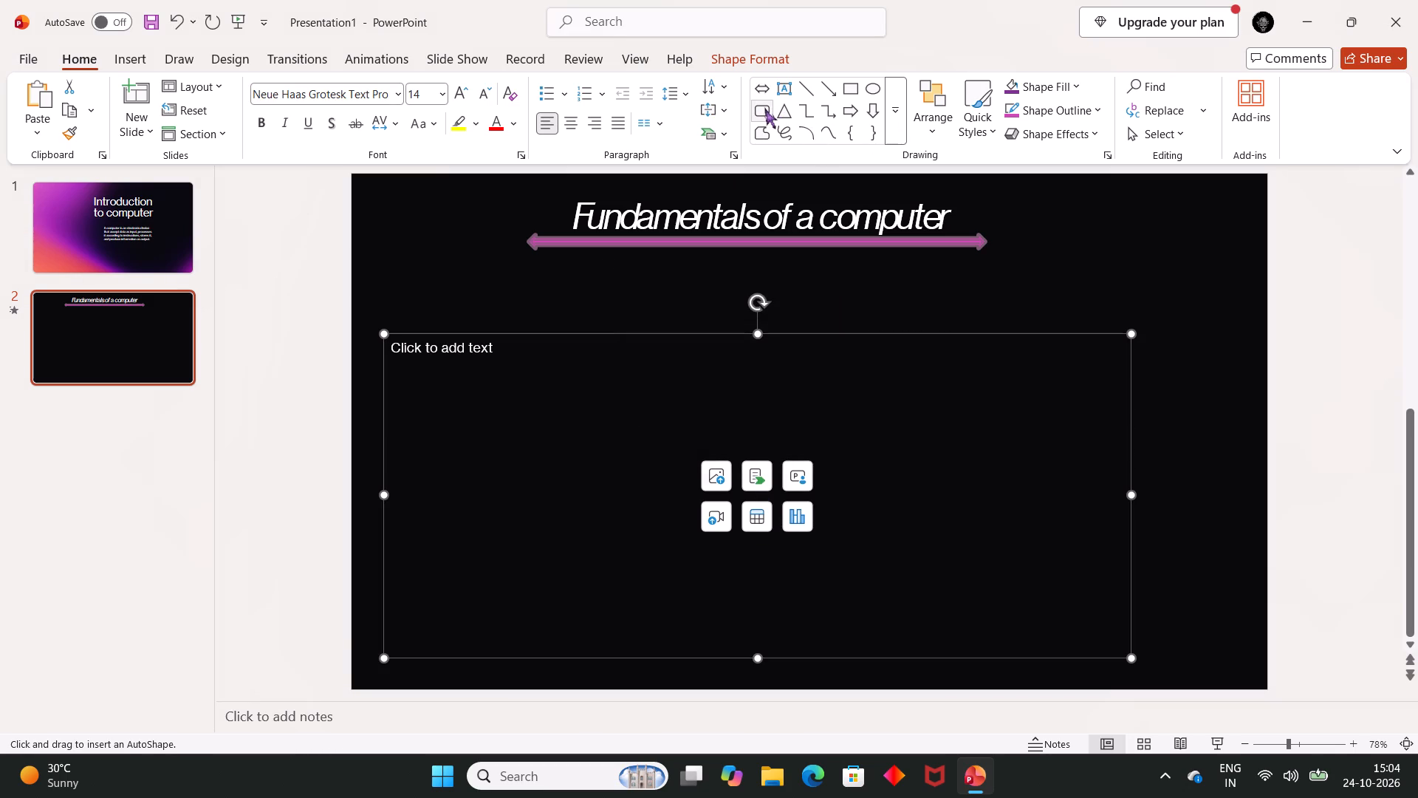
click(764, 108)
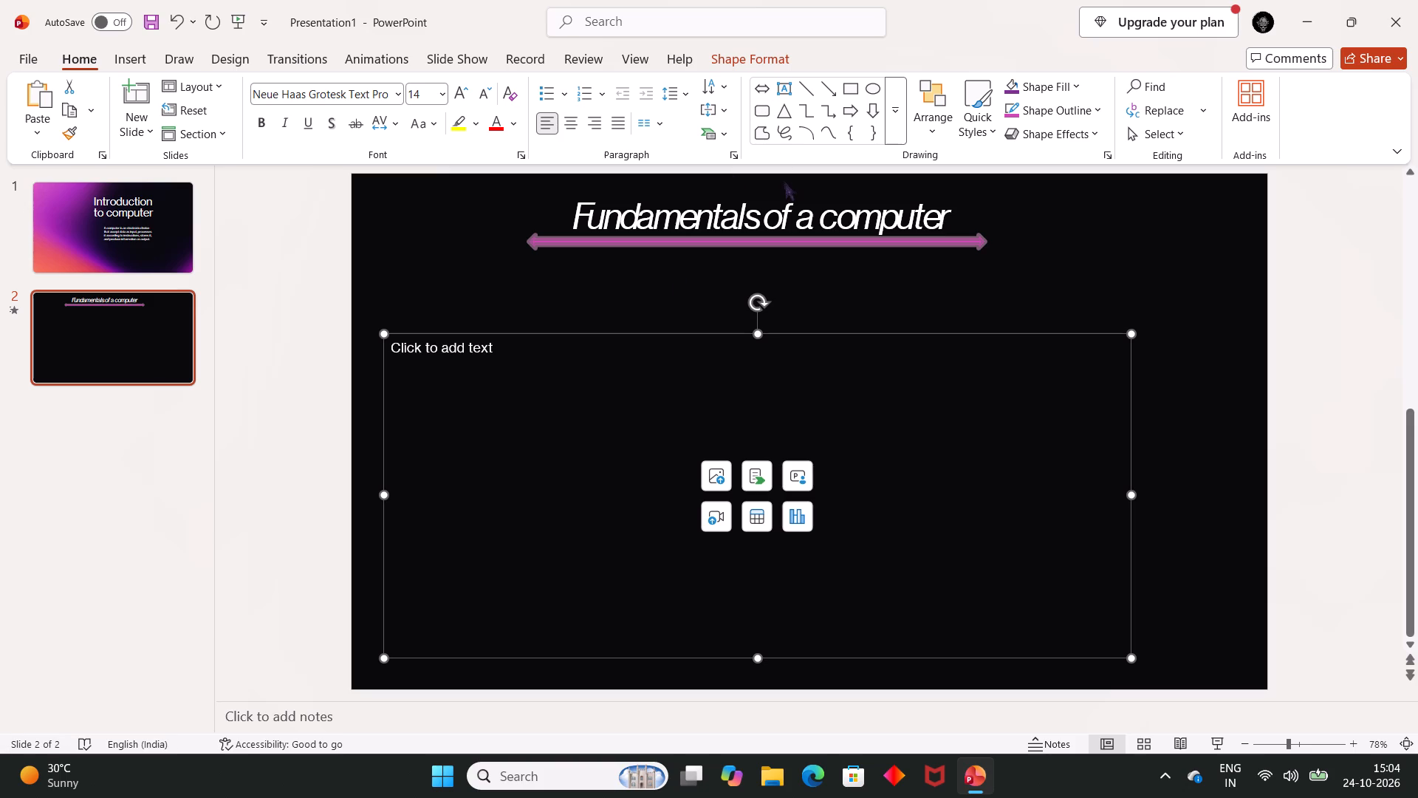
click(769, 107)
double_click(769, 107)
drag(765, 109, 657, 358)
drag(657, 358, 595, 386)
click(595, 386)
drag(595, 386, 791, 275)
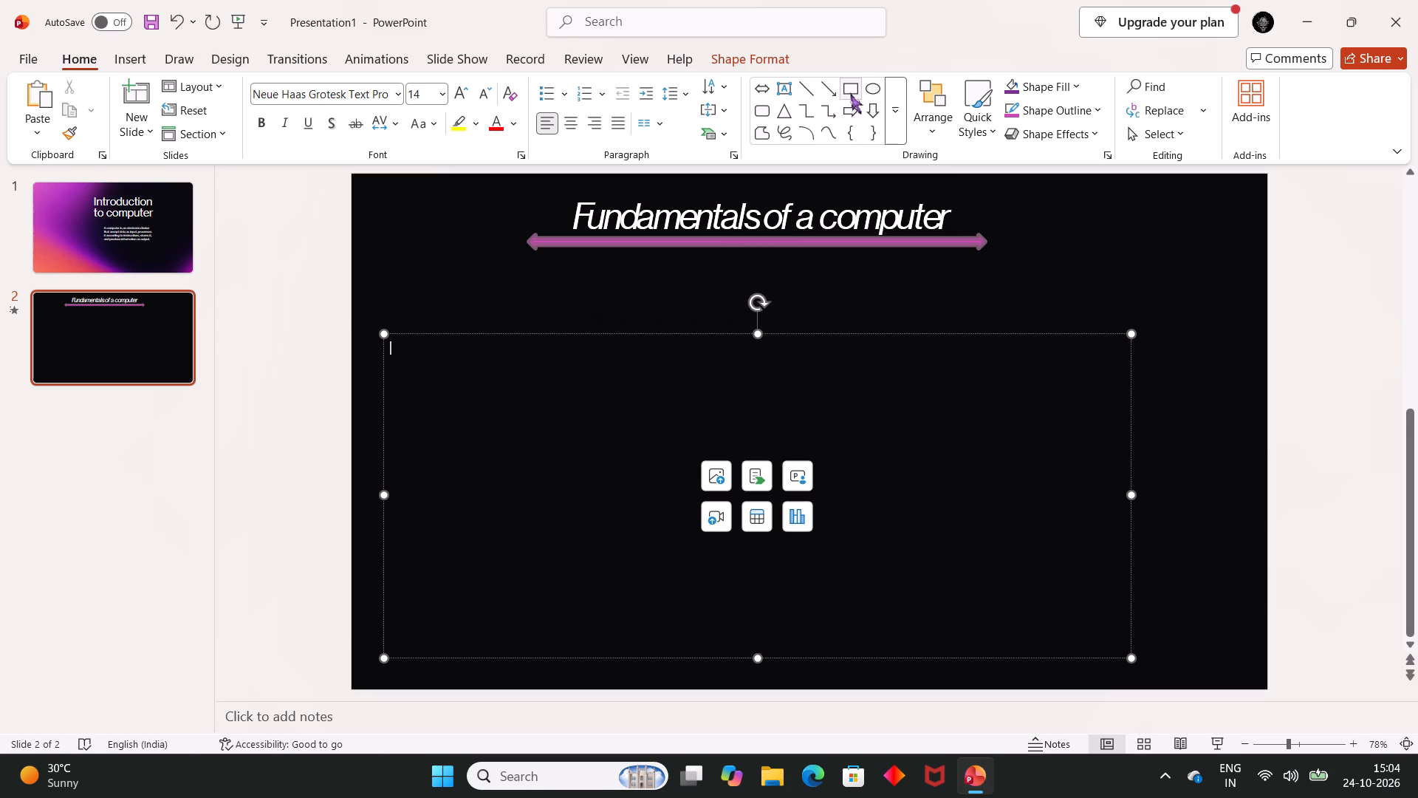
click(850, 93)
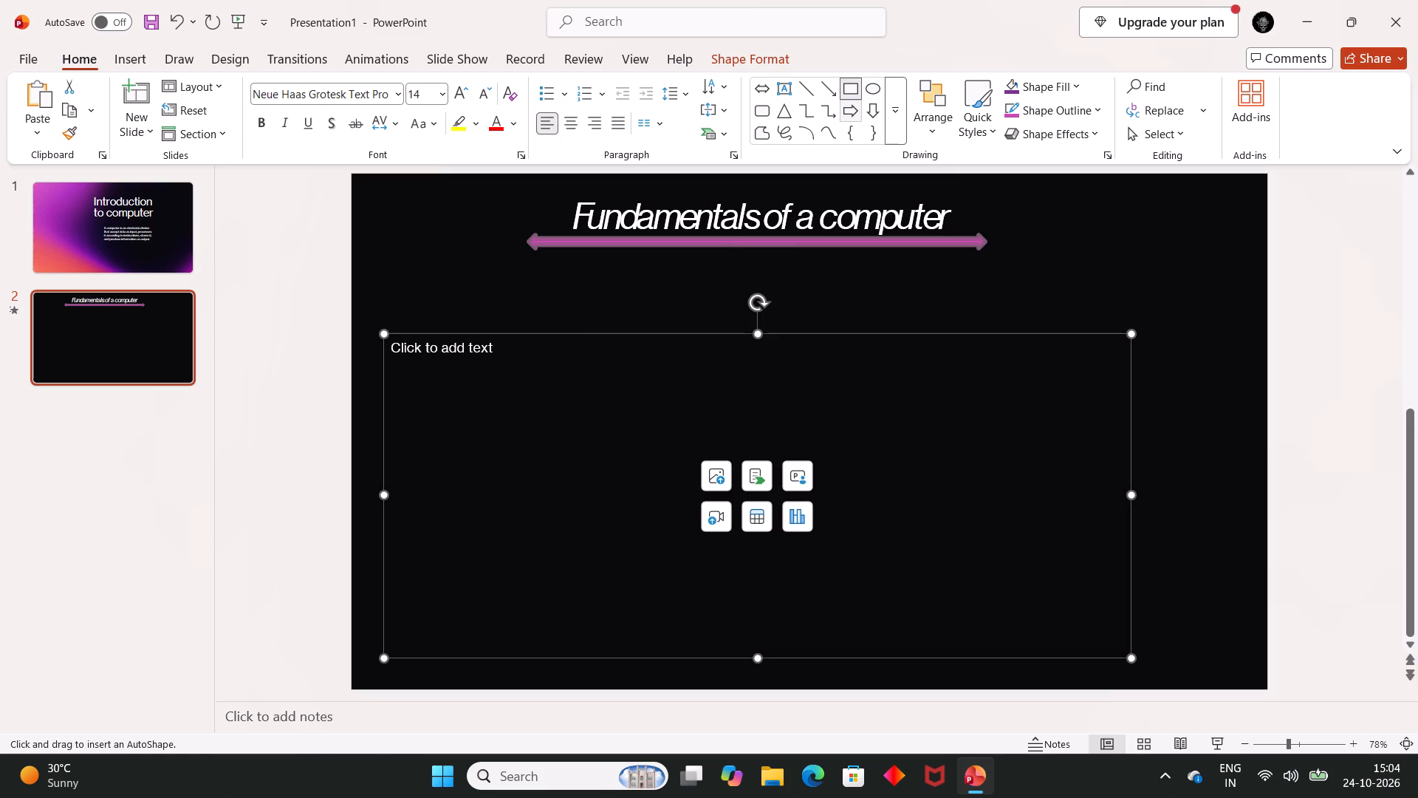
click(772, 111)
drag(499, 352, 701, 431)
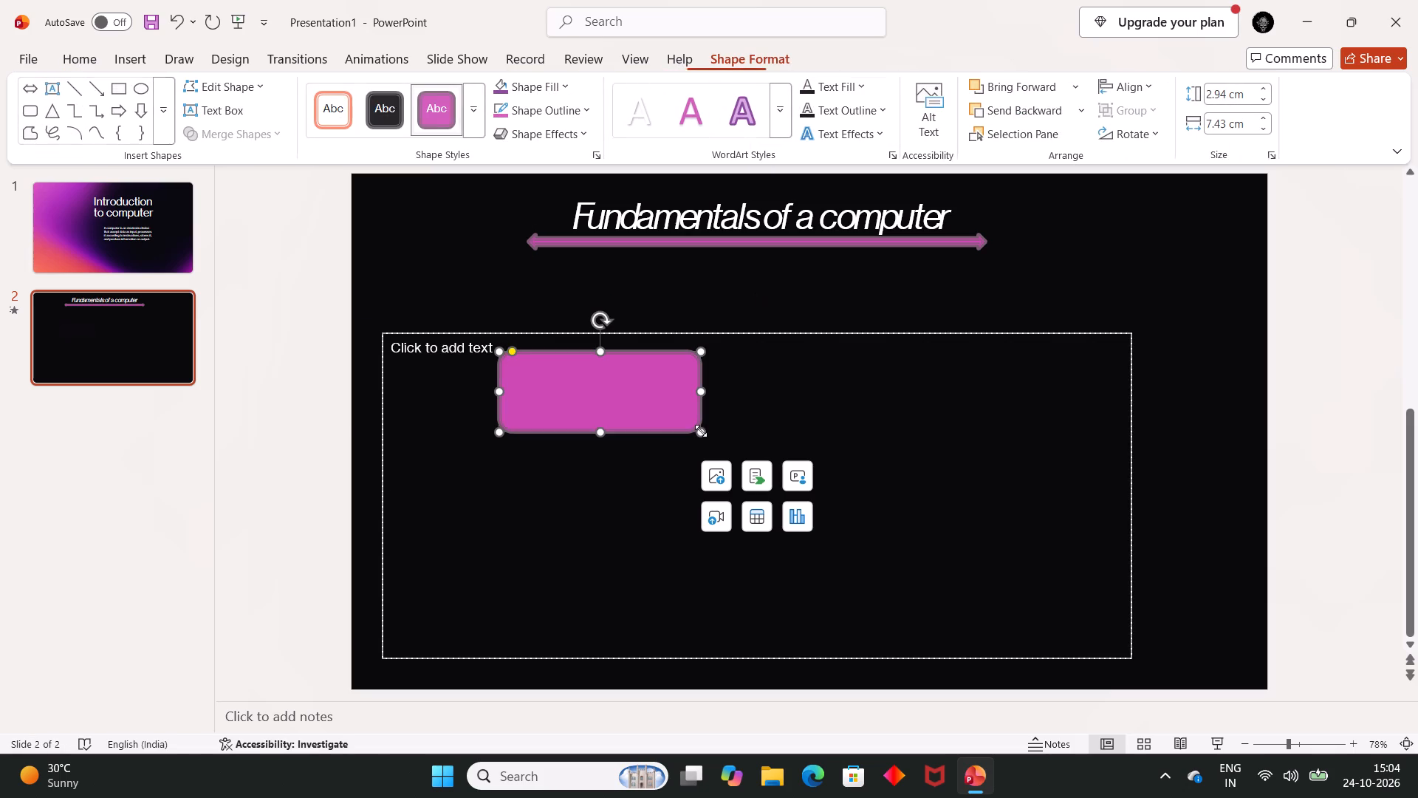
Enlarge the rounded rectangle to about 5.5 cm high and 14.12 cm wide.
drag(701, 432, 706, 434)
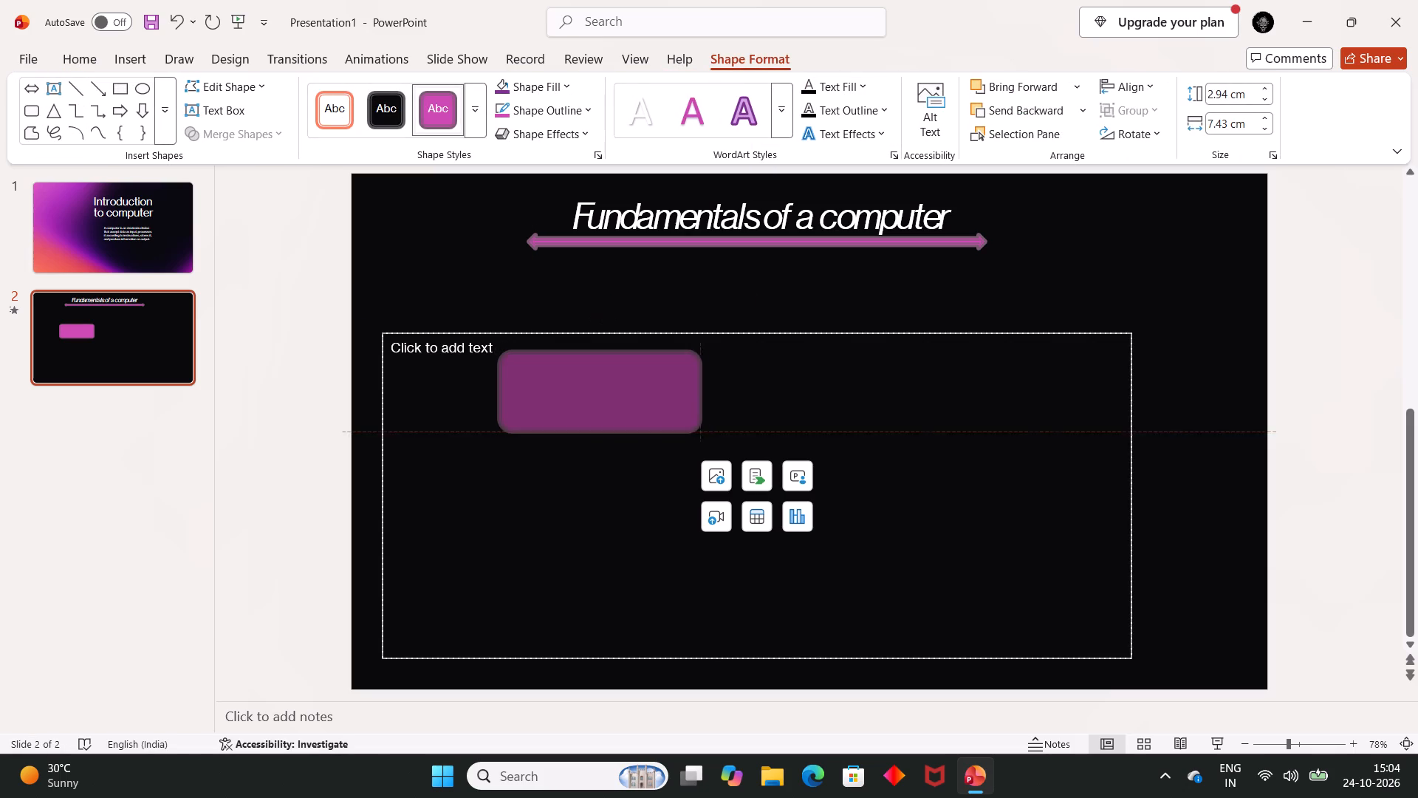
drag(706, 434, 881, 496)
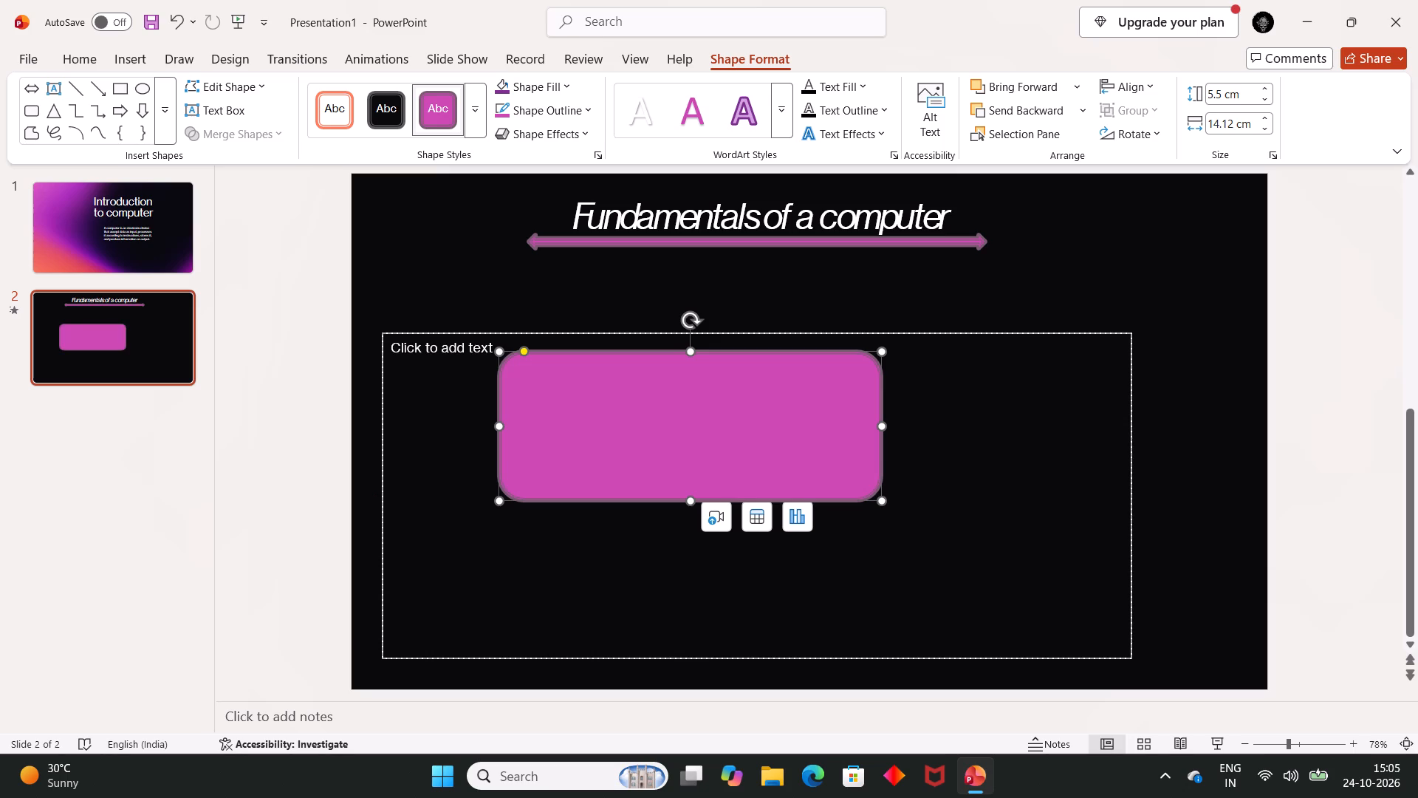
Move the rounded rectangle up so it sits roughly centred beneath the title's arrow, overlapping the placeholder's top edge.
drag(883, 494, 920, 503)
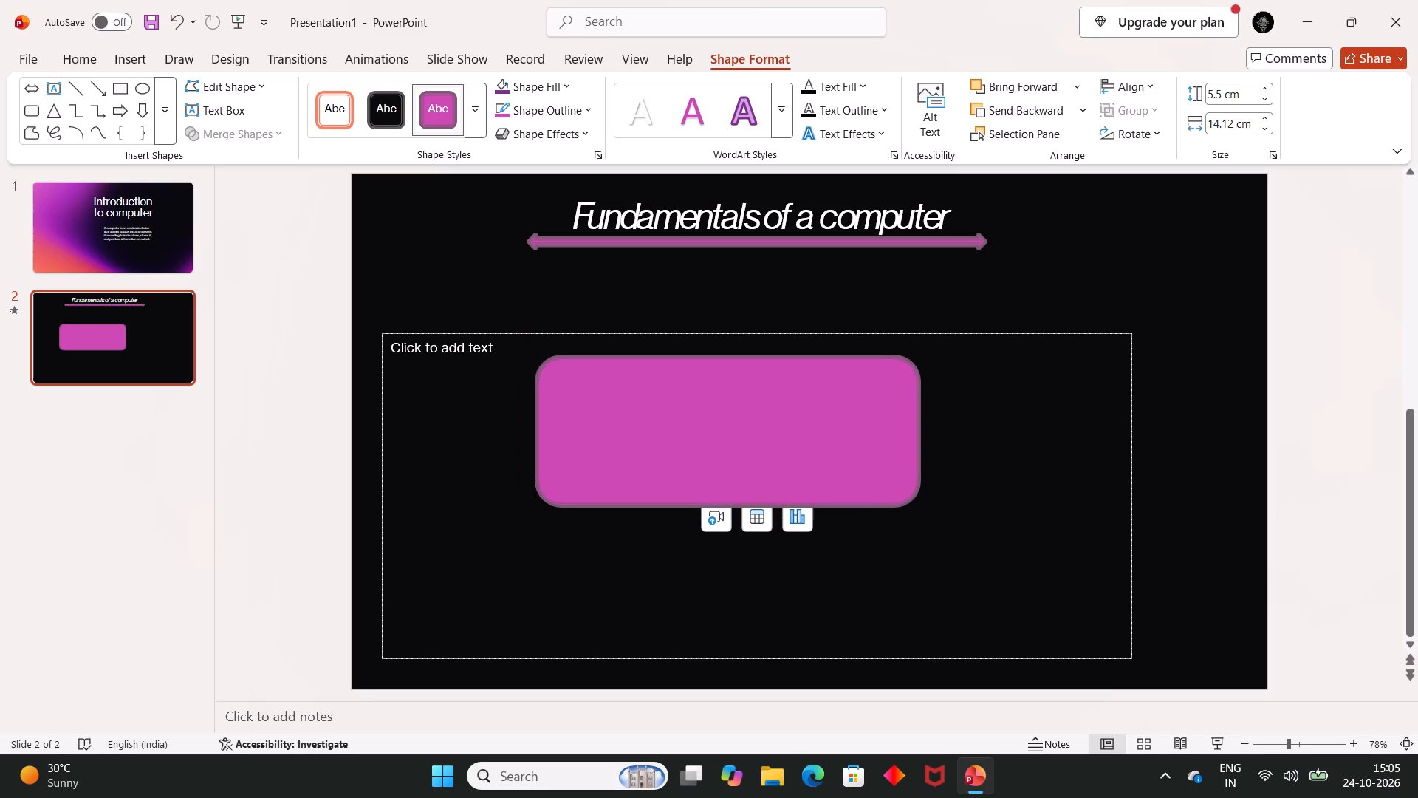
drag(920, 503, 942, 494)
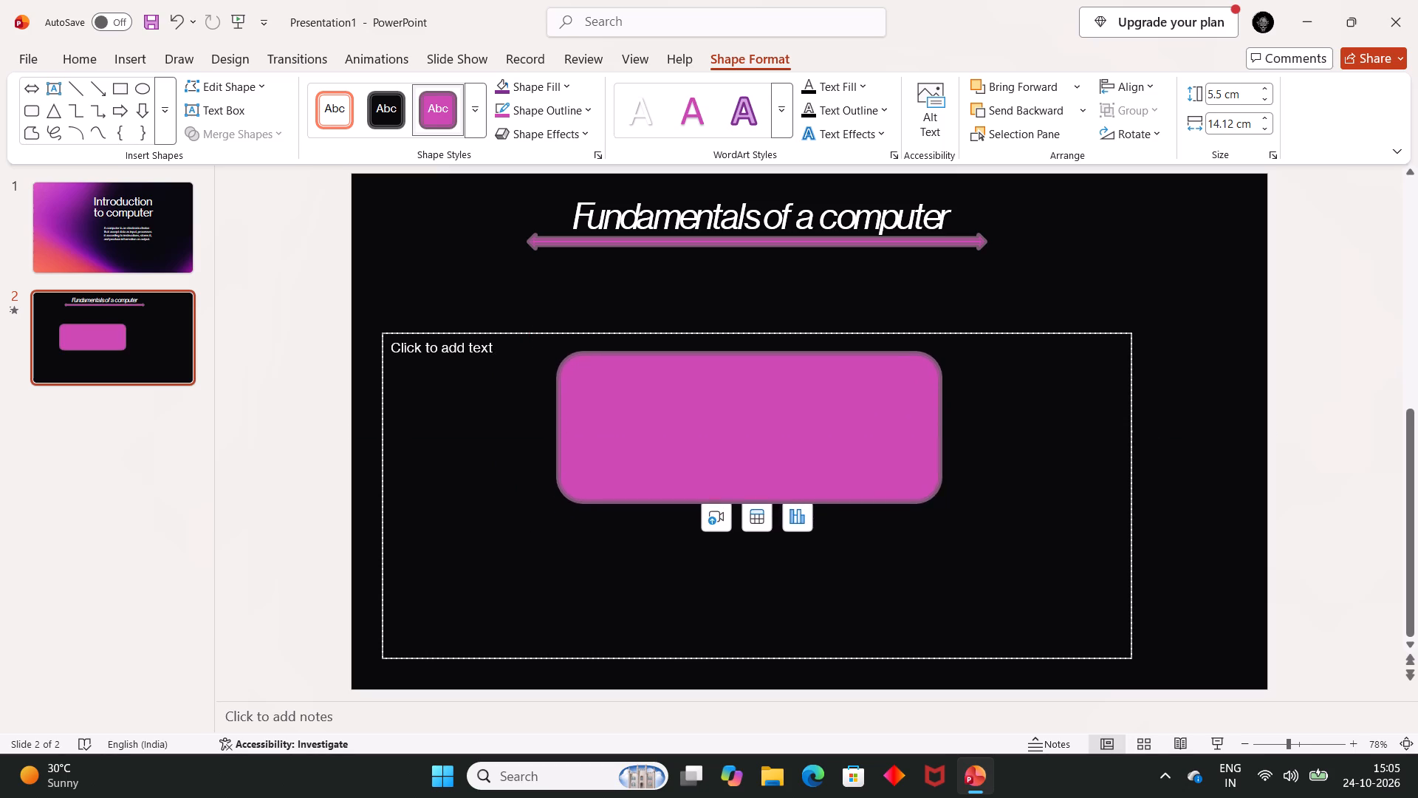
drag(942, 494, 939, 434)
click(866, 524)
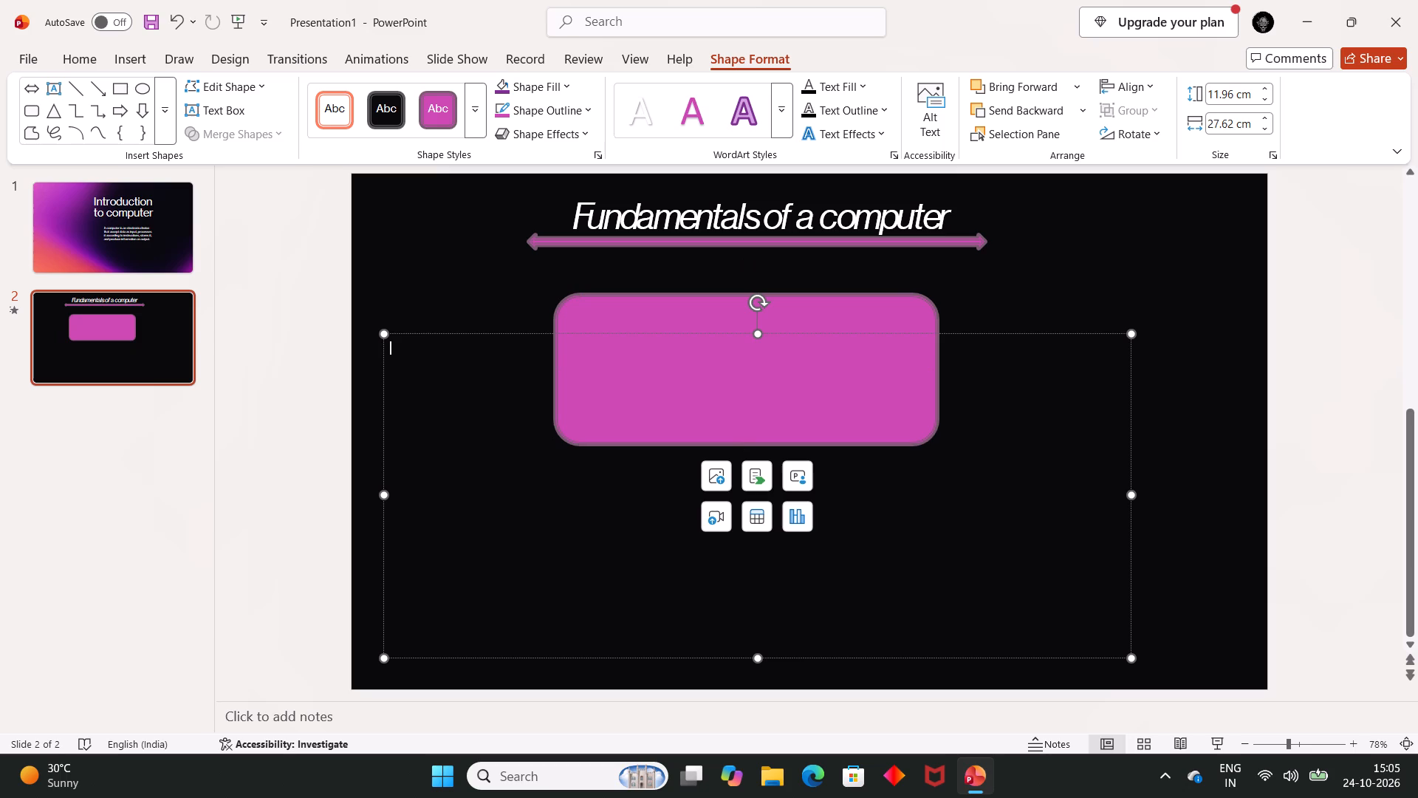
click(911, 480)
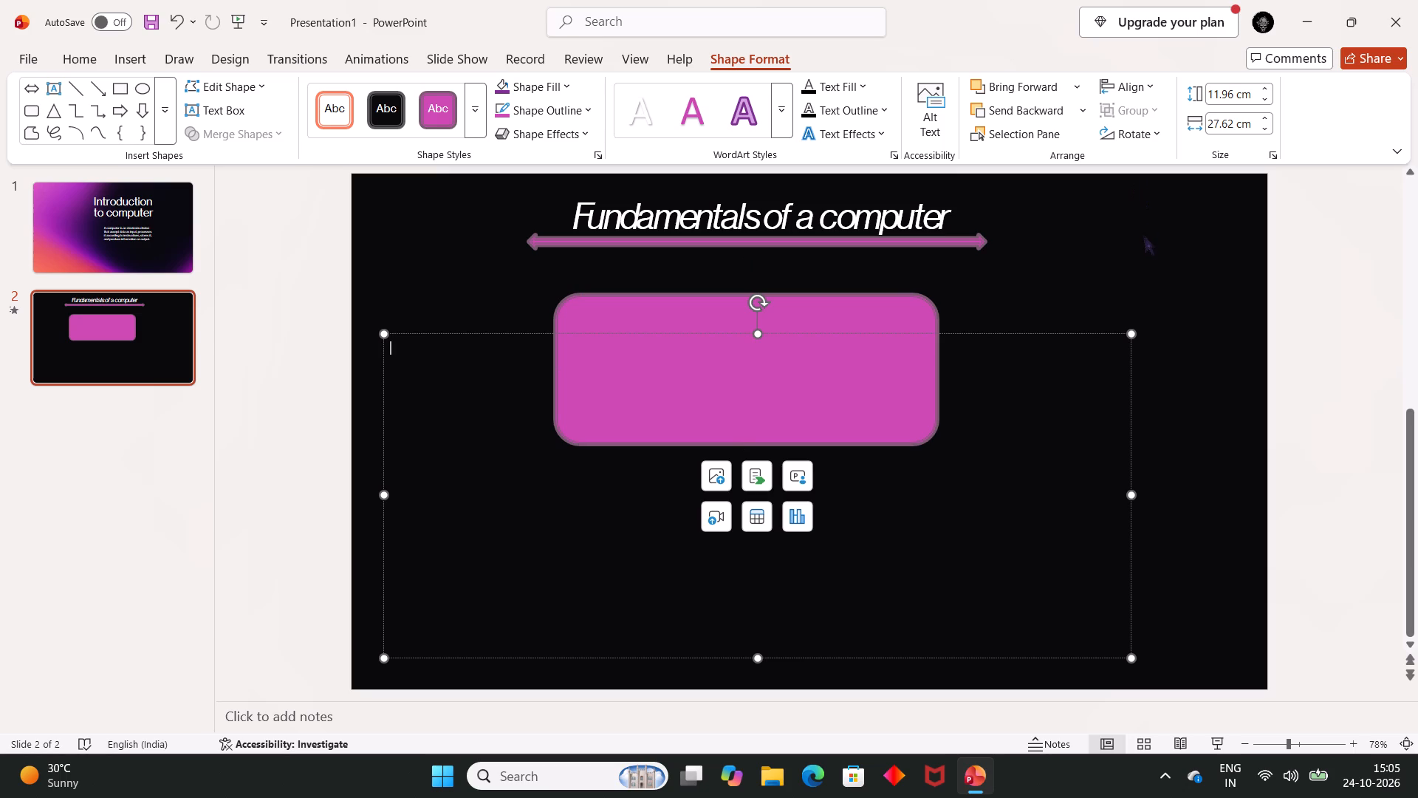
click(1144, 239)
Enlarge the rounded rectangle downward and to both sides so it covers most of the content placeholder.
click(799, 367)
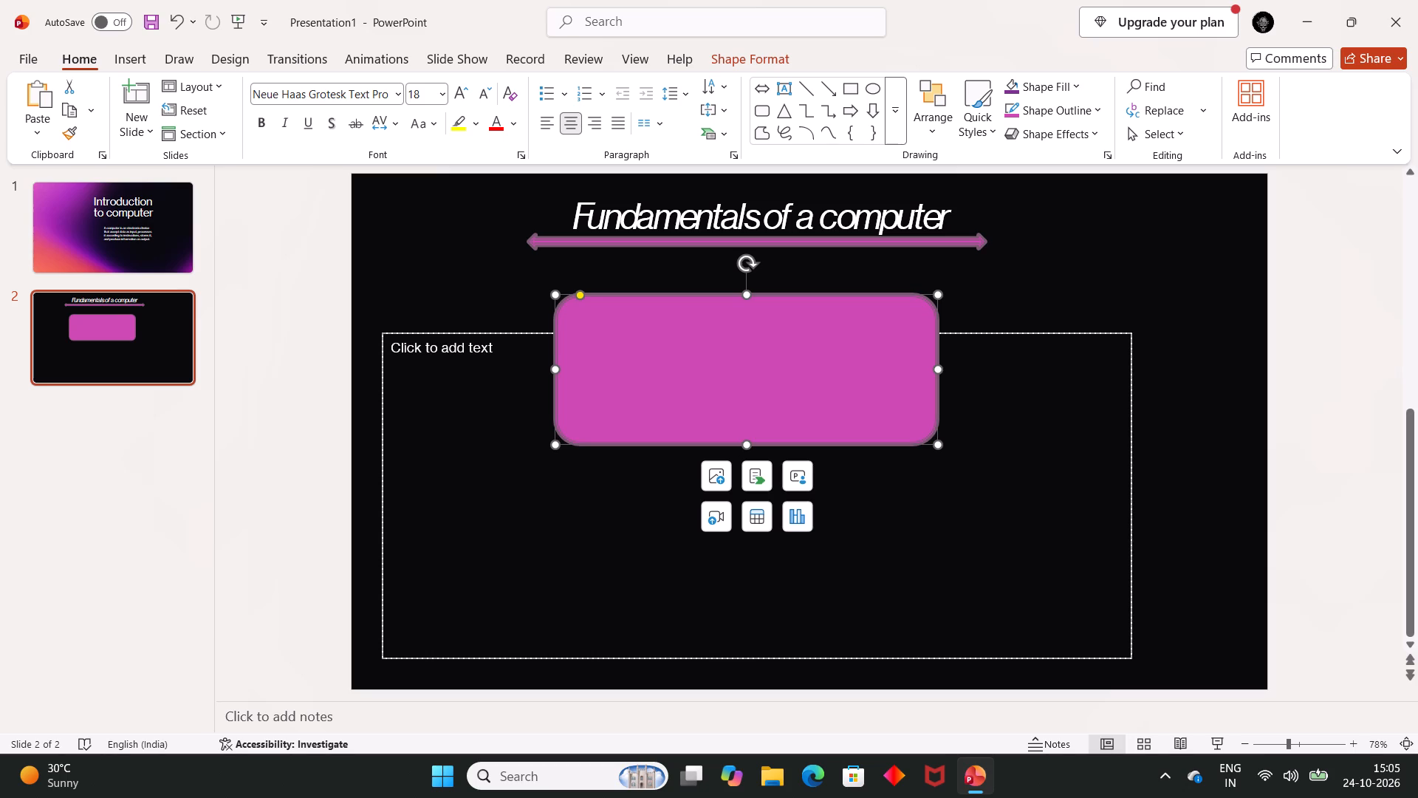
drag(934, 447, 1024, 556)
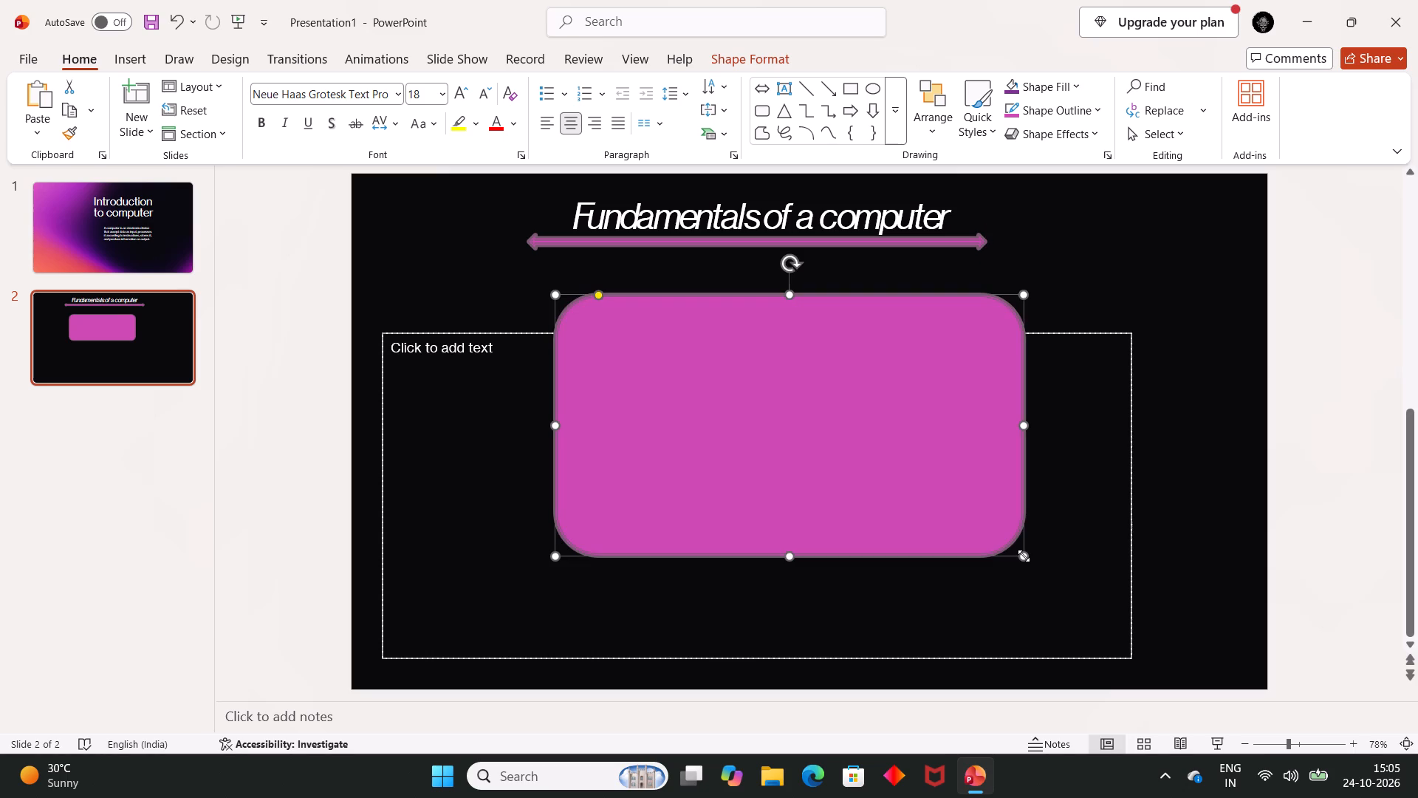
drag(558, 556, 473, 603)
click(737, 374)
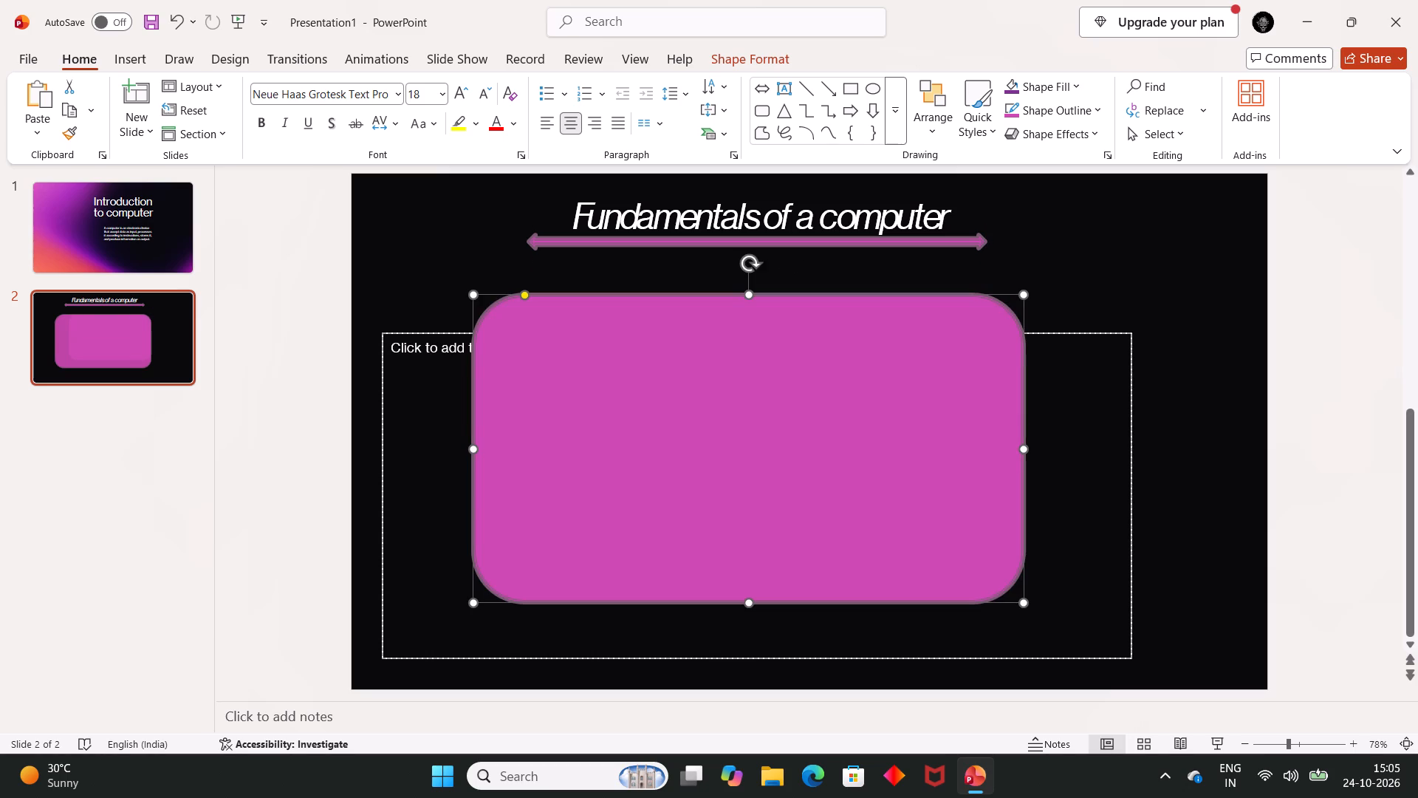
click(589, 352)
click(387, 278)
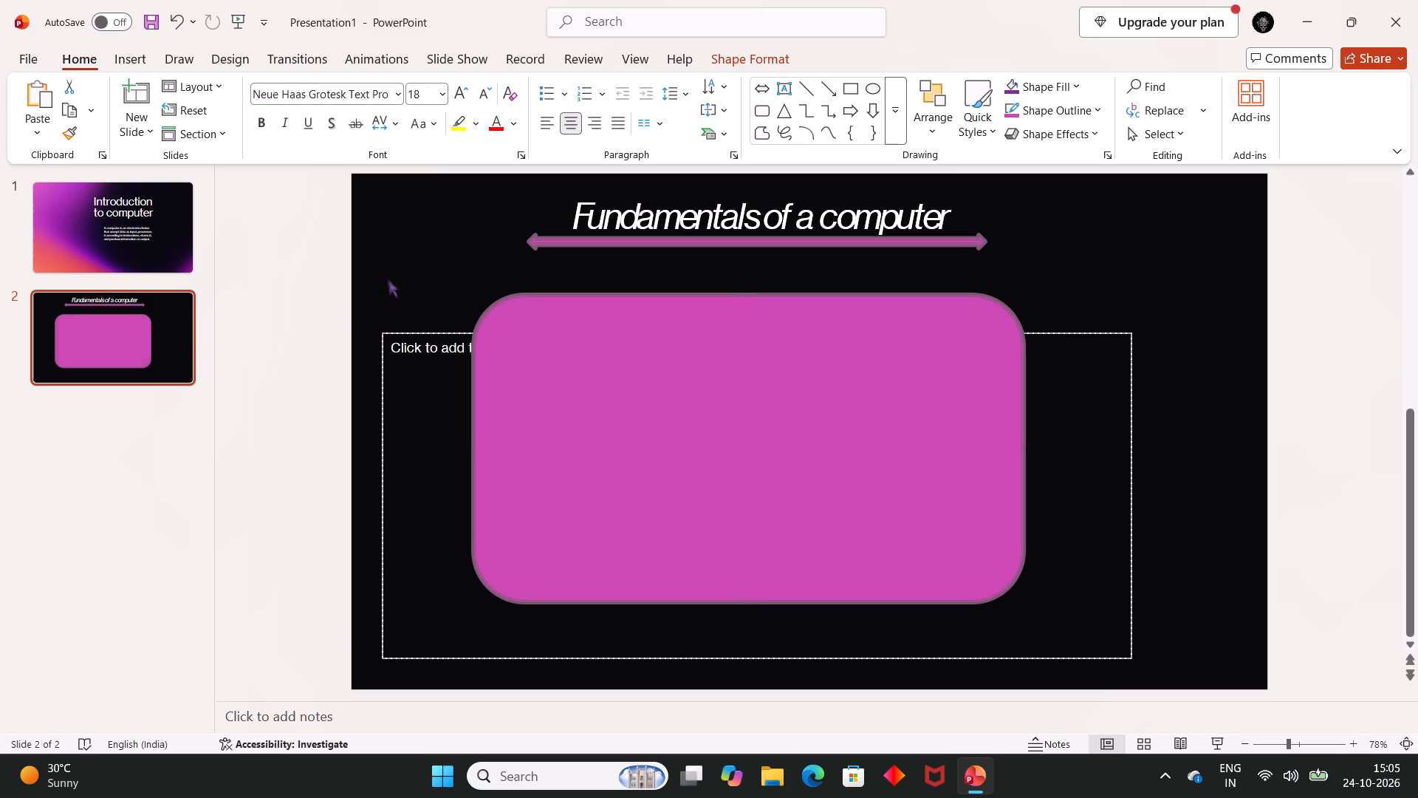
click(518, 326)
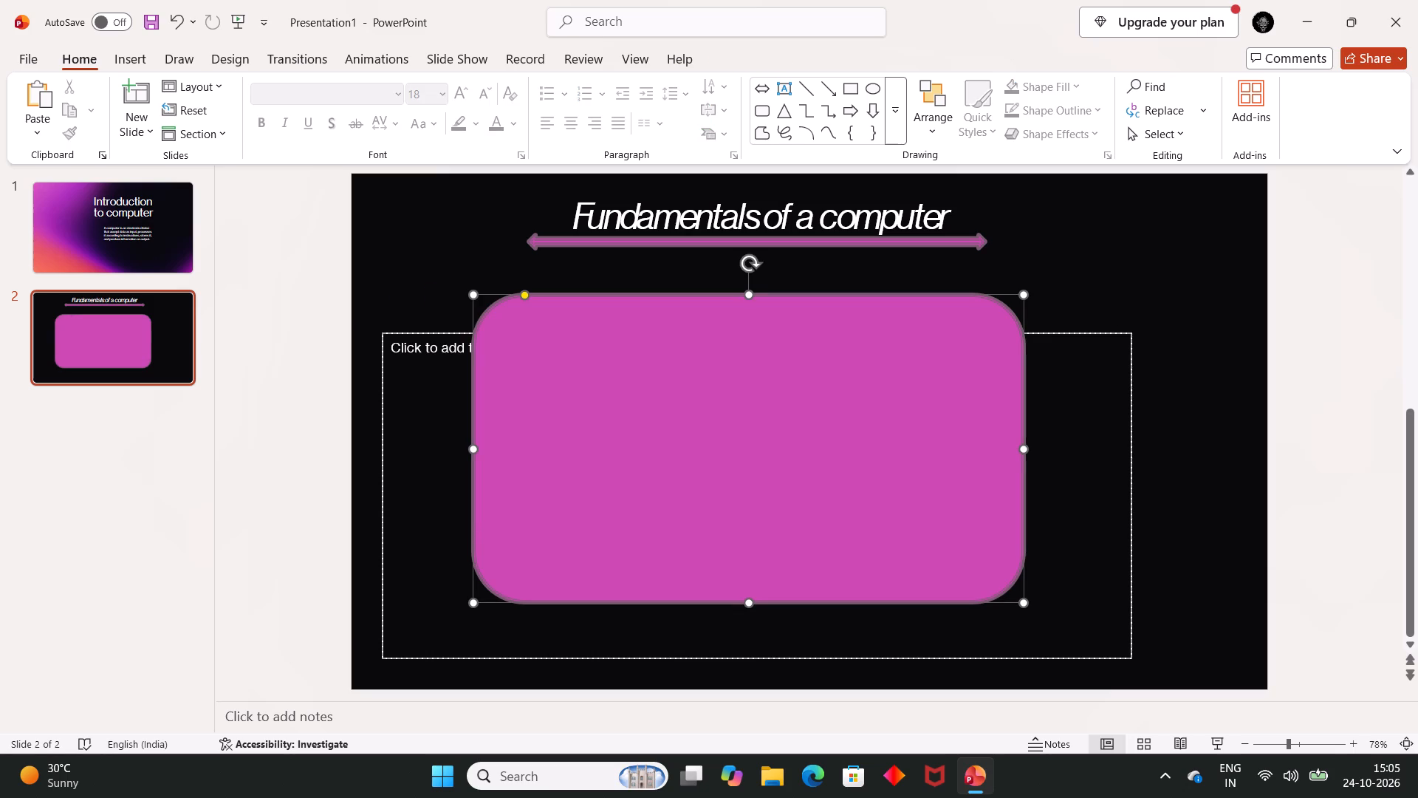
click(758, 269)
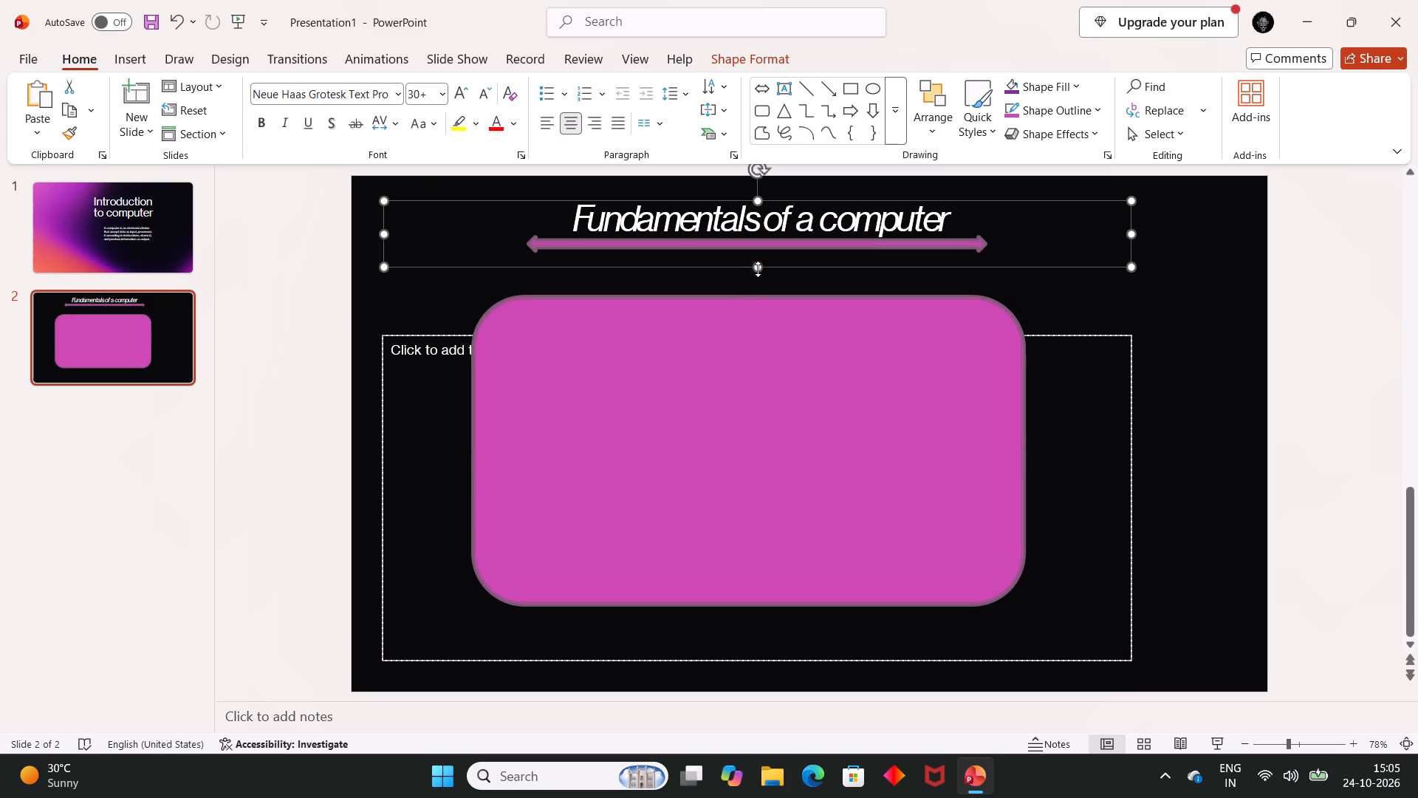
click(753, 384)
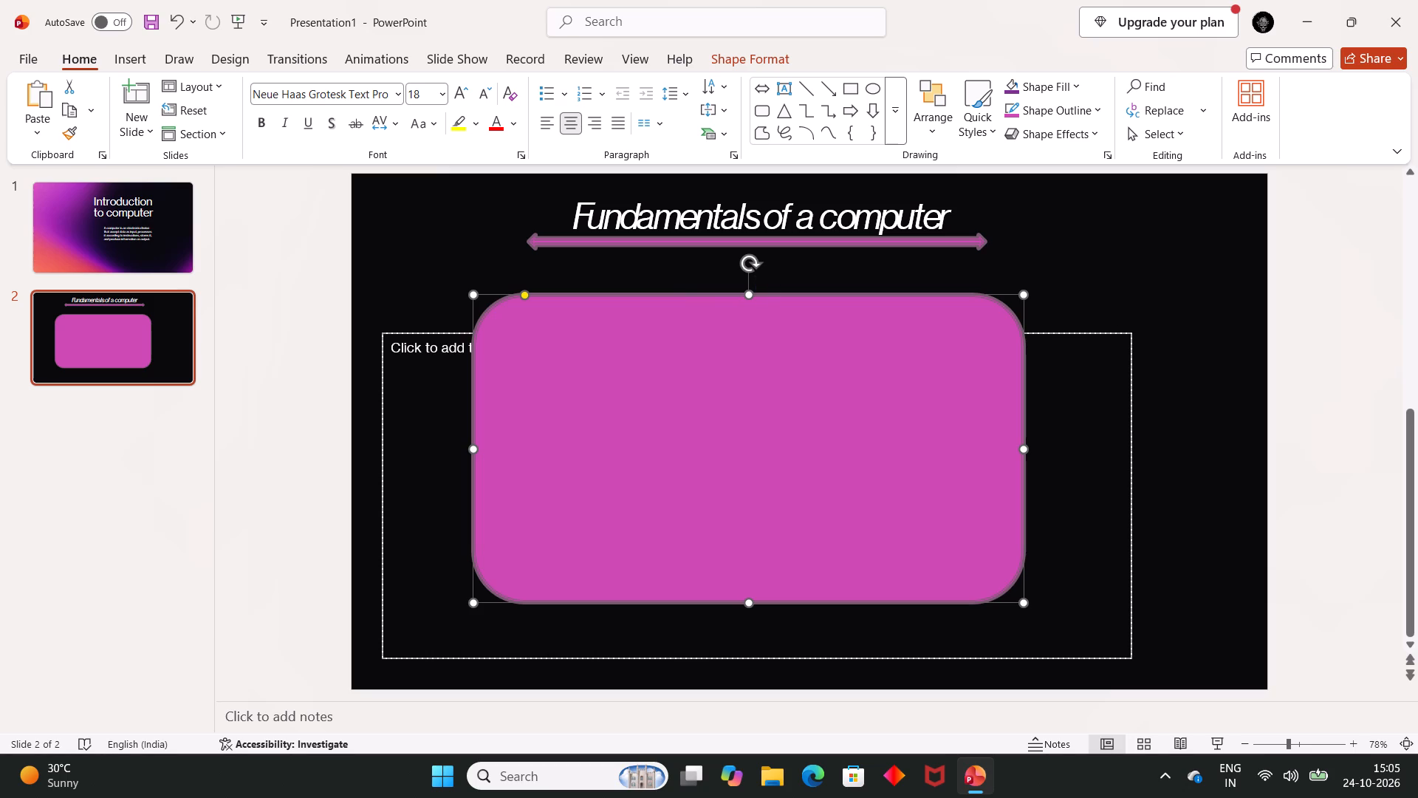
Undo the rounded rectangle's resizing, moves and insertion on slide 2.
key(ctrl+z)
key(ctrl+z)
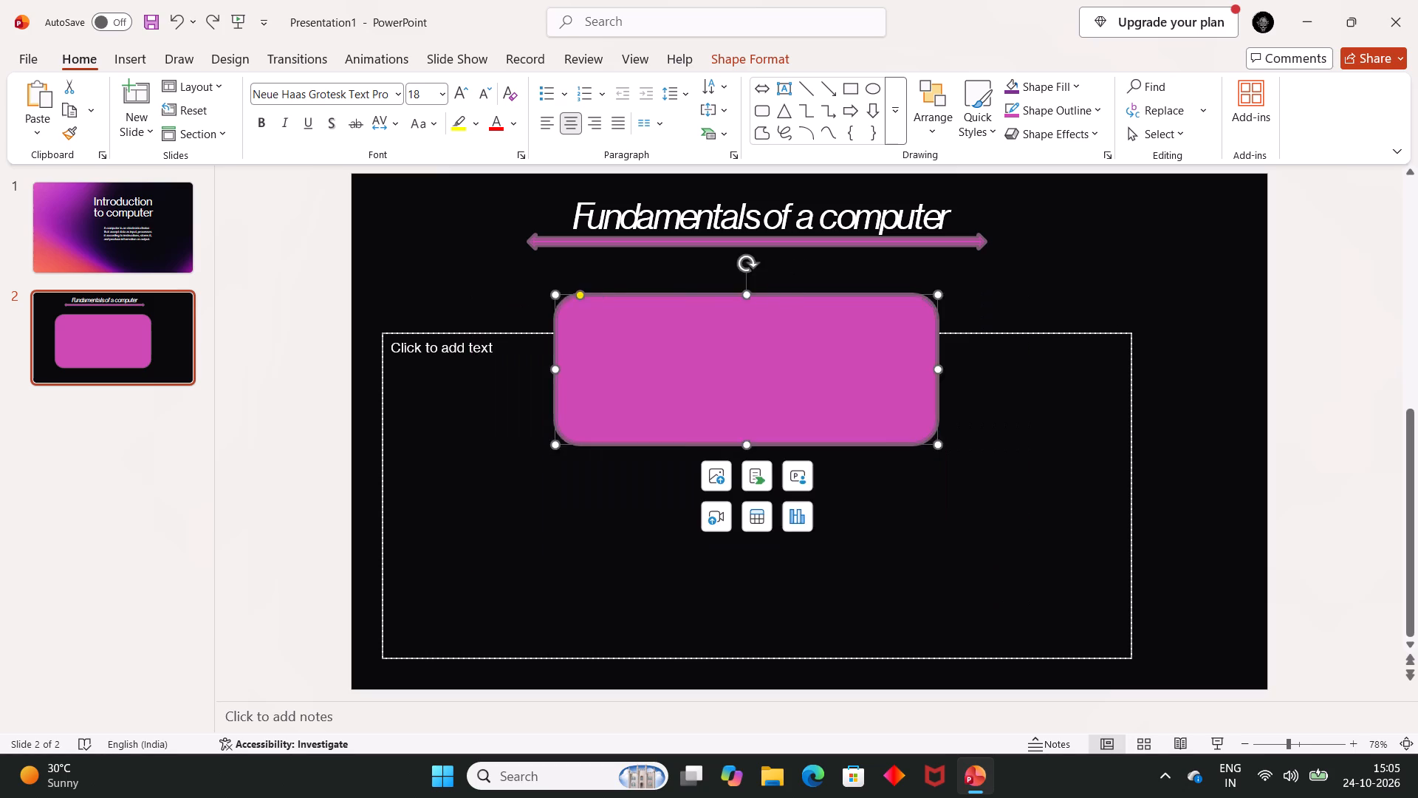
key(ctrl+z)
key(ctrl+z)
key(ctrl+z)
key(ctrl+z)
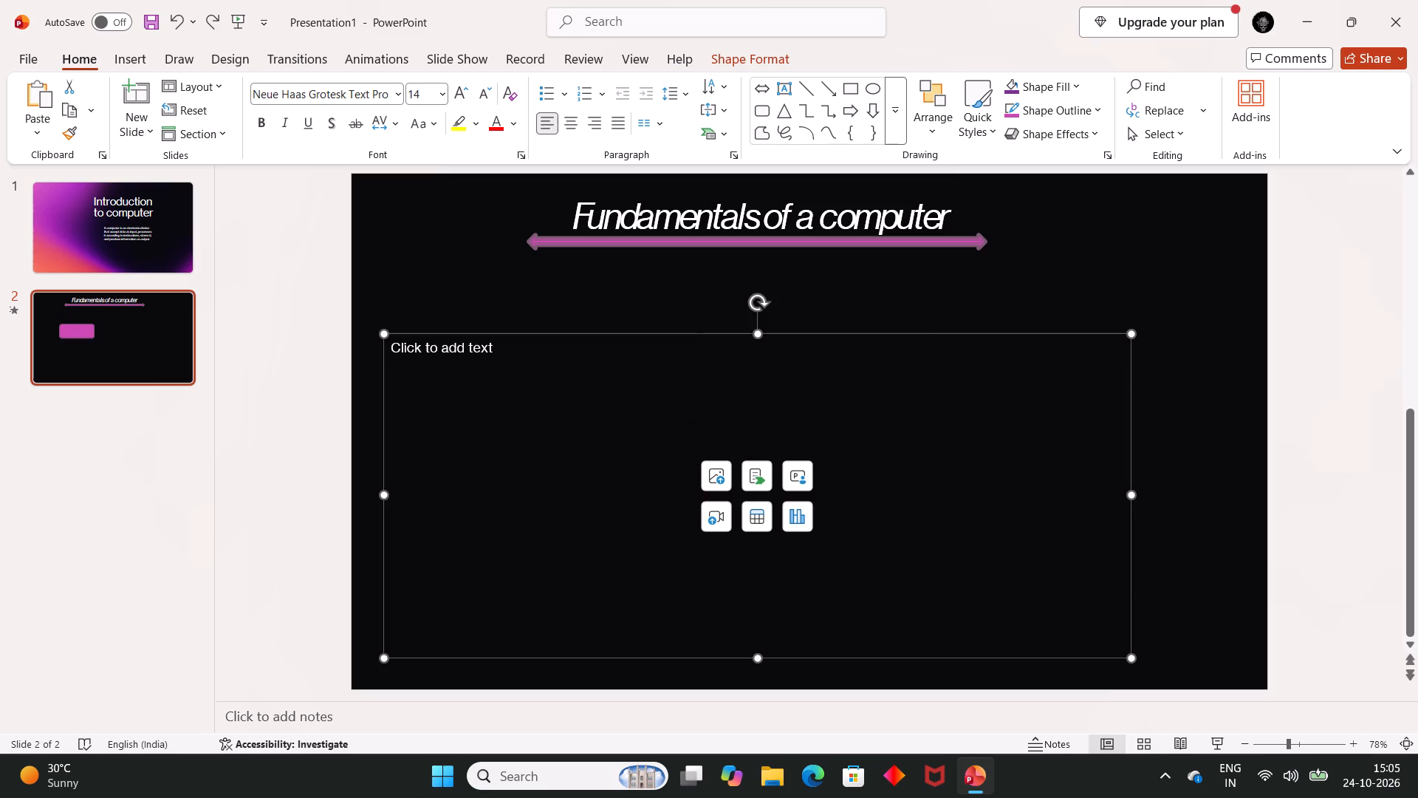
Enter "1, input" as the first line of the content placeholder on slide 2.
click(436, 301)
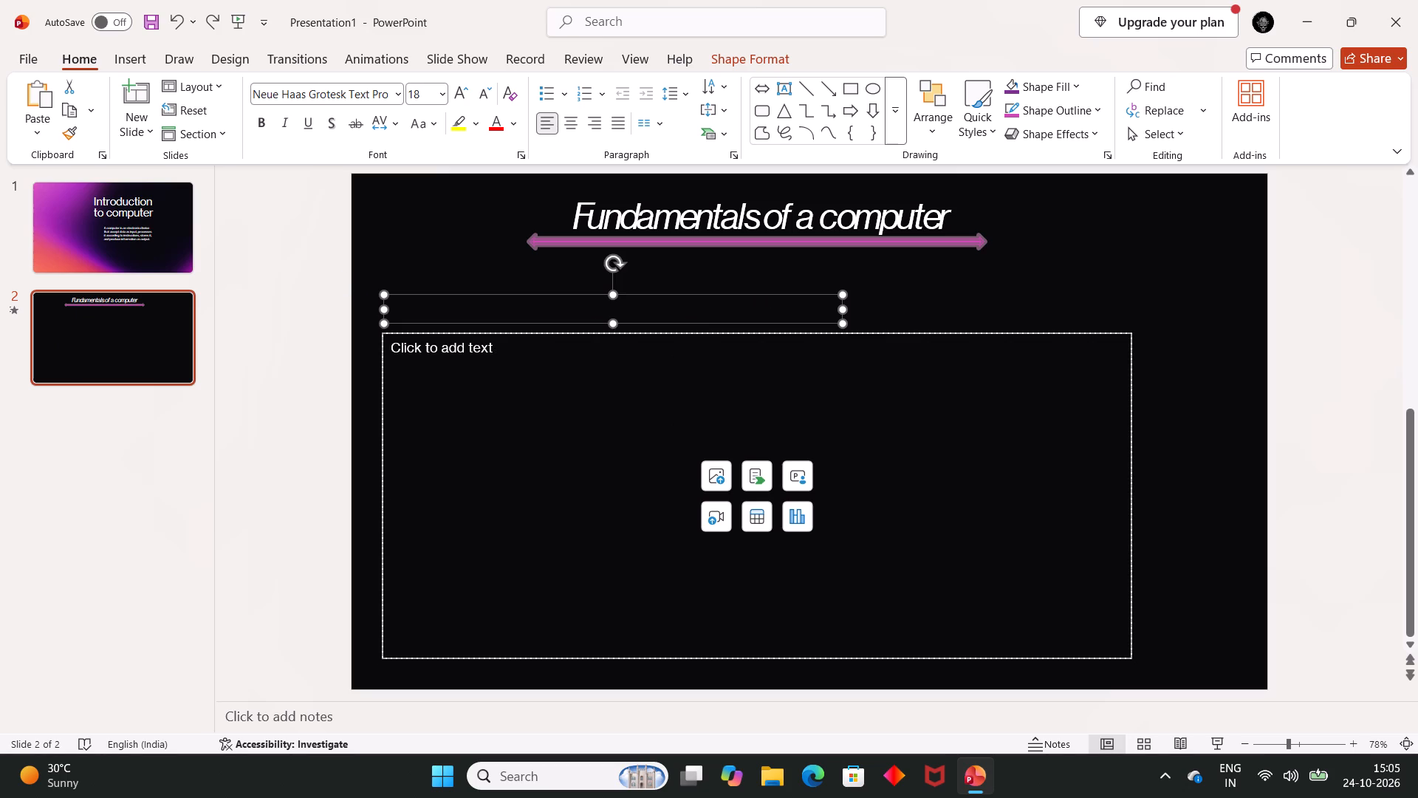
click(468, 309)
click(518, 344)
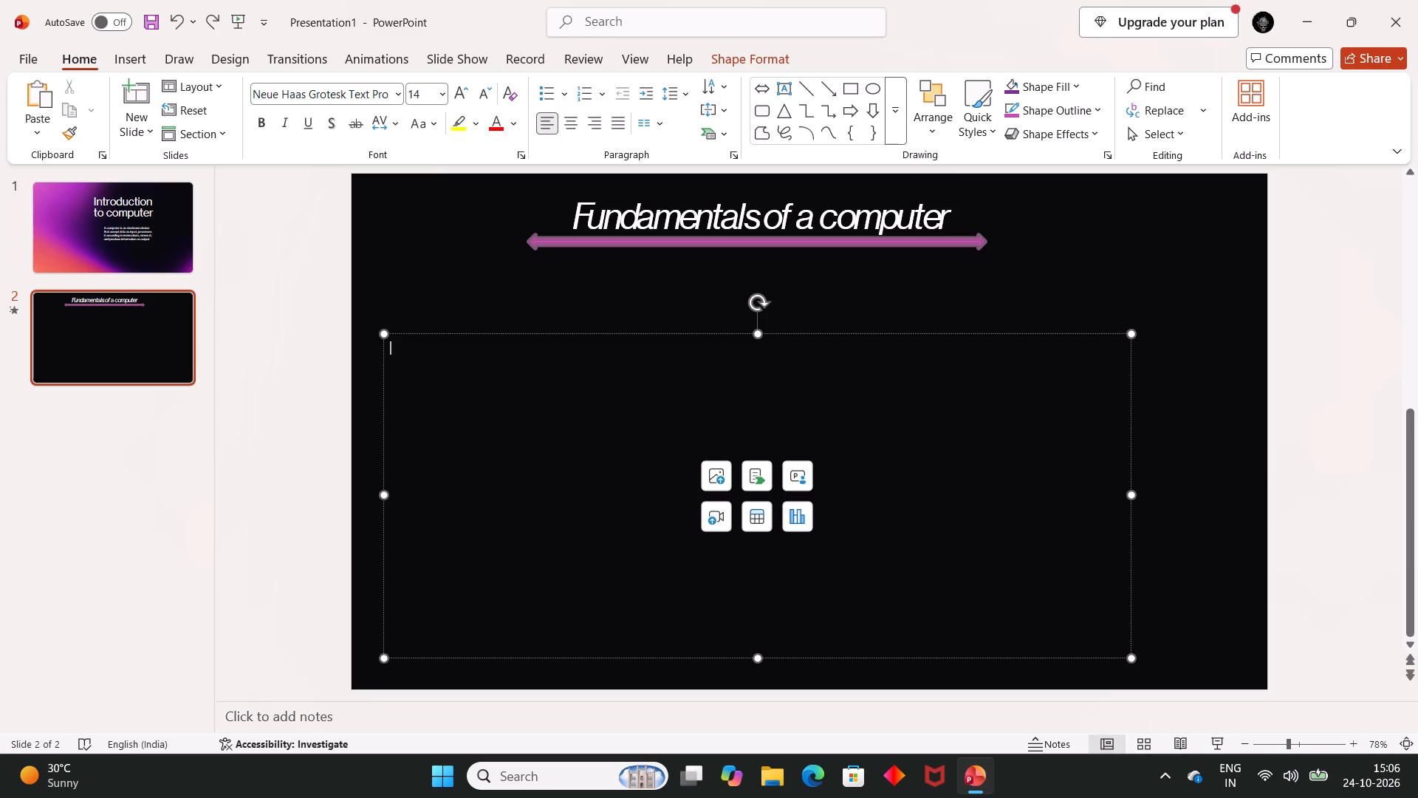
key(1)
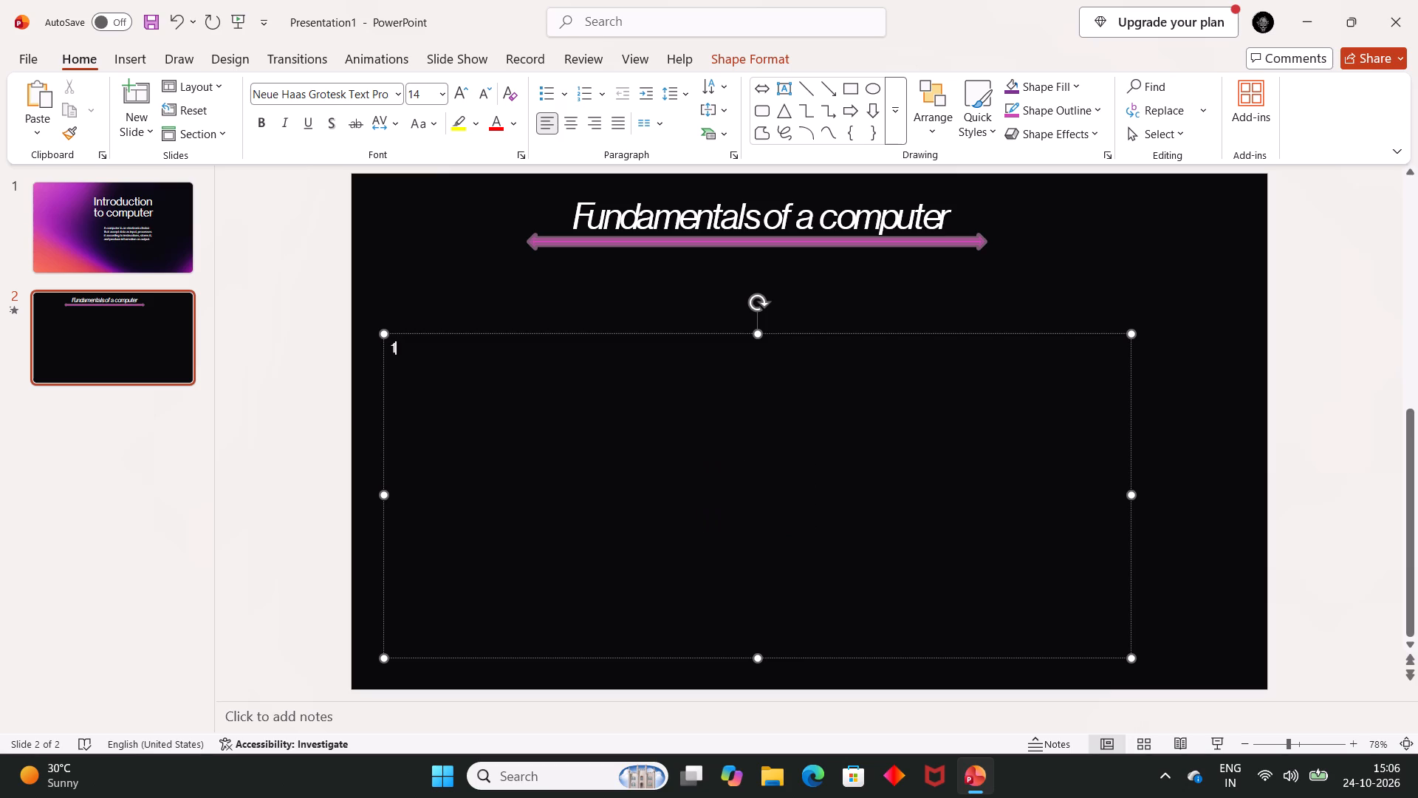
text(,)
key(space)
text(out)
key(BackSpace)
key(BackSpace)
key(BackSpace)
text(input)
key(space)
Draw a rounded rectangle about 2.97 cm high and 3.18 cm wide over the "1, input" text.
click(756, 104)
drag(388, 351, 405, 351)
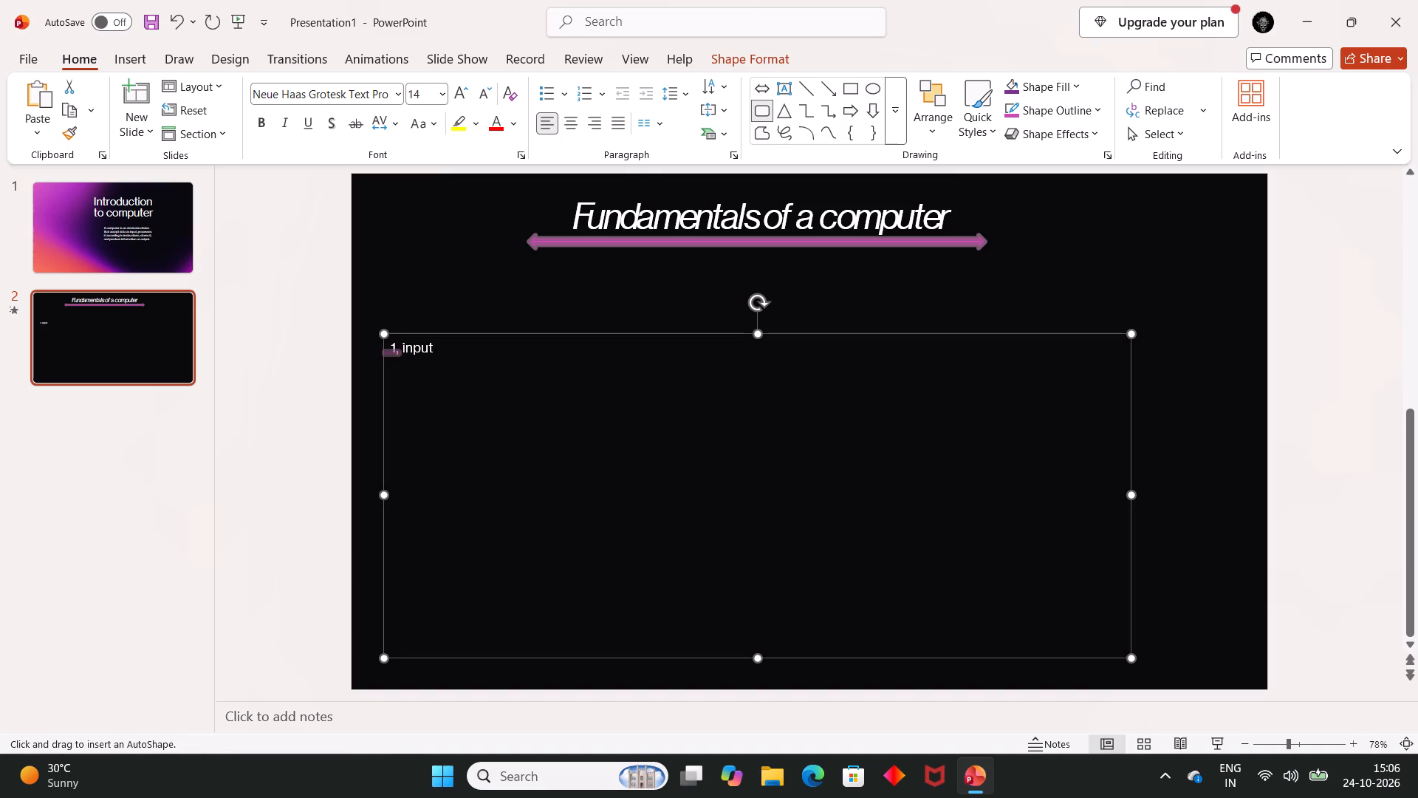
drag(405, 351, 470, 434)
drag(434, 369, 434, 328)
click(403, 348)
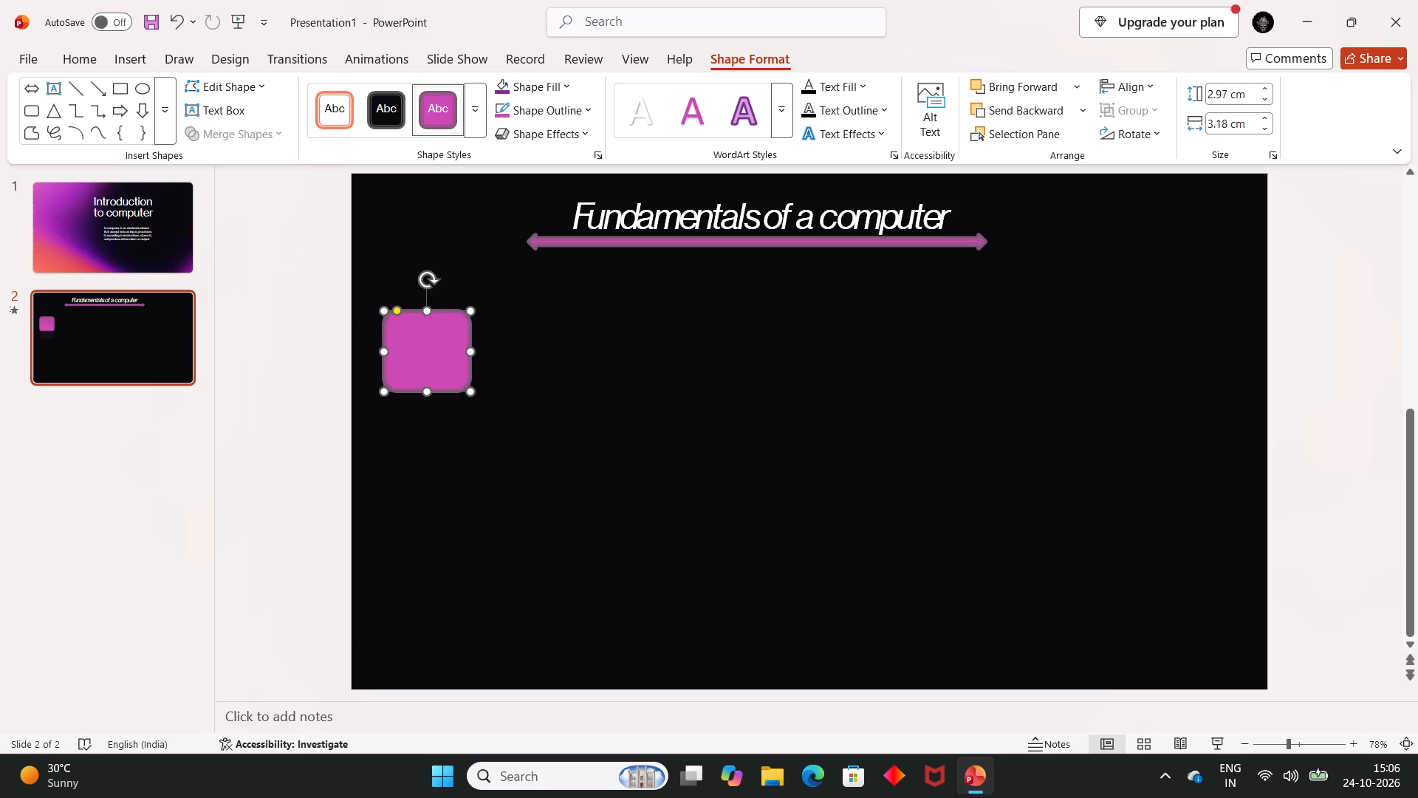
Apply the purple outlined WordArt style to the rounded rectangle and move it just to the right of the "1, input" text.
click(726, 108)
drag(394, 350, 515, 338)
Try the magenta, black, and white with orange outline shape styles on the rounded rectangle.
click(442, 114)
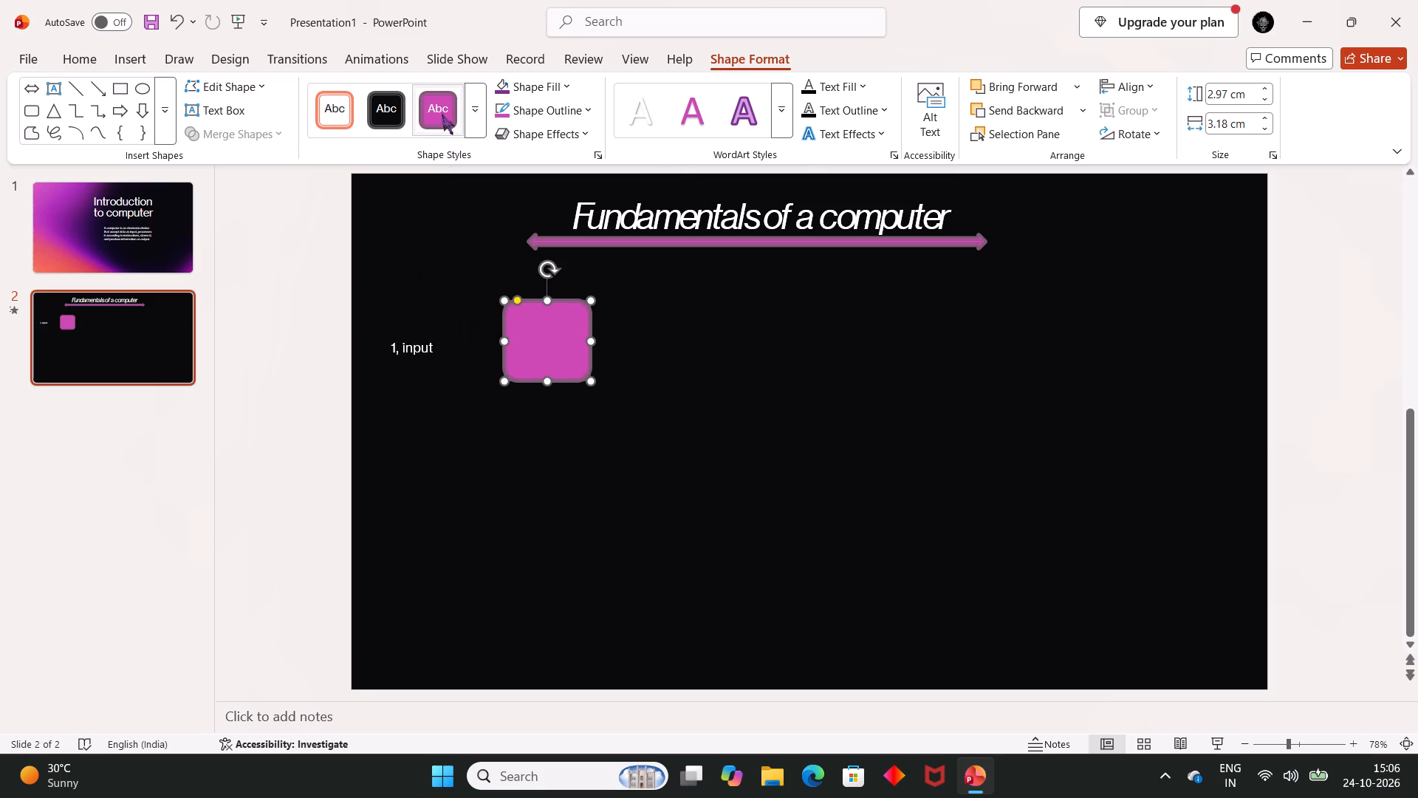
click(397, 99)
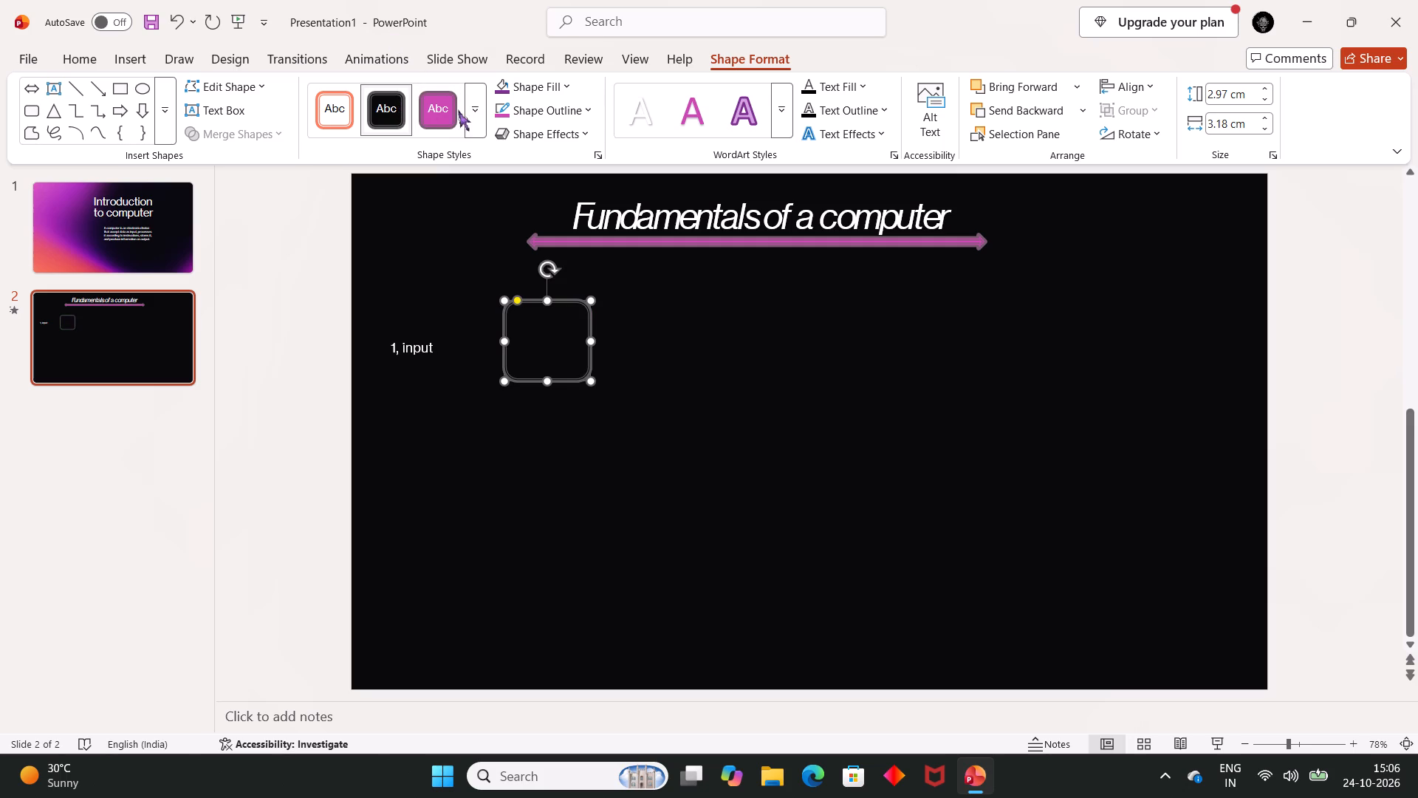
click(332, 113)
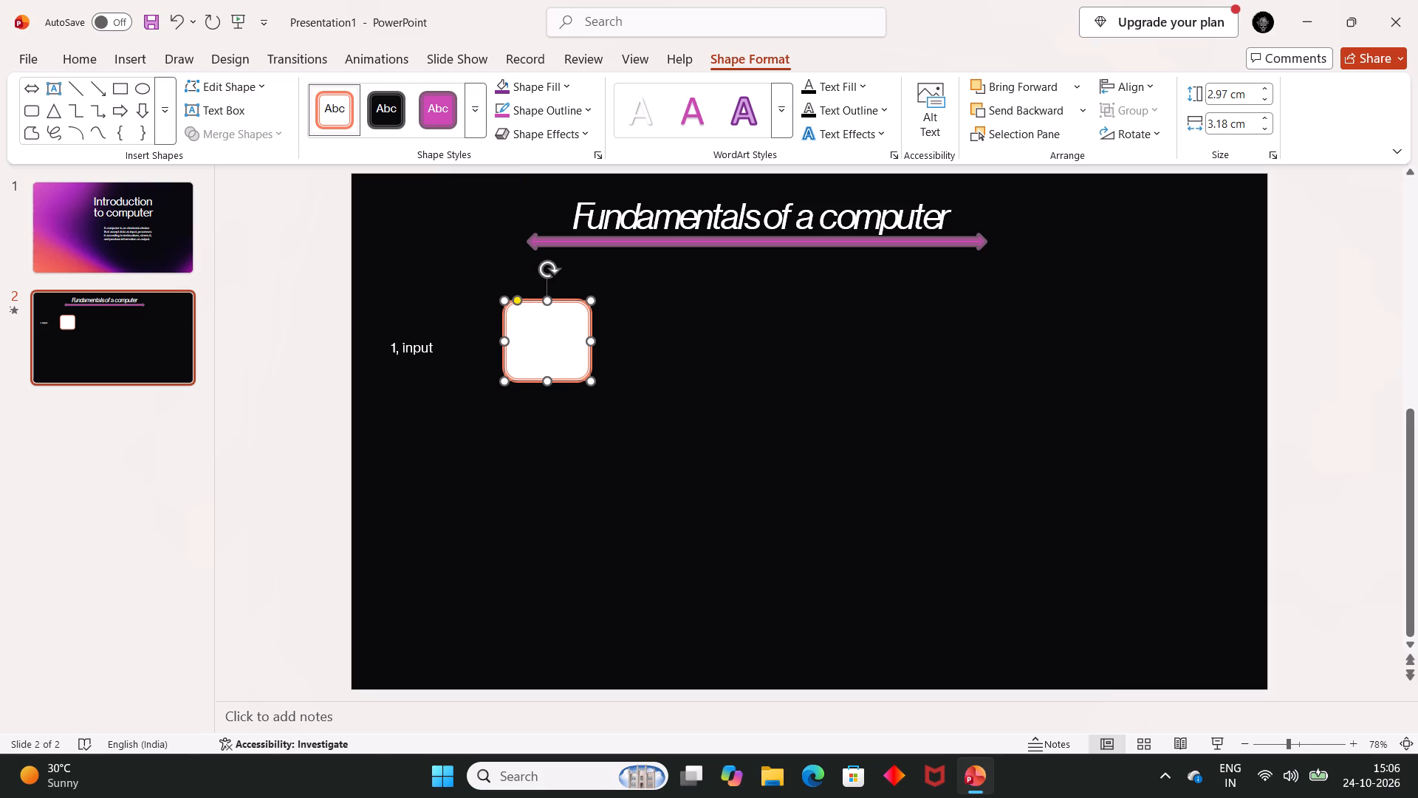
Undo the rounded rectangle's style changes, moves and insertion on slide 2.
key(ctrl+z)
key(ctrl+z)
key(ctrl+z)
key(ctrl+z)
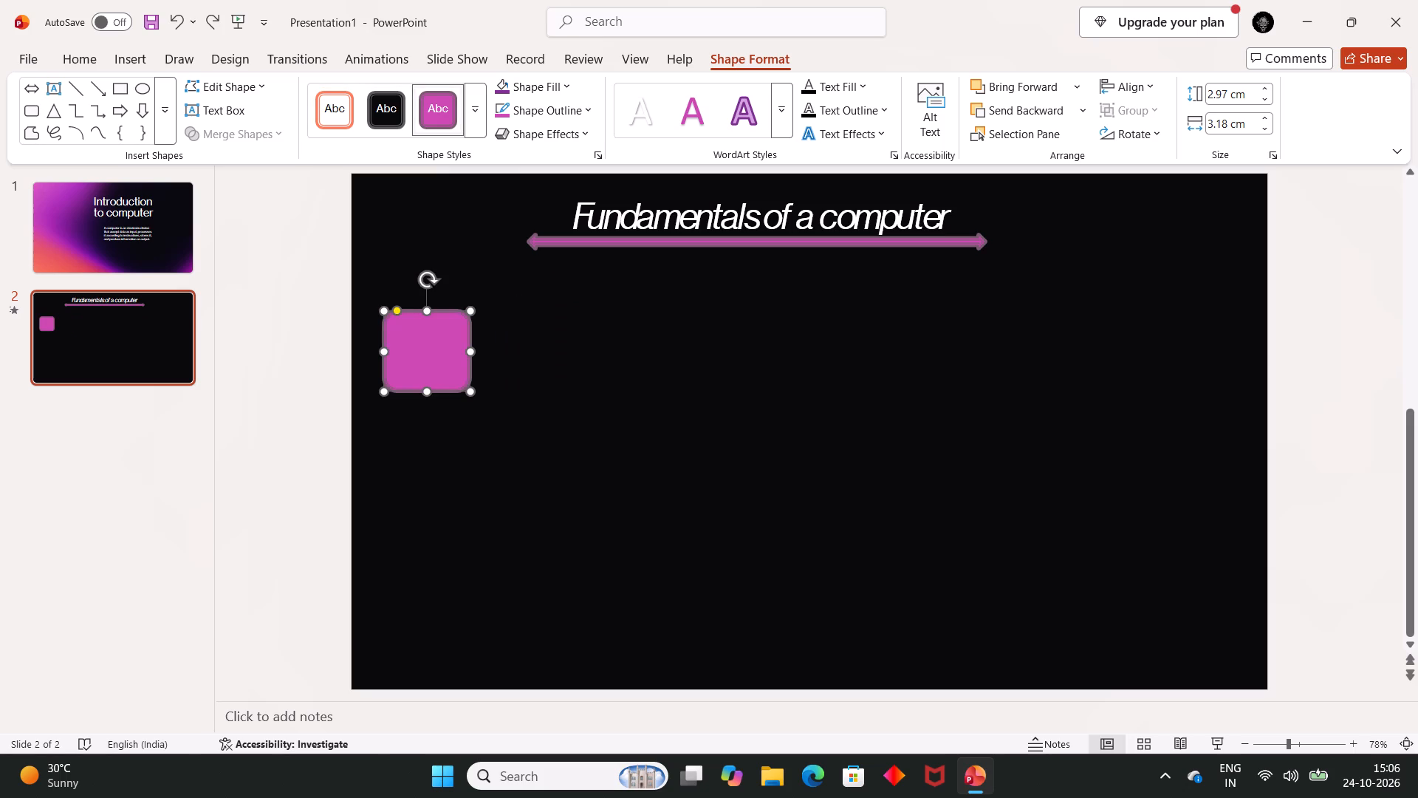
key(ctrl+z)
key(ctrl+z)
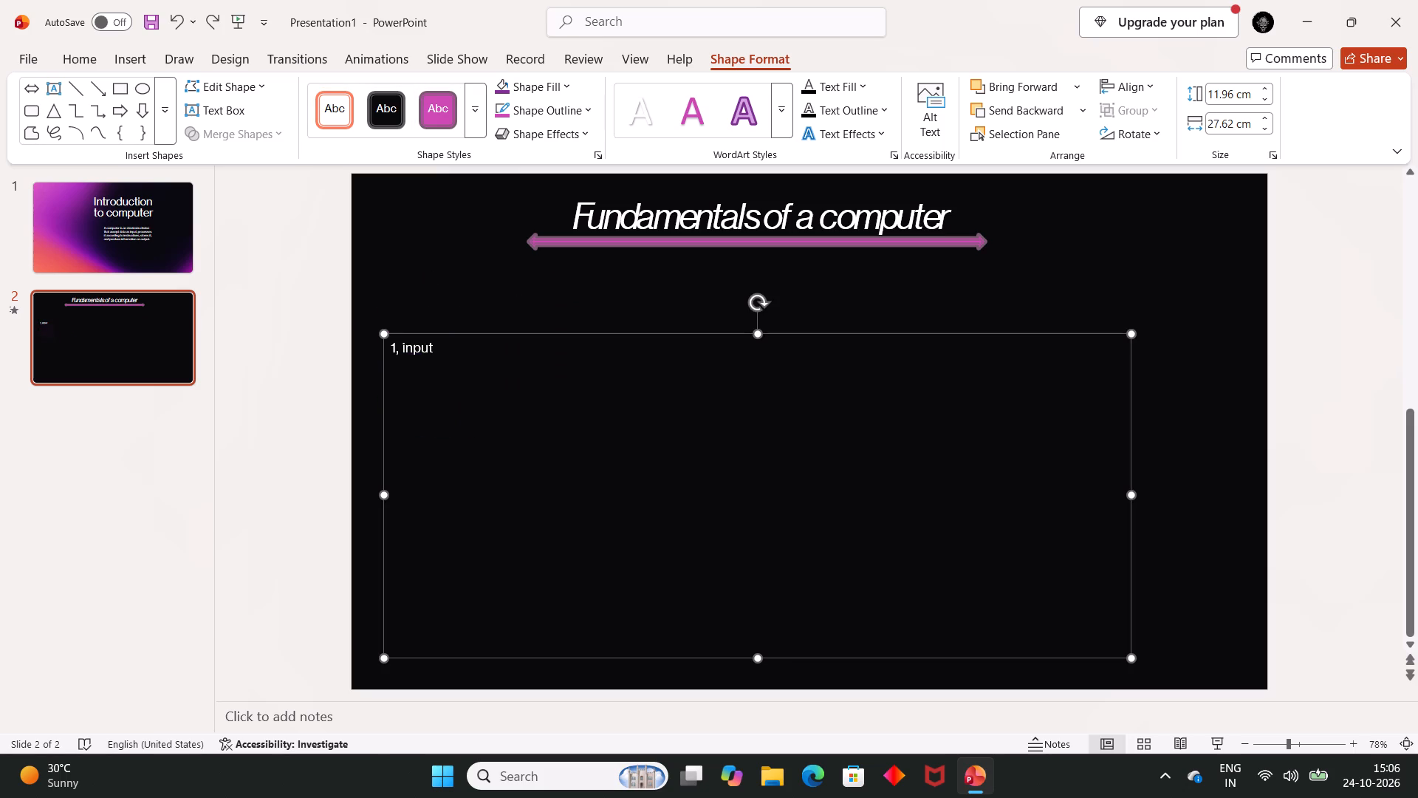
Delete the comma and the word "input" after the number 1 in the content placeholder.
click(503, 362)
drag(396, 349, 448, 353)
key(BackSpace)
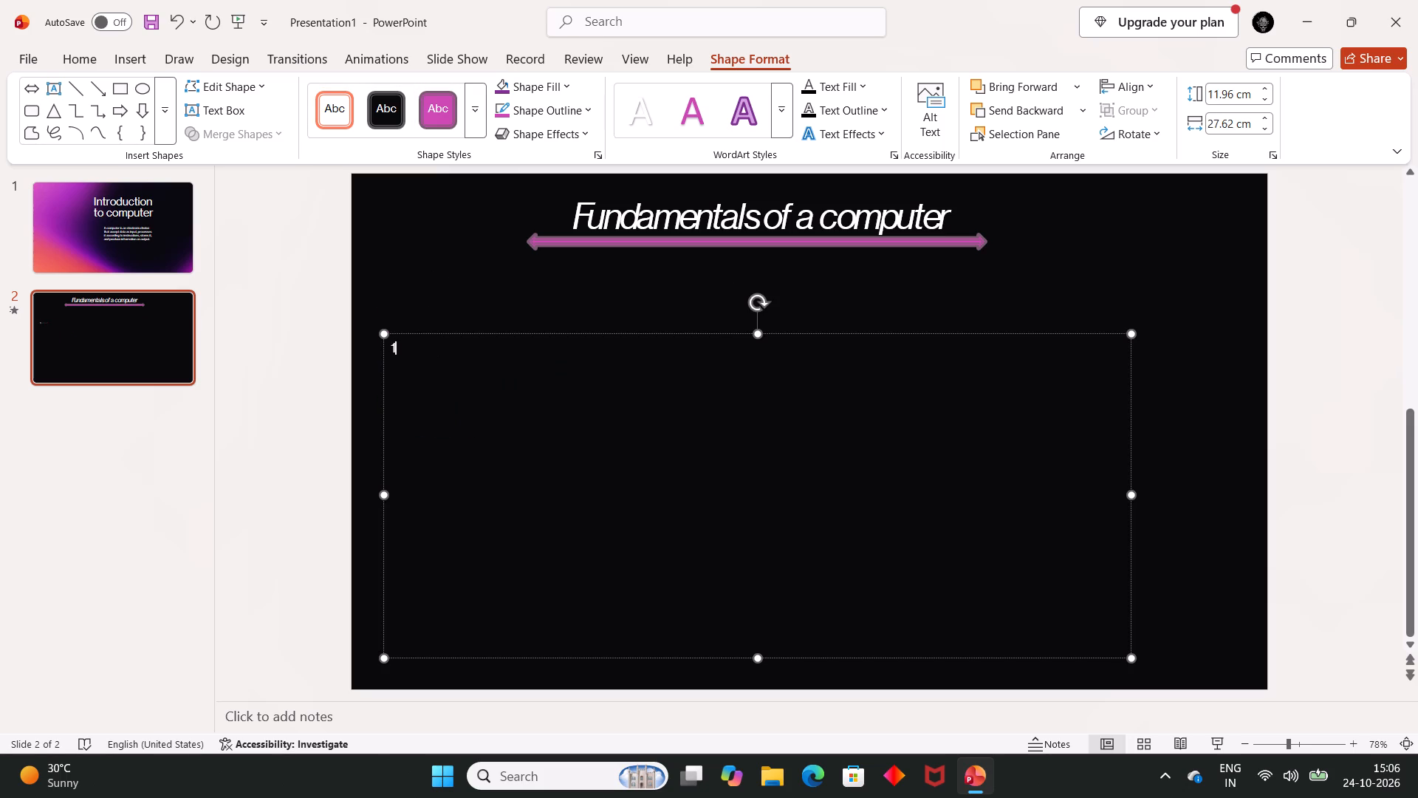
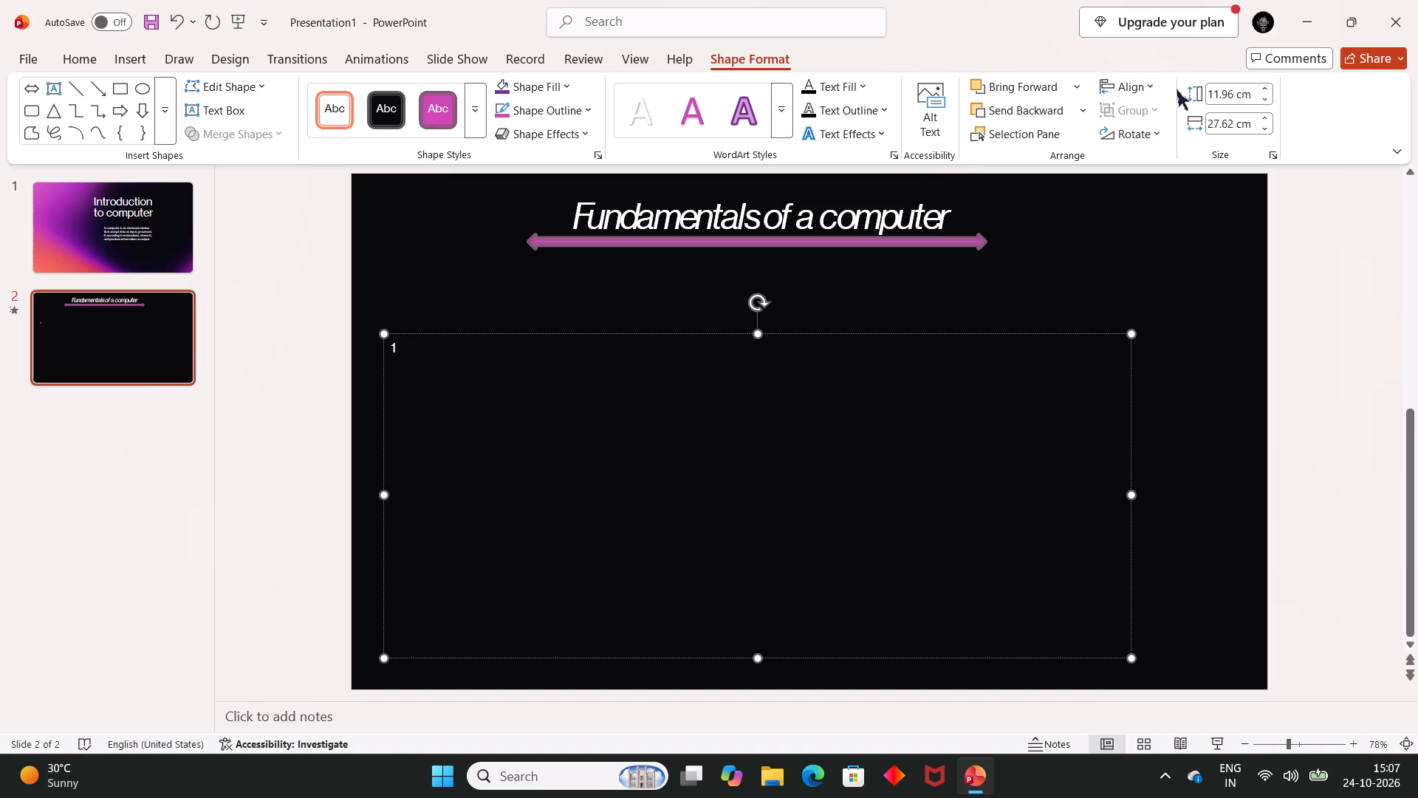
Increase the indent of the line containing the number 1 in slide 2's content placeholder by one level.
click(1051, 106)
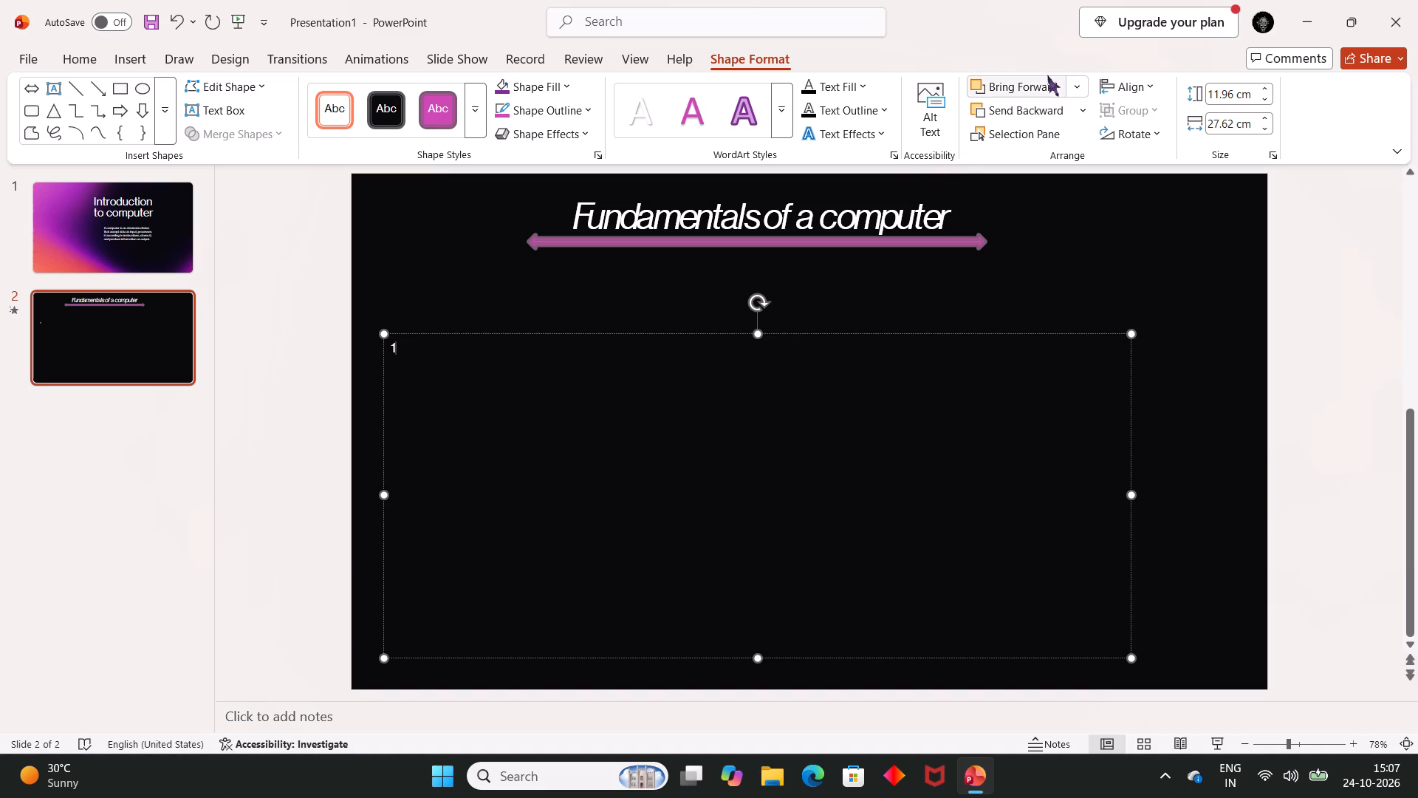
click(1047, 75)
click(604, 360)
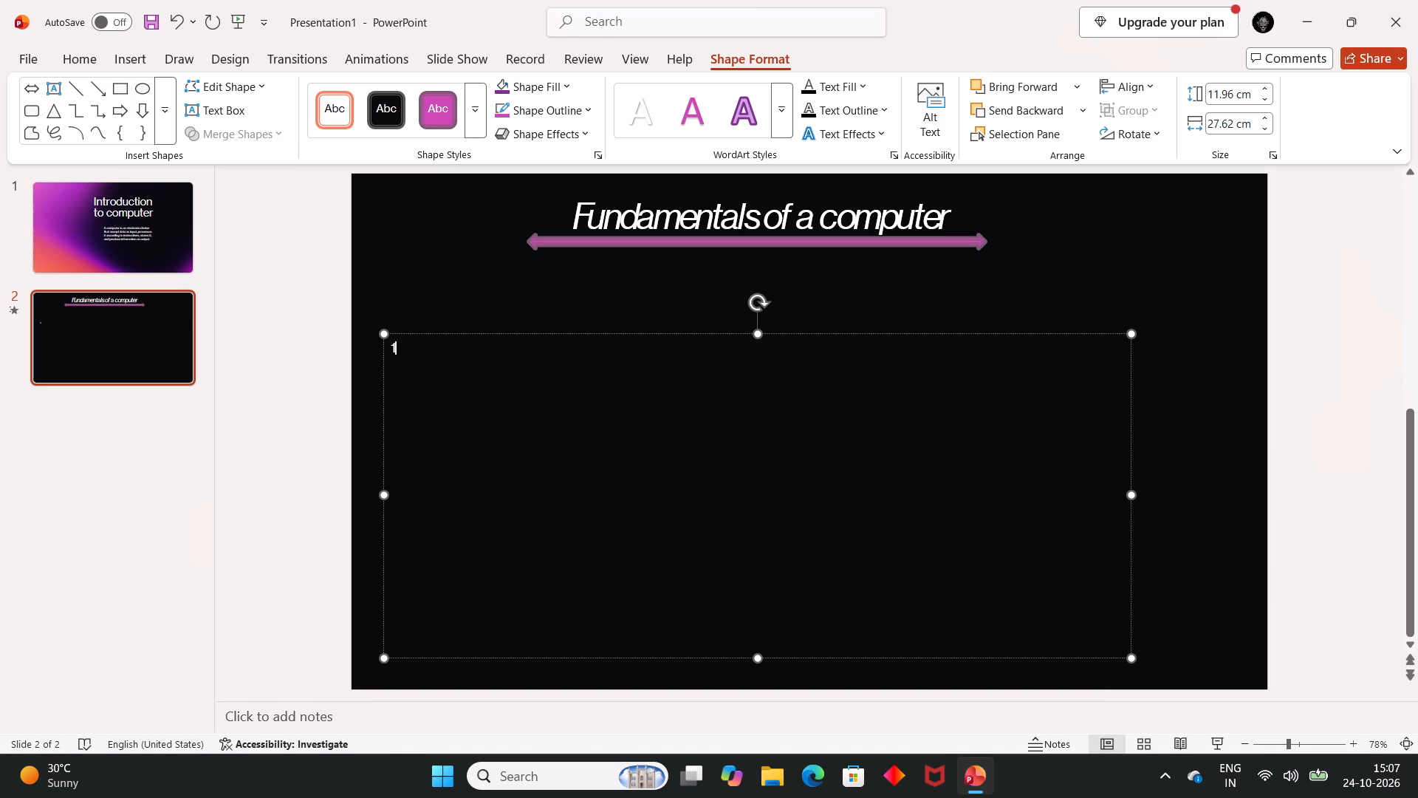
click(600, 362)
double_click(600, 362)
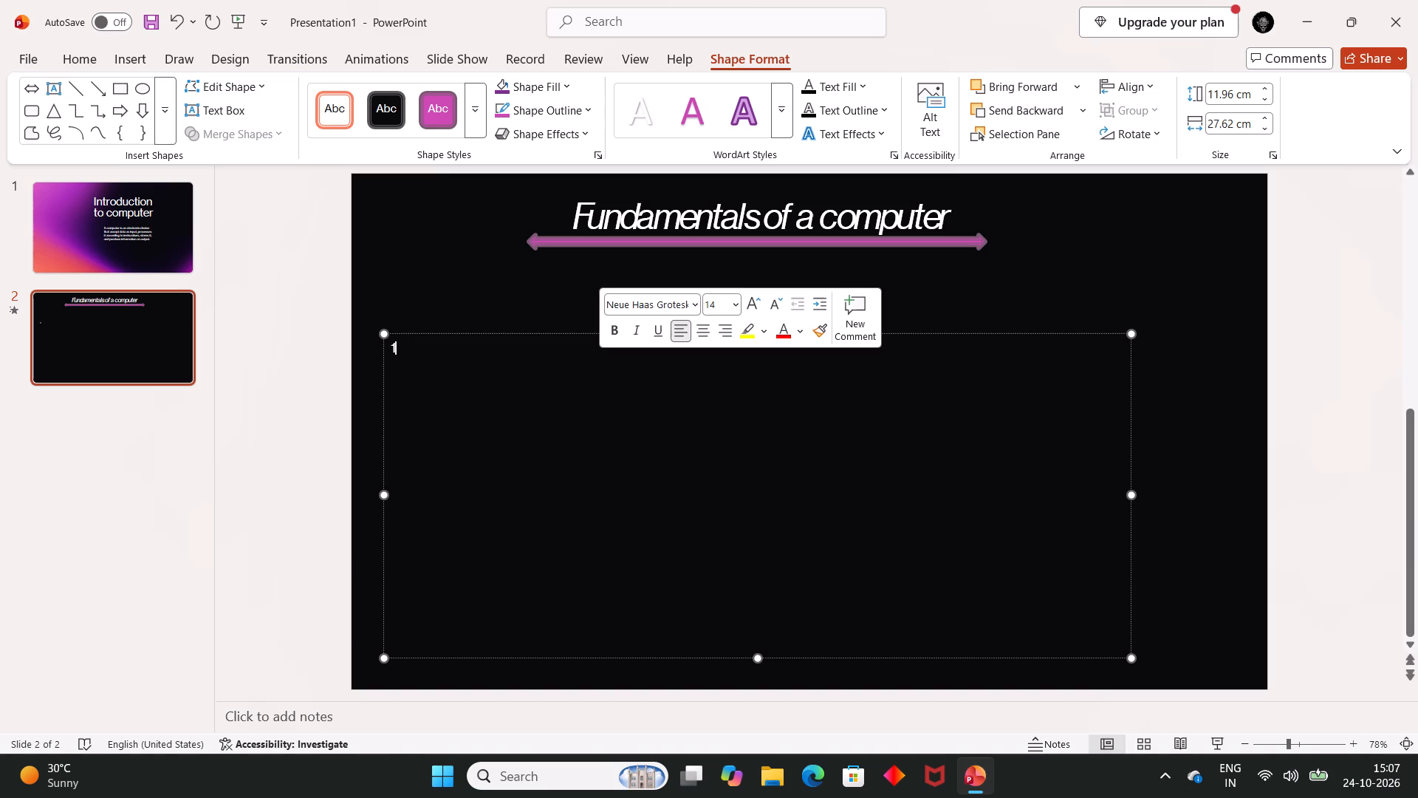
click(817, 309)
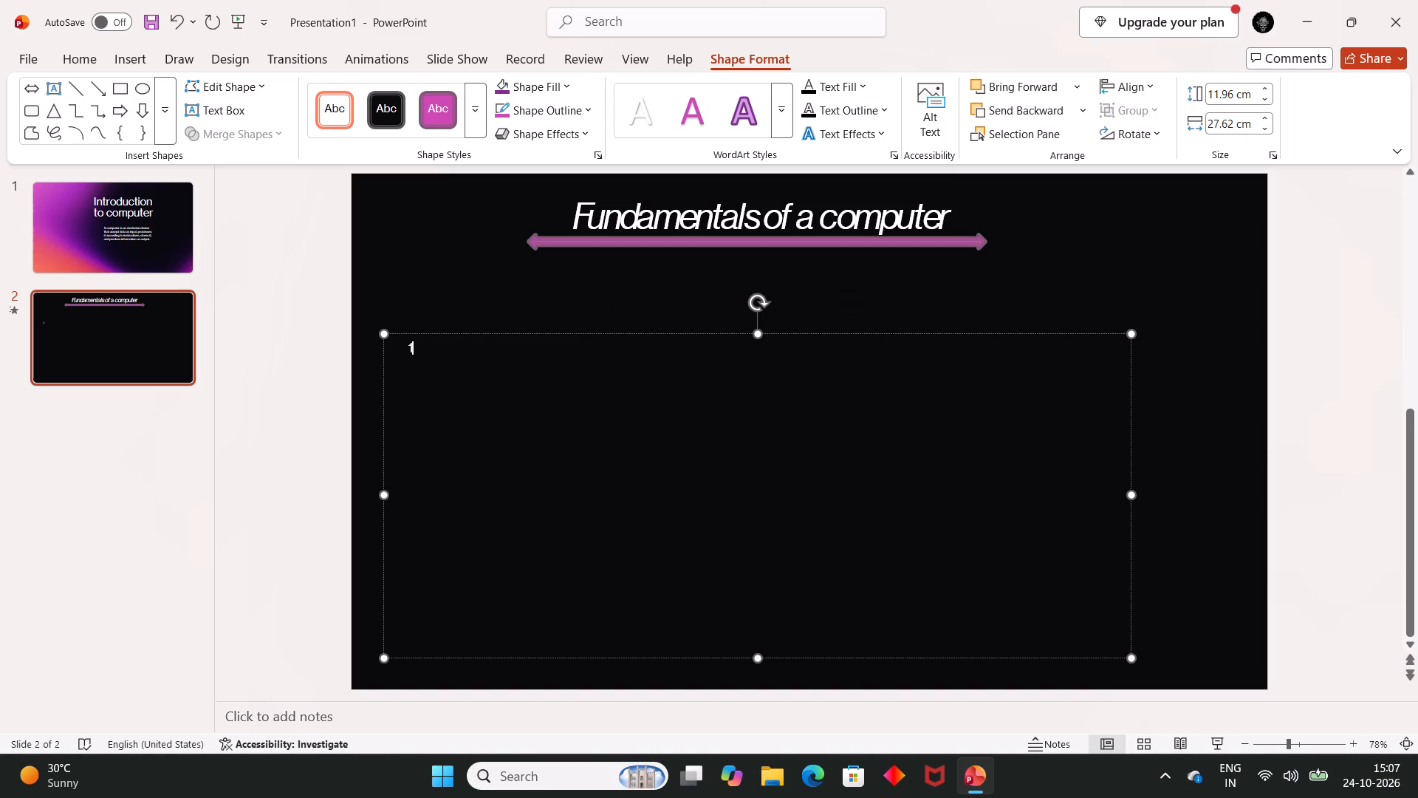
Add a comma, a few spaces and the word "input" after the number 1 in the content placeholder.
text(,)
key(space)
key(space)
key(space)
text(in)
text(pute)
key(space)
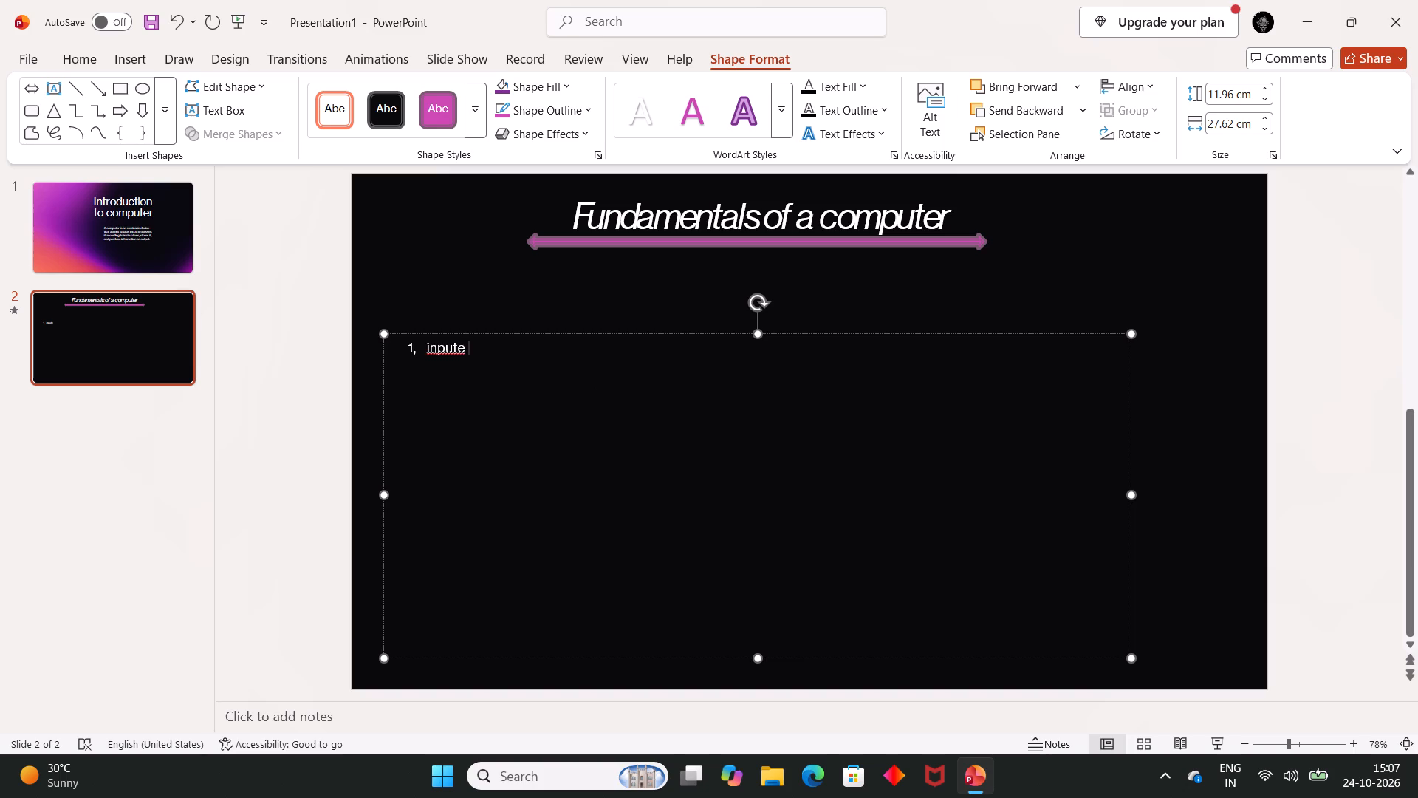
key(BackSpace)
key(BackSpace)
key(space)
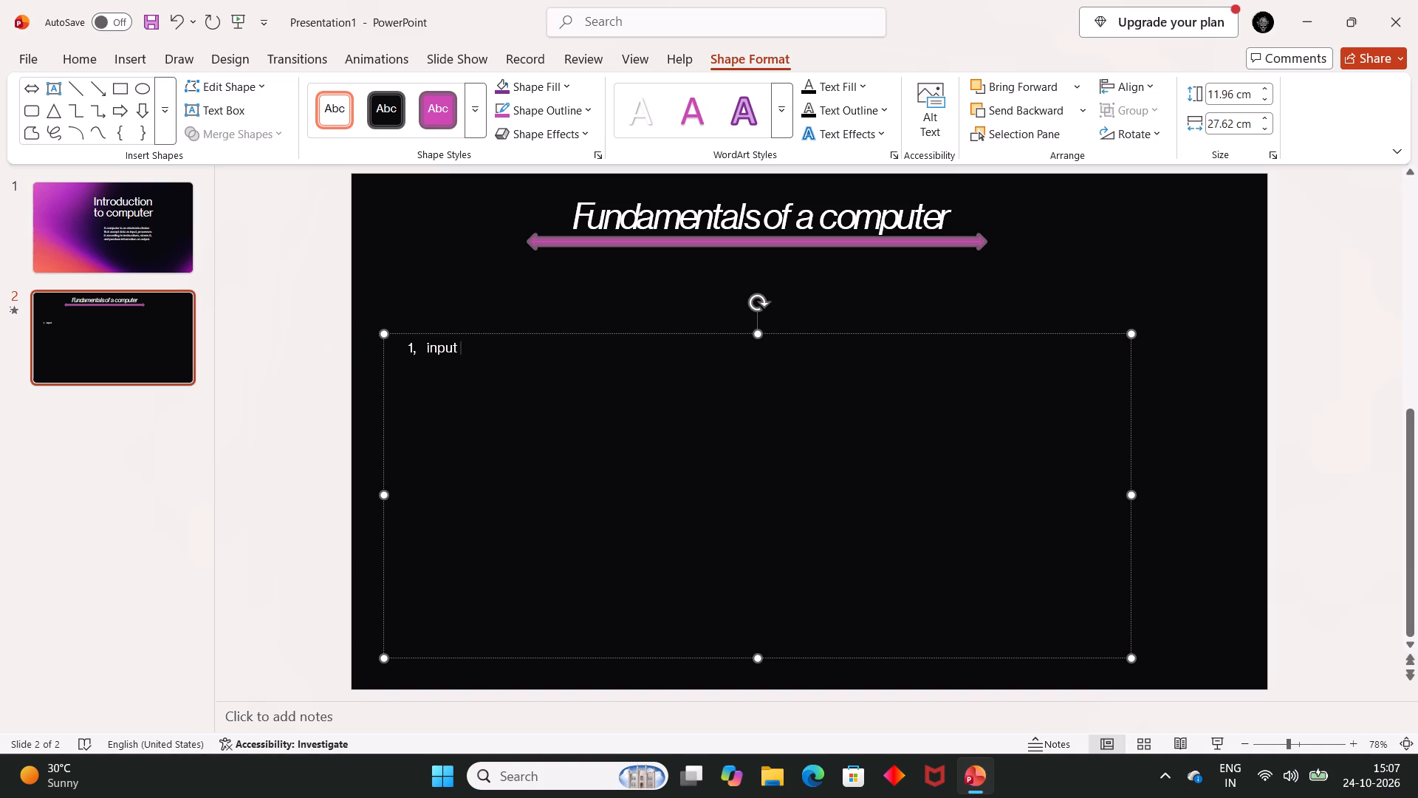
drag(411, 349, 476, 353)
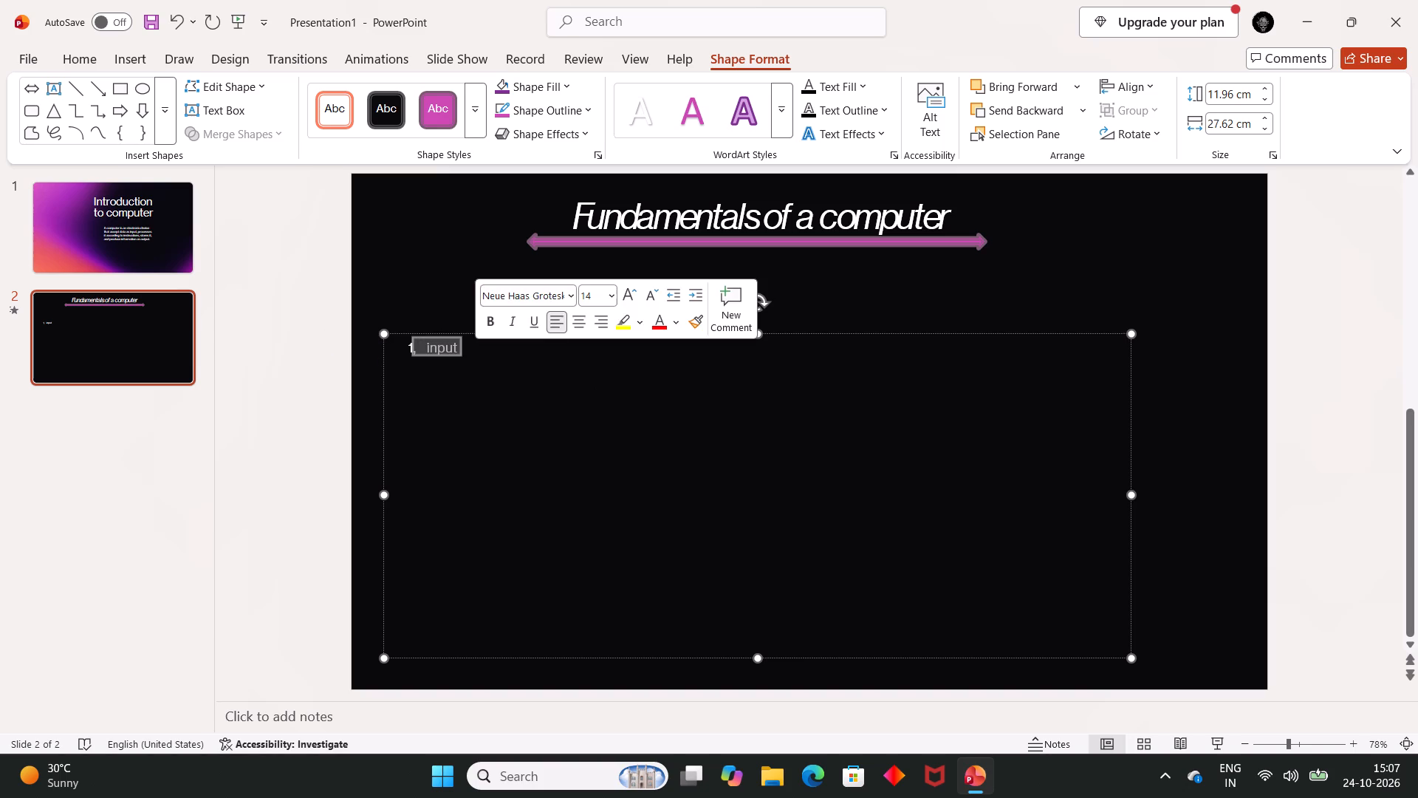
click(476, 353)
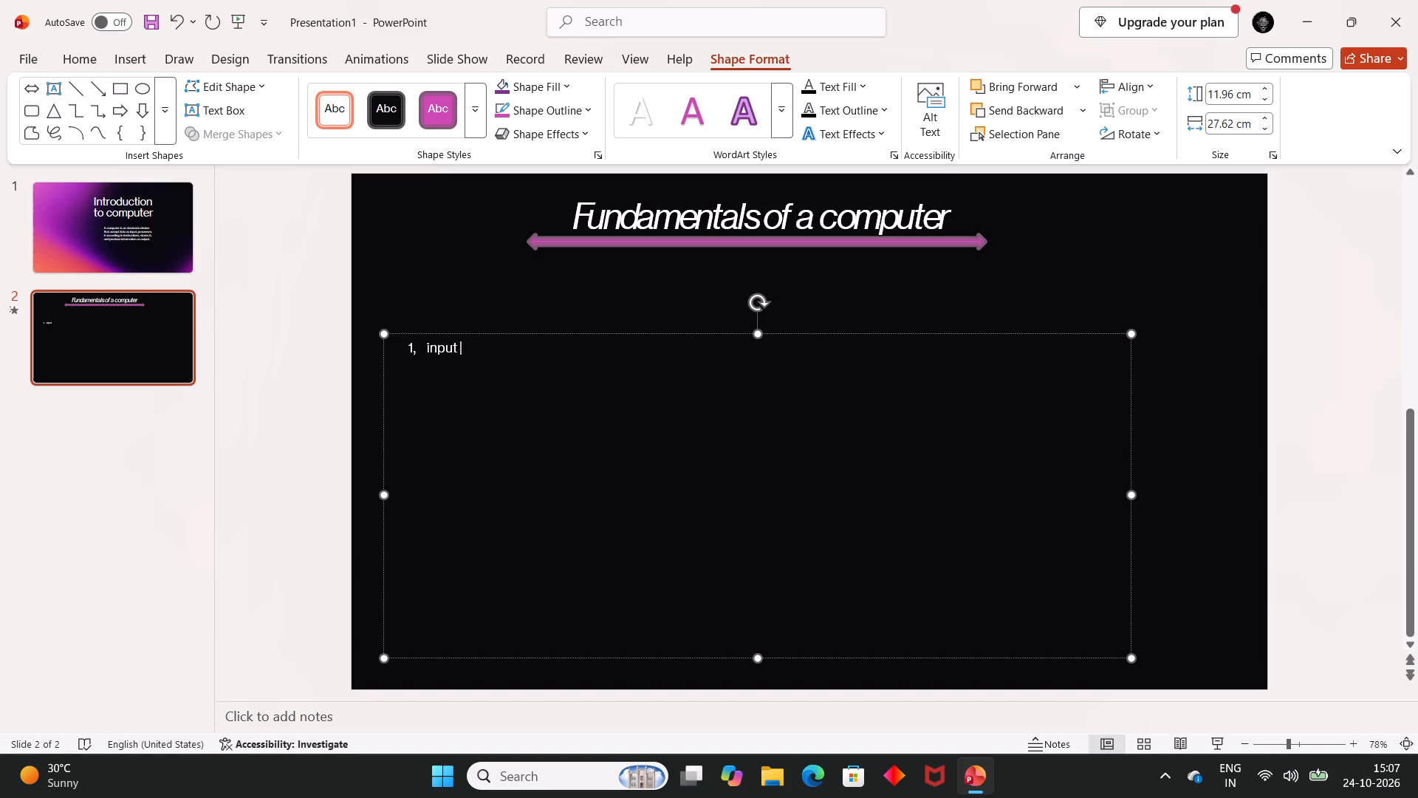
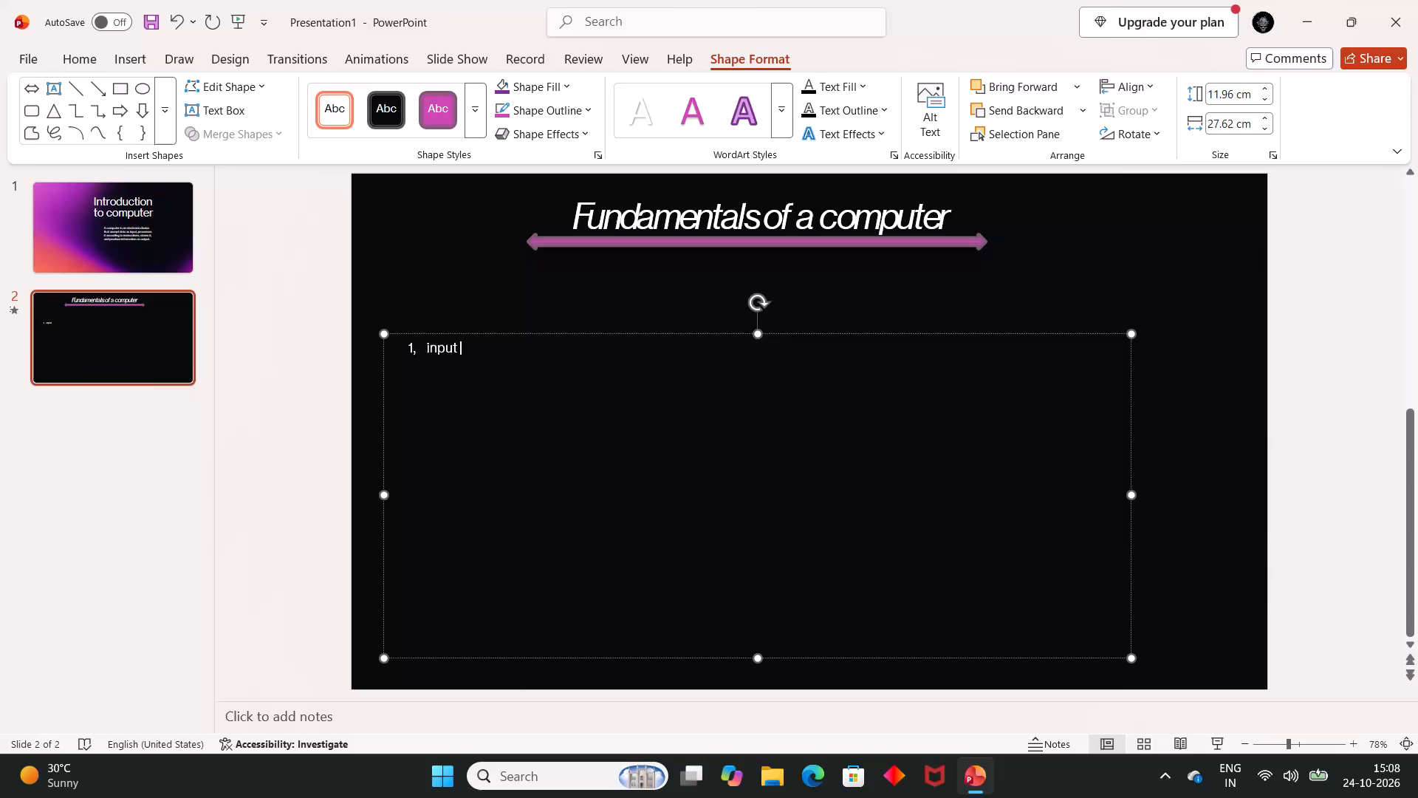
Delete all the text from slide 2's content placeholder.
key(BackSpace)
key(BackSpace)
key(BackSpace)
key(BackSpace)
key(BackSpace)
key(BackSpace)
key(BackSpace)
key(BackSpace)
key(BackSpace)
key(BackSpace)
key(BackSpace)
key(BackSpace)
key(BackSpace)
key(BackSpace)
key(BackSpace)
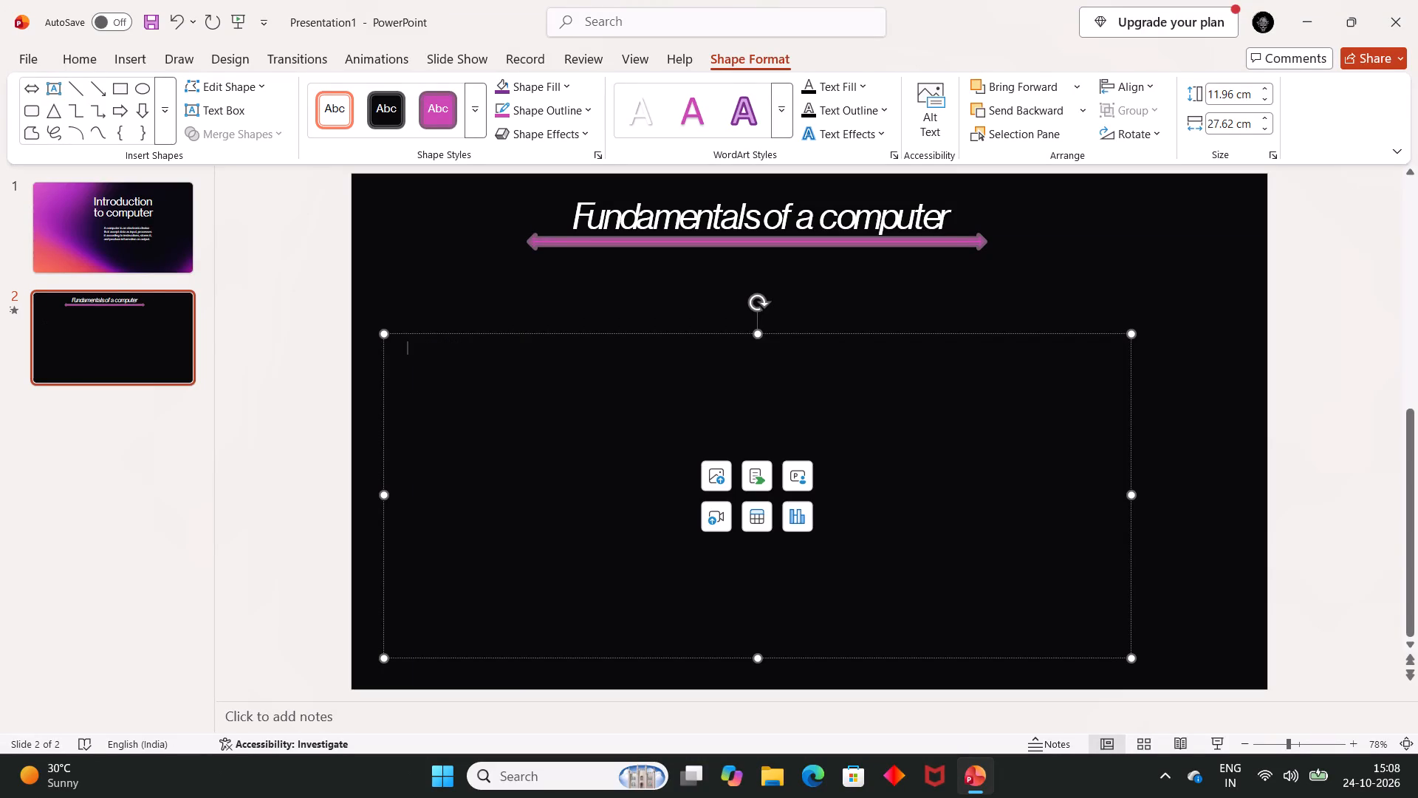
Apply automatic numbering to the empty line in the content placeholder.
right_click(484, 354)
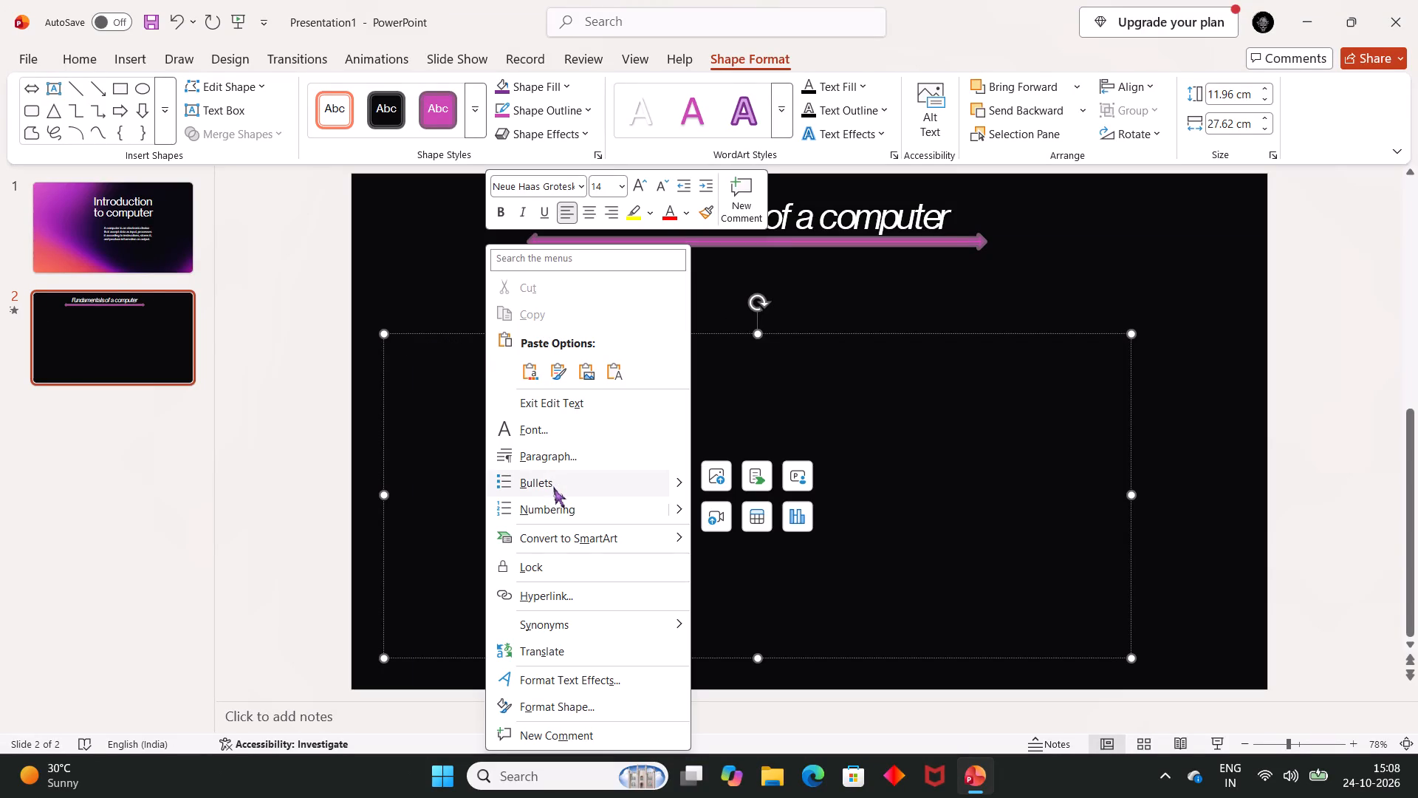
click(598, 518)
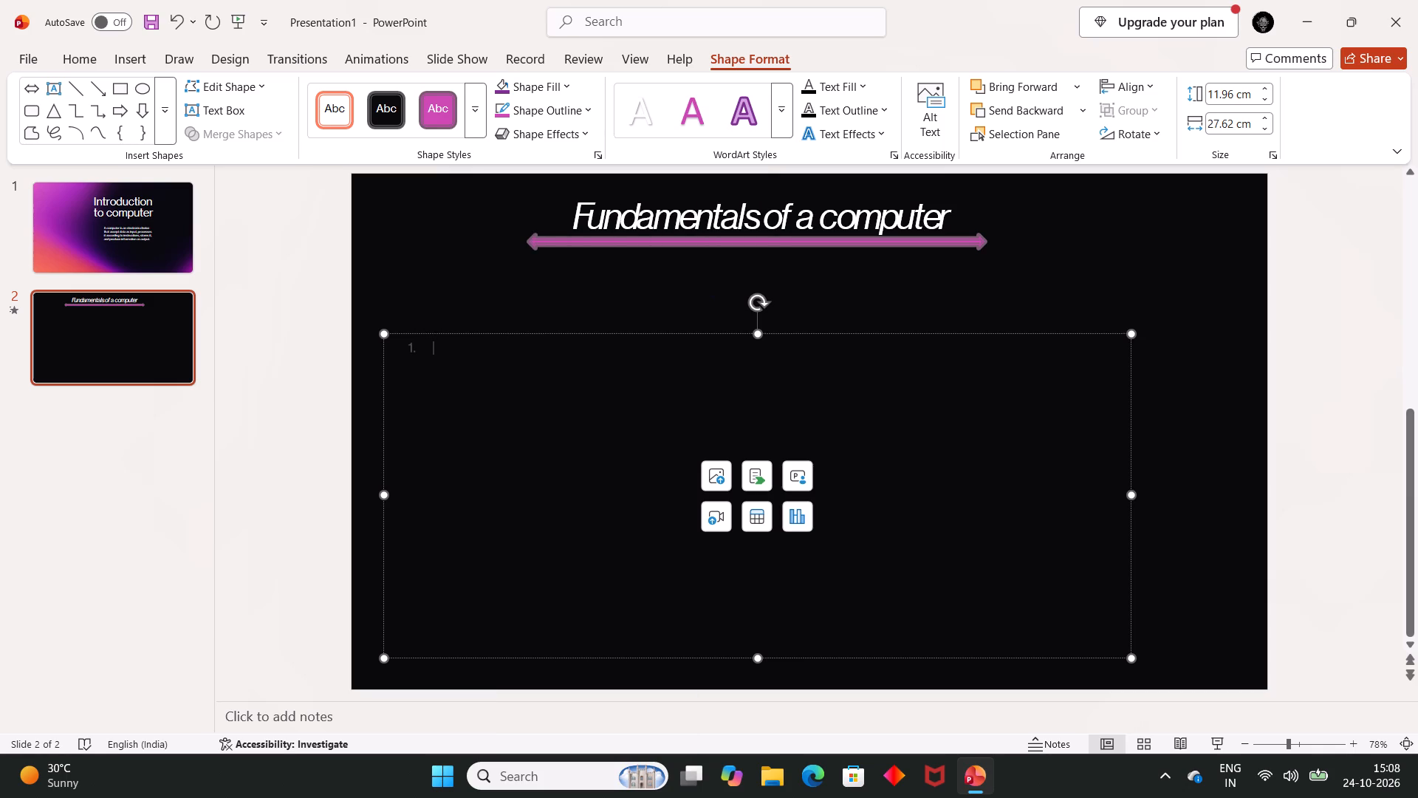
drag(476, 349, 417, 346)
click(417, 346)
Convert slide 2's content placeholder to a Picture Caption List SmartArt graphic.
right_click(478, 368)
right_click(478, 368)
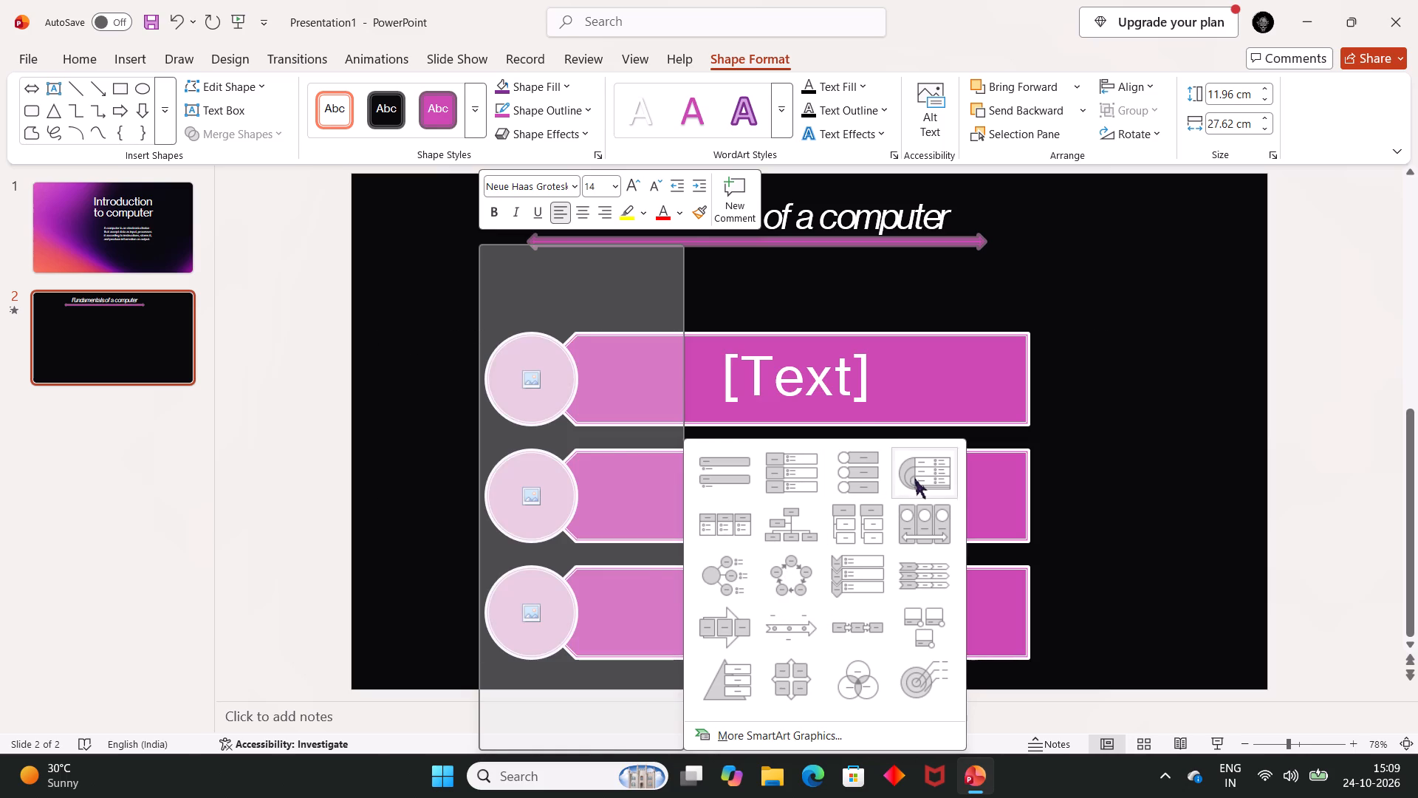
scroll(873, 540, down, 1)
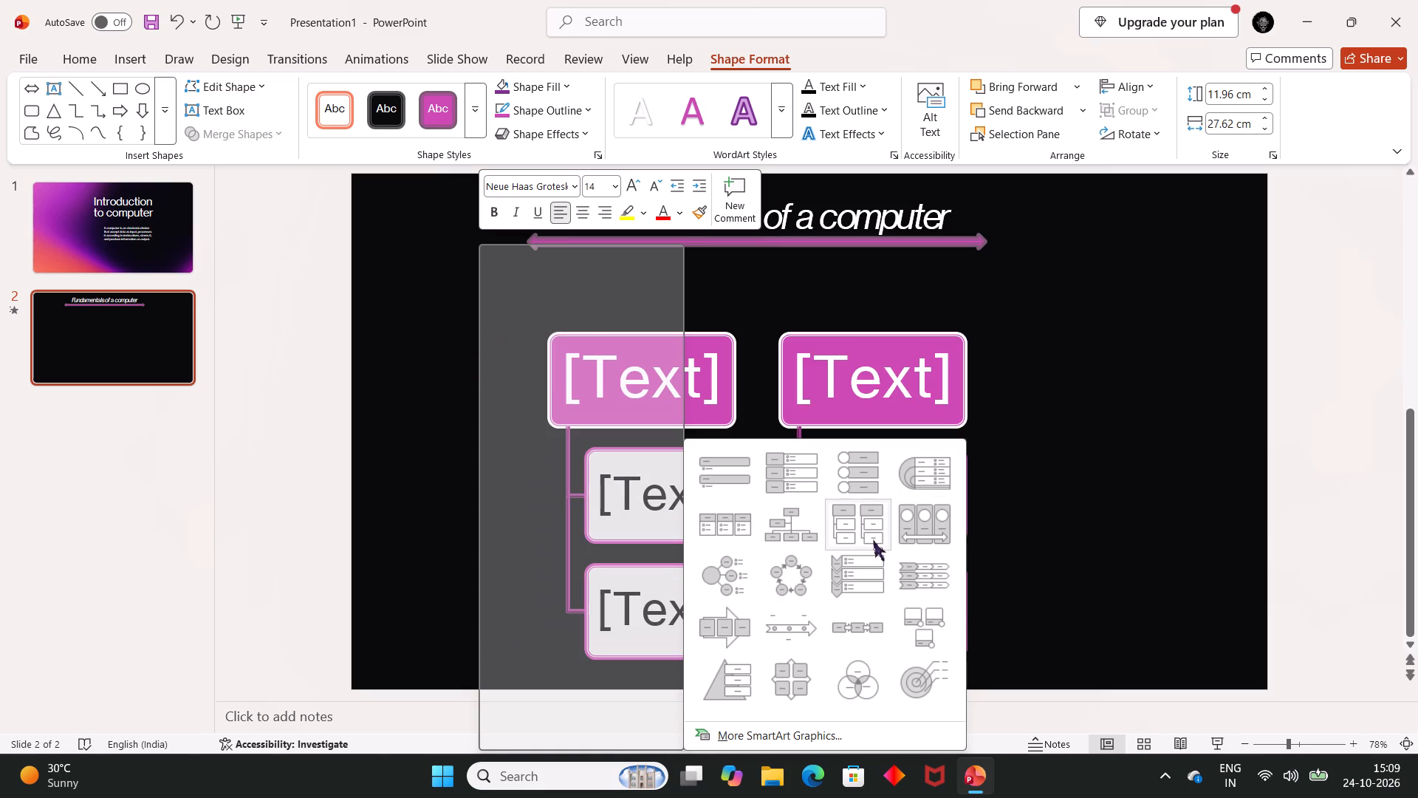
scroll(873, 540, down, 1)
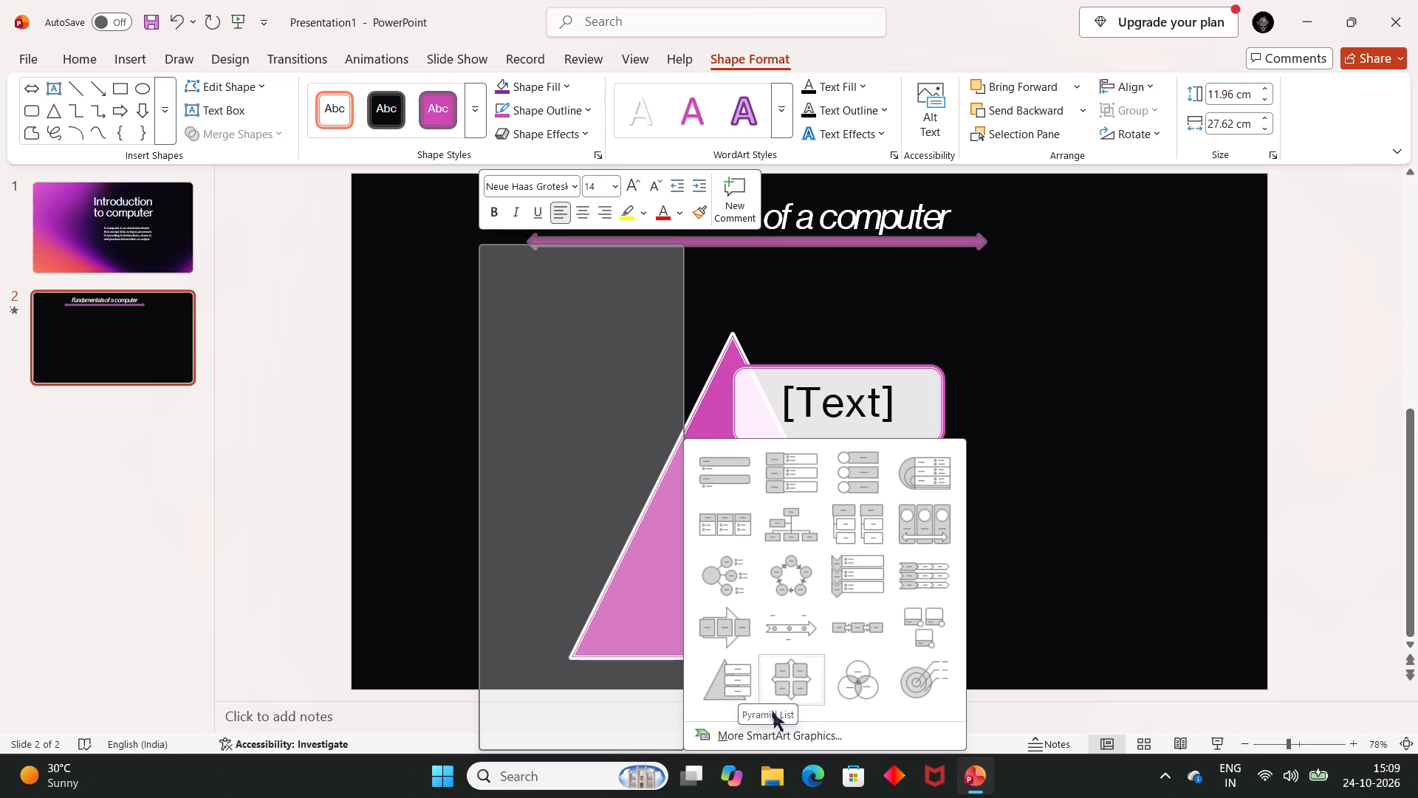
click(801, 743)
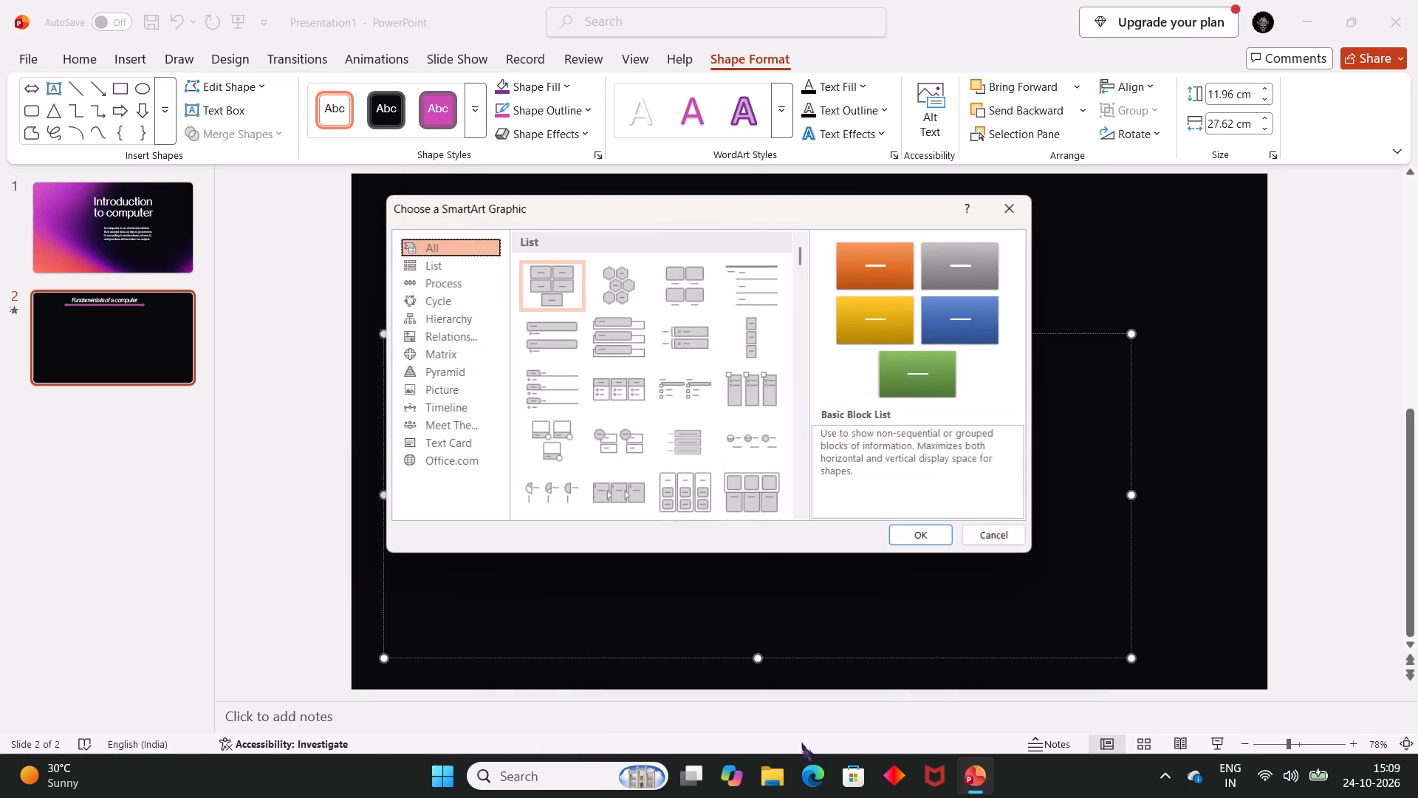
click(710, 306)
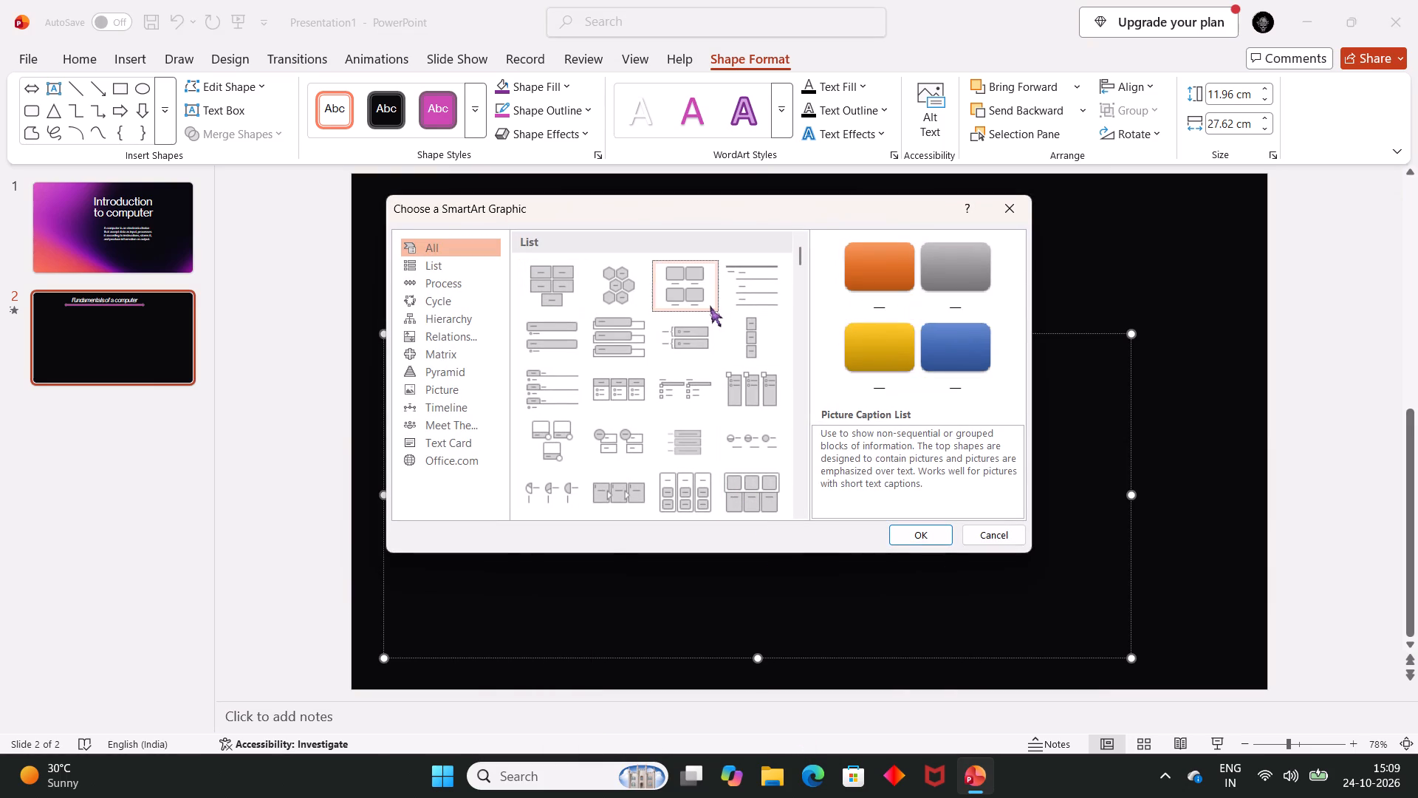
click(919, 537)
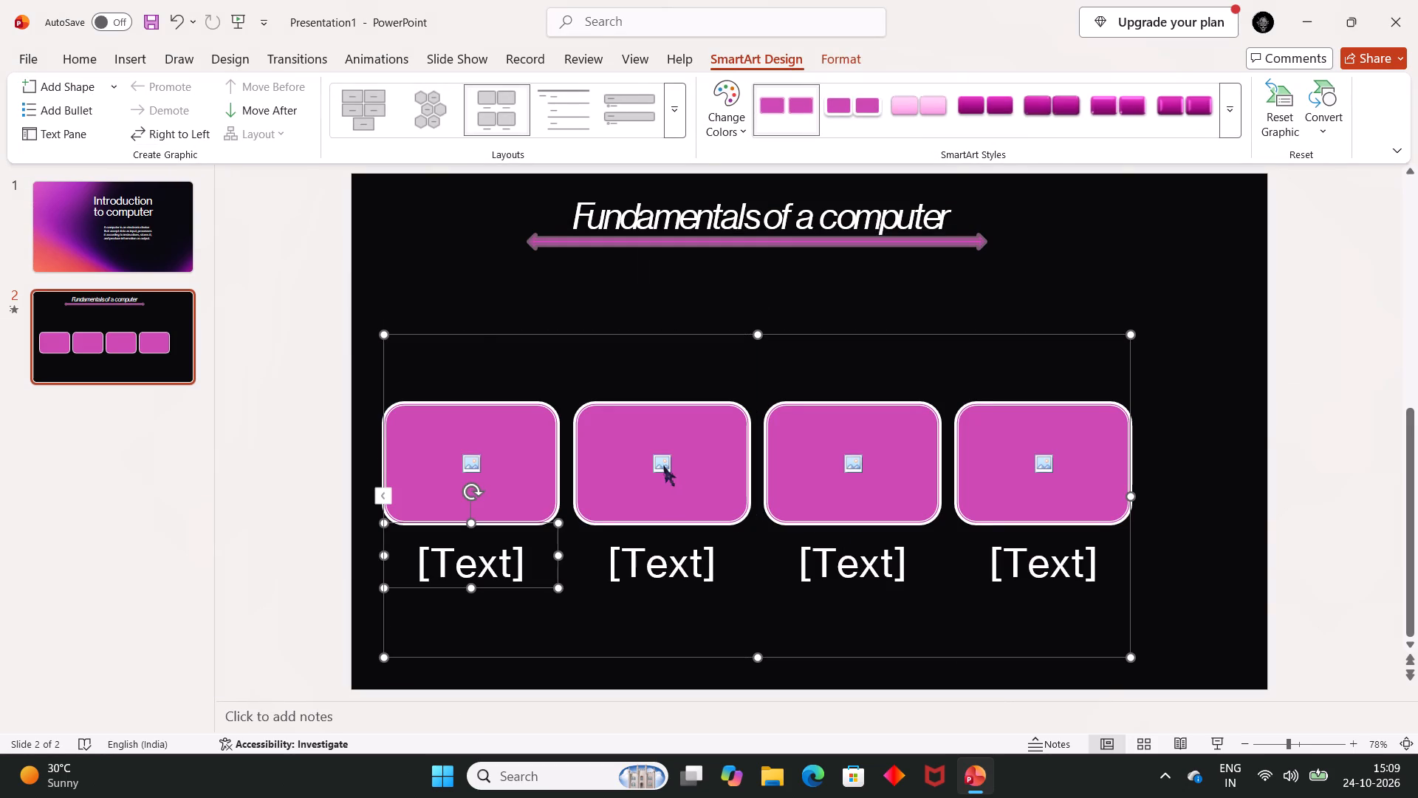
Search the icon collection for "keyboard" for the SmartArt's second picture box and clear the search.
click(663, 465)
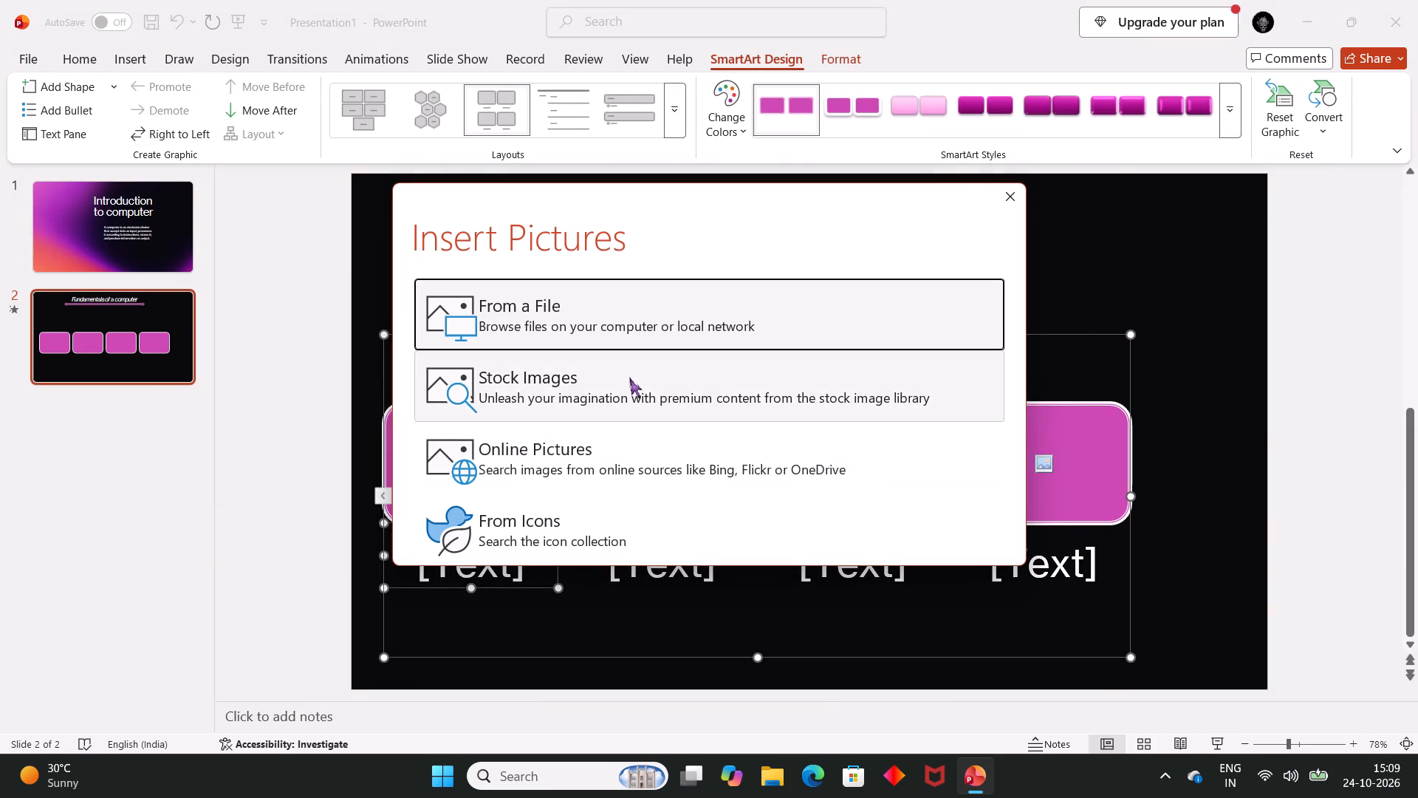
click(606, 514)
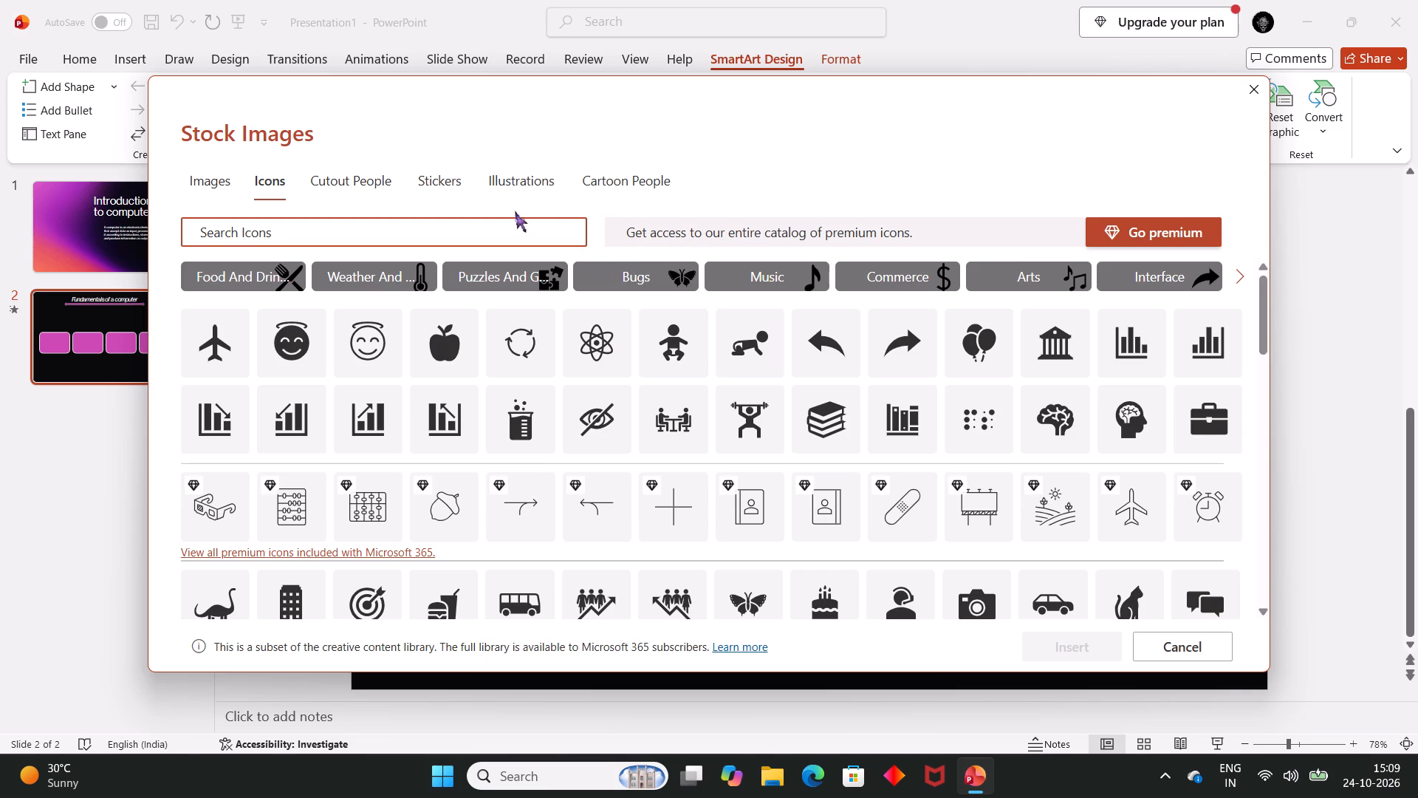
text(key)
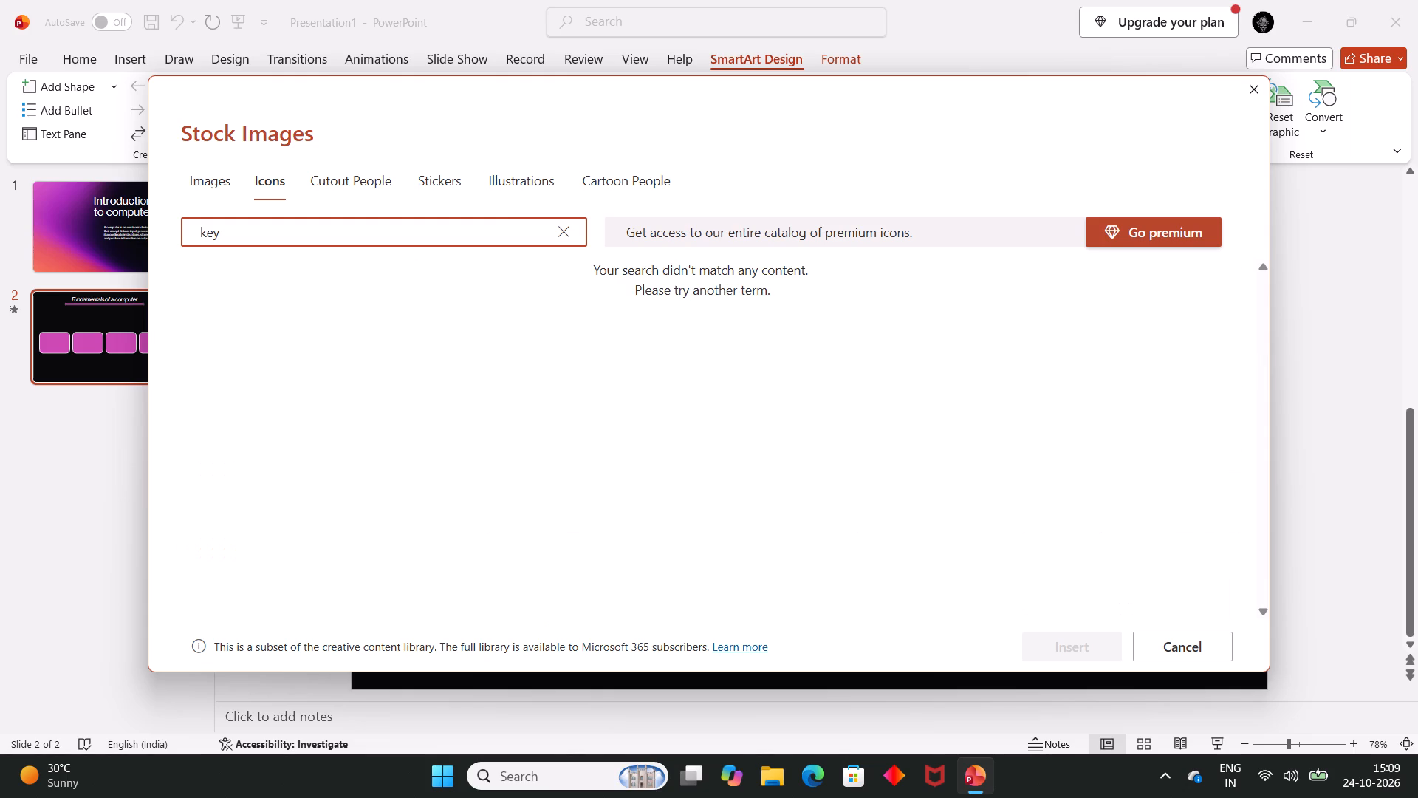
key(b)
text(oar)
key(d)
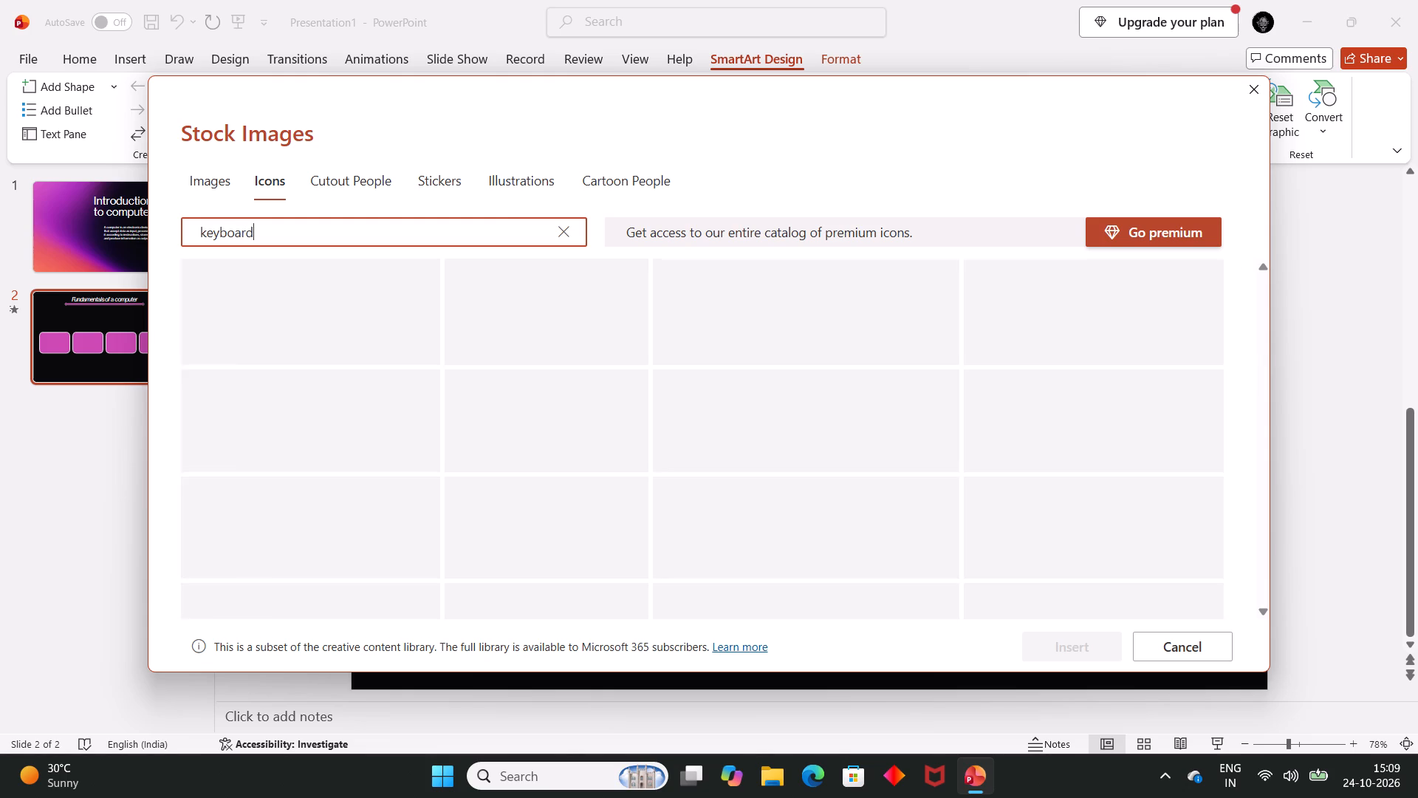
key(BackSpace)
key(BackSpace)
key(BackSpace)
key(BackSpace)
key(BackSpace)
key(BackSpace)
key(BackSpace)
key(BackSpace)
key(BackSpace)
key(BackSpace)
key(BackSpace)
key(BackSpace)
key(BackSpace)
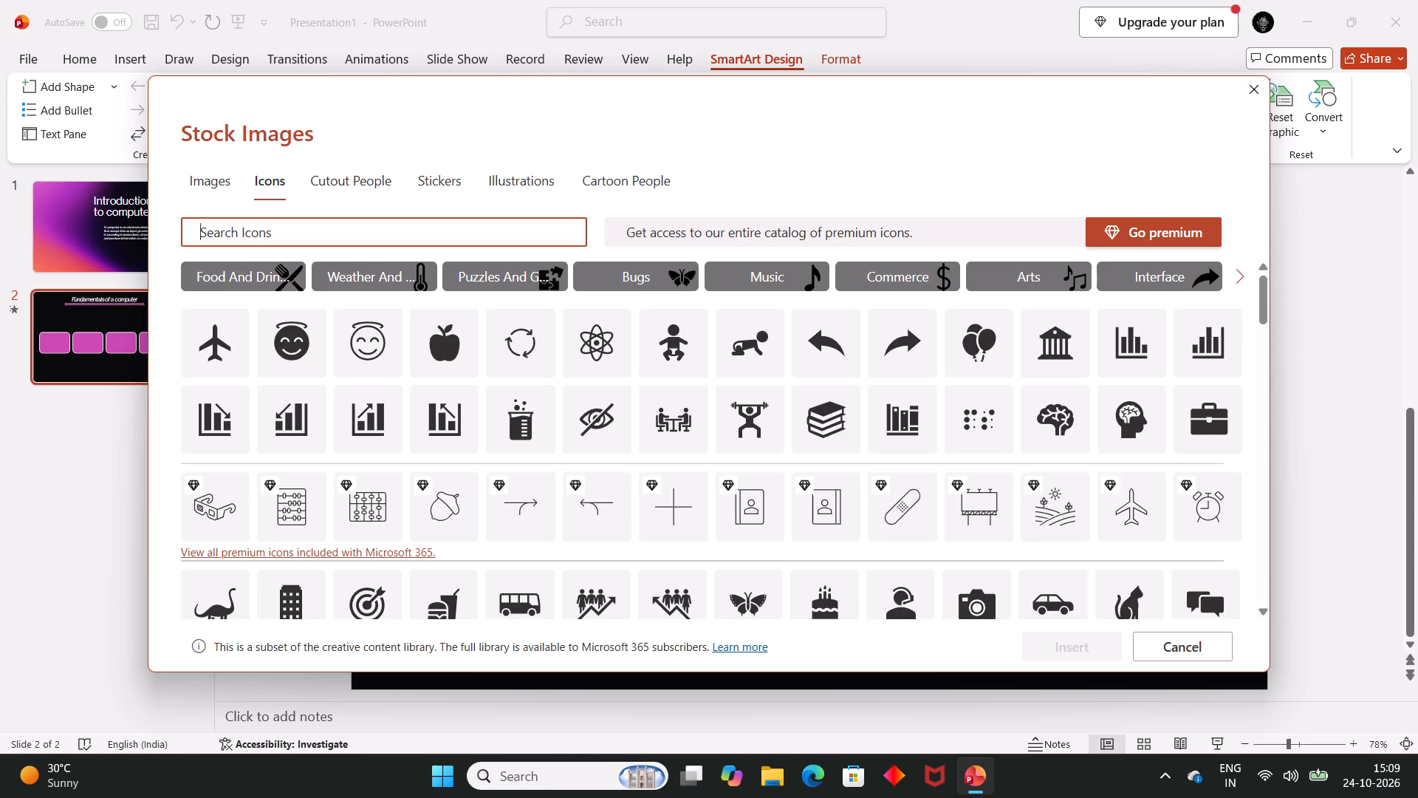
Insert the closed-eyes eyelashes icon from the icon collection into the SmartArt's second picture box.
scroll(557, 315, down, 1)
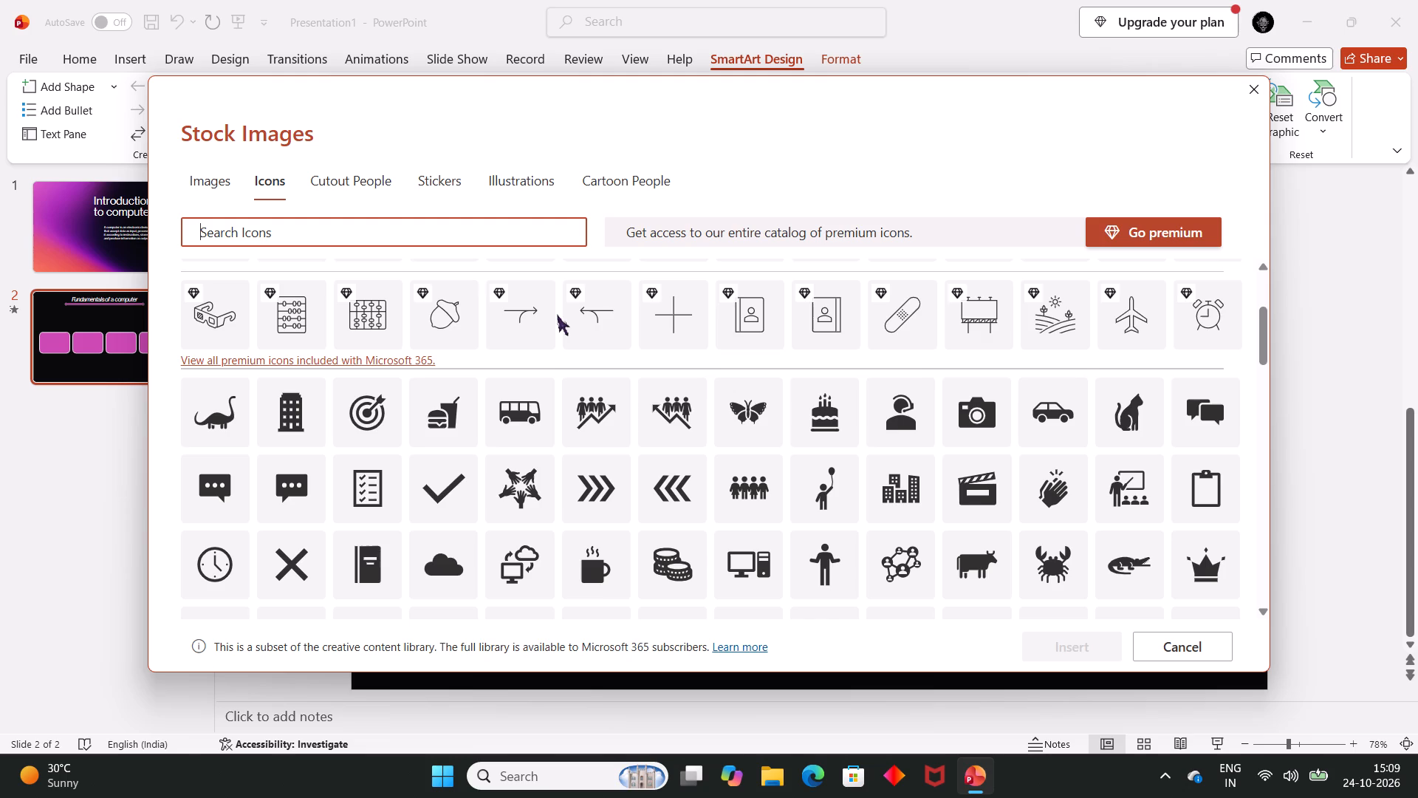
scroll(557, 315, down, 5)
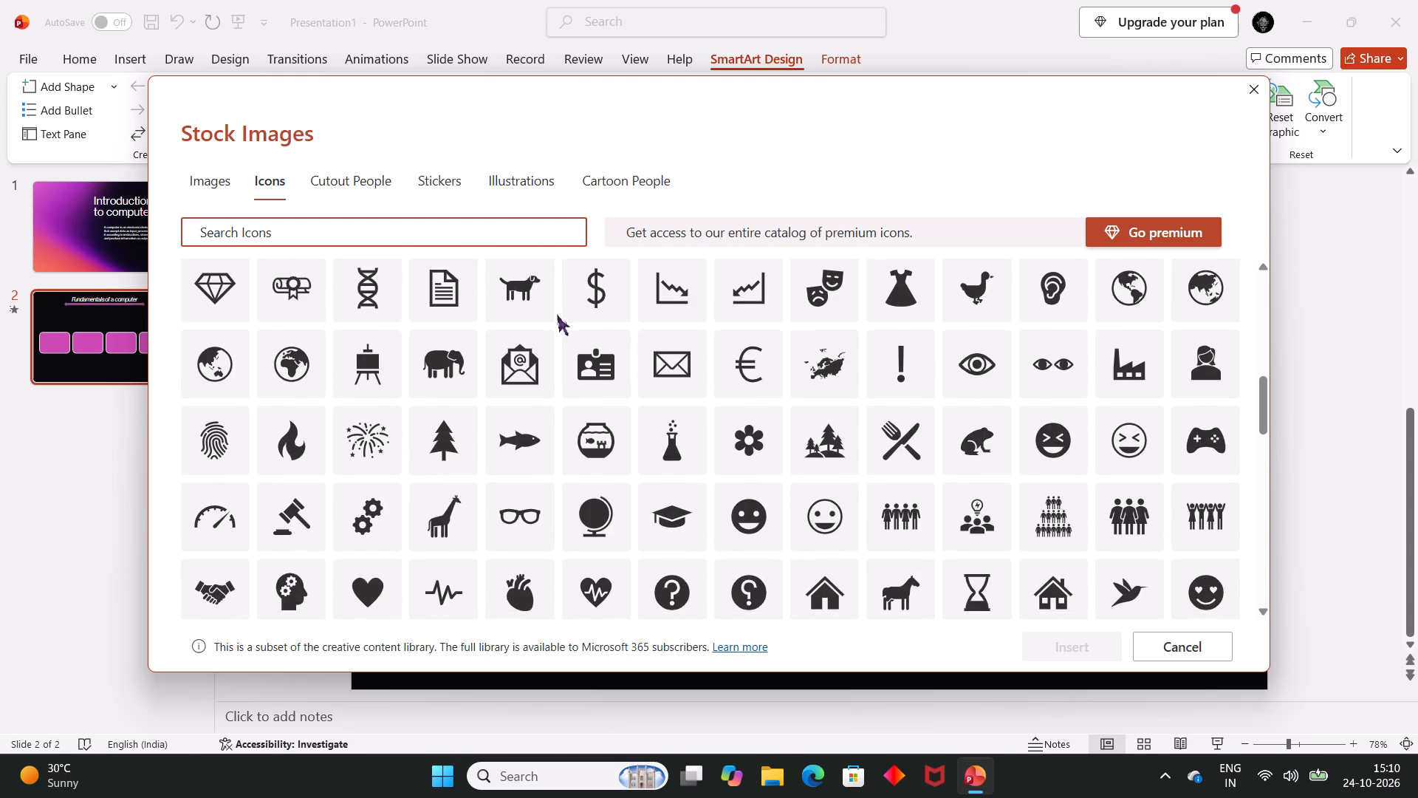
scroll(557, 315, down, 1)
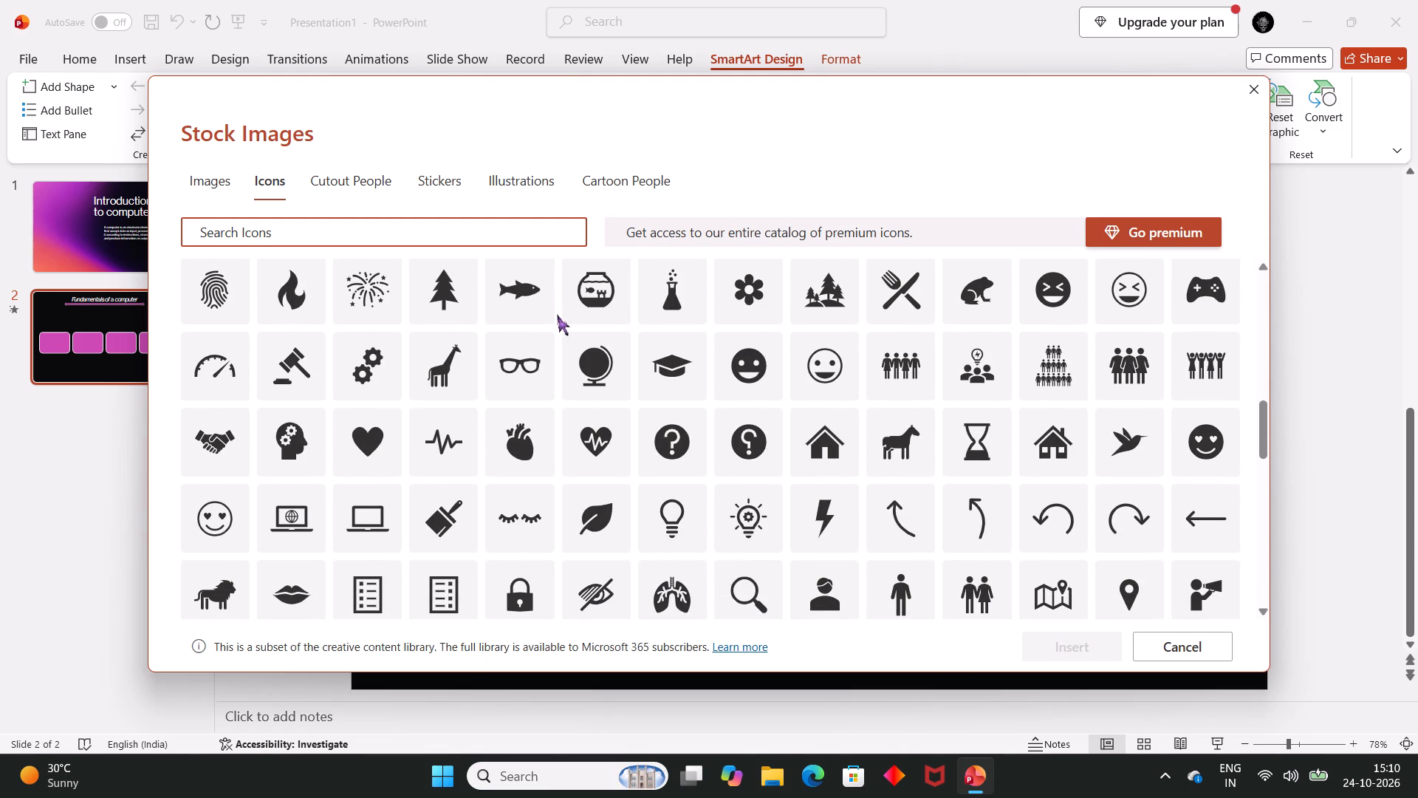
scroll(557, 315, down, 3)
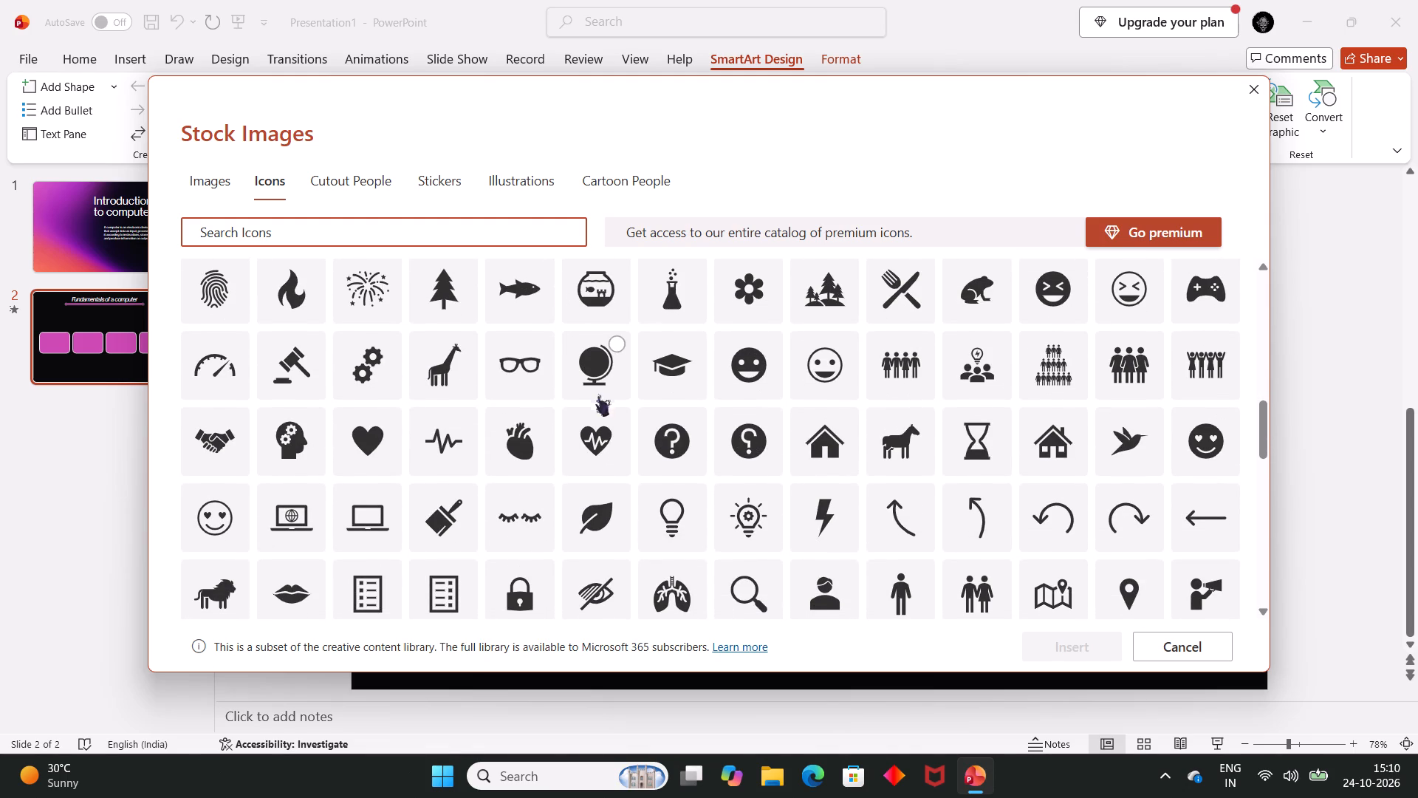
click(540, 493)
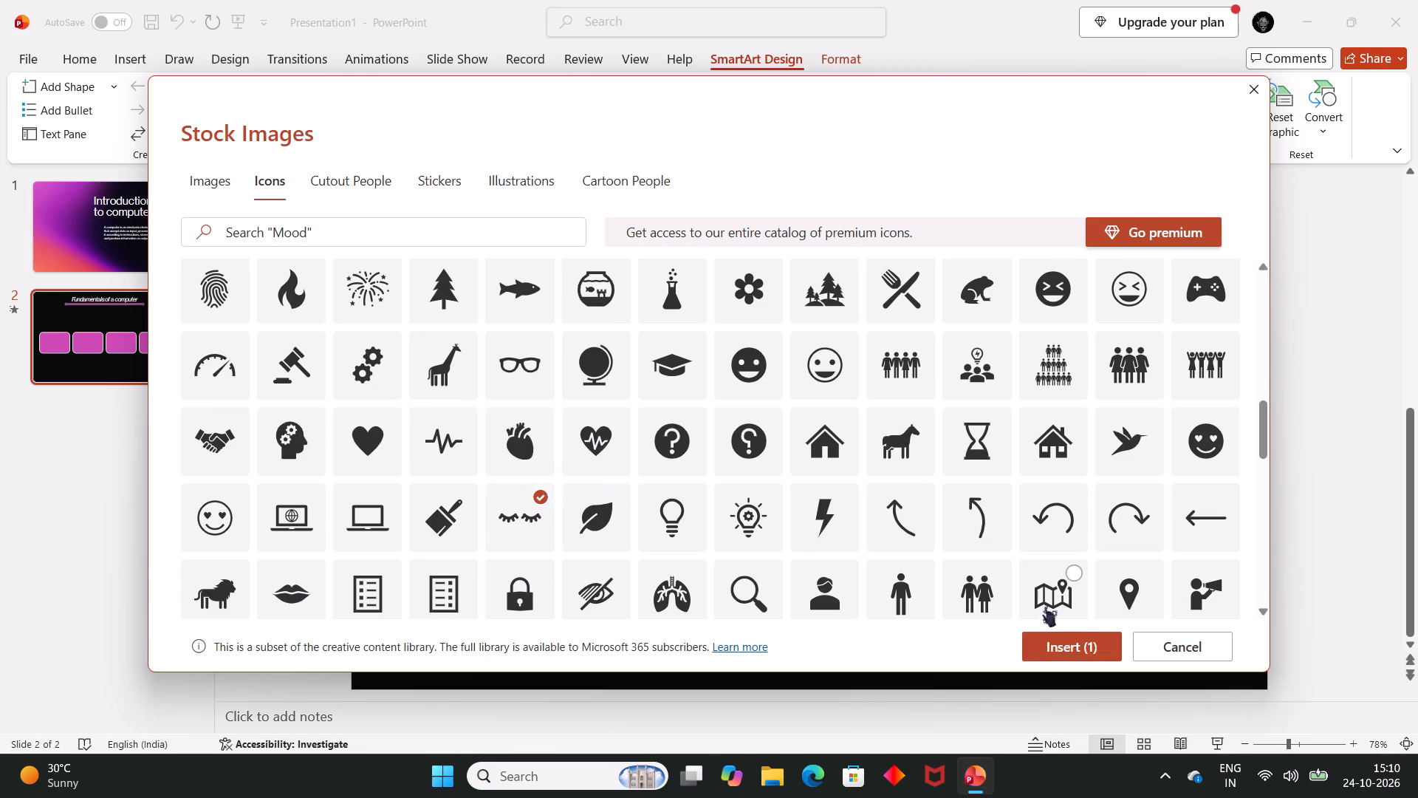
click(1076, 651)
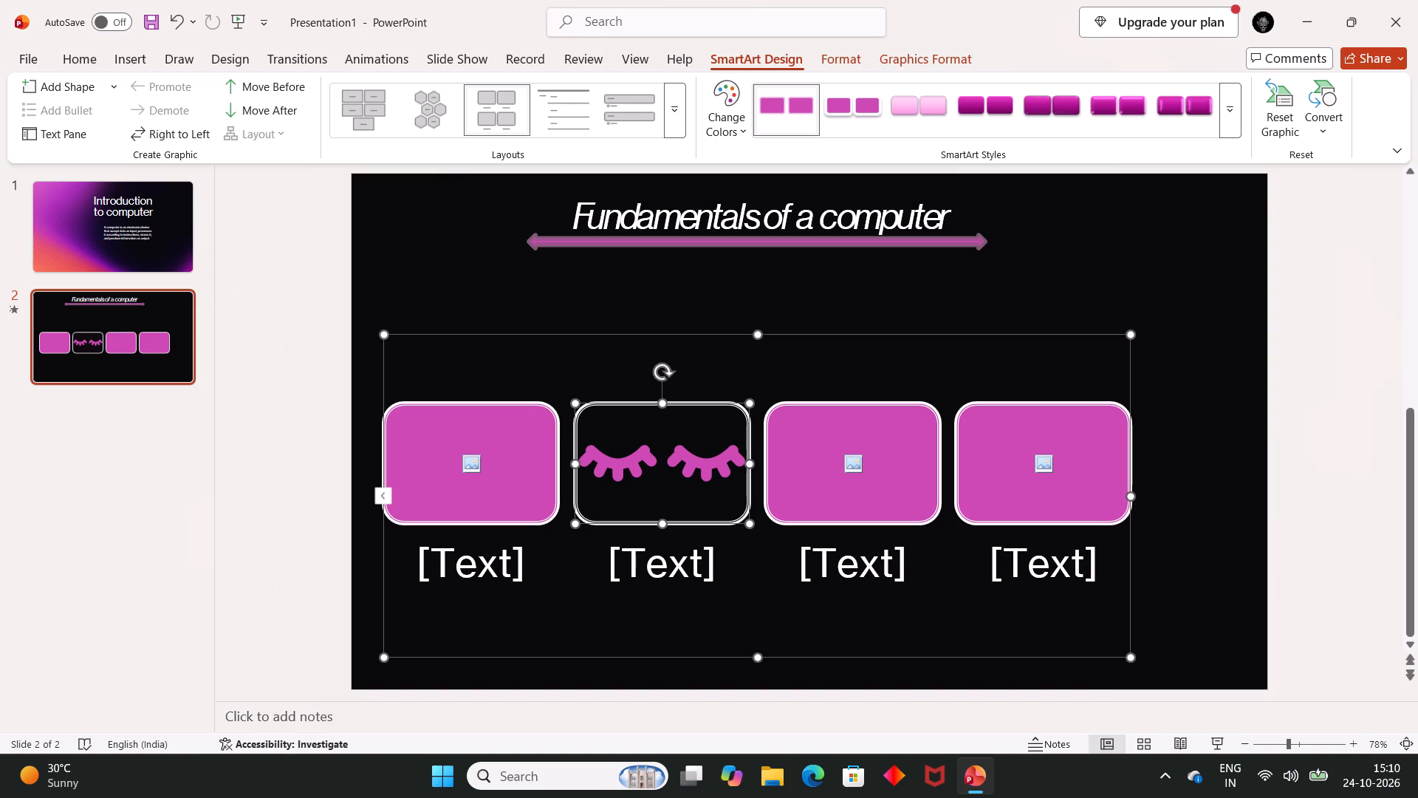
Insert the atom icon from the icon collection into the SmartArt's first picture box.
click(469, 458)
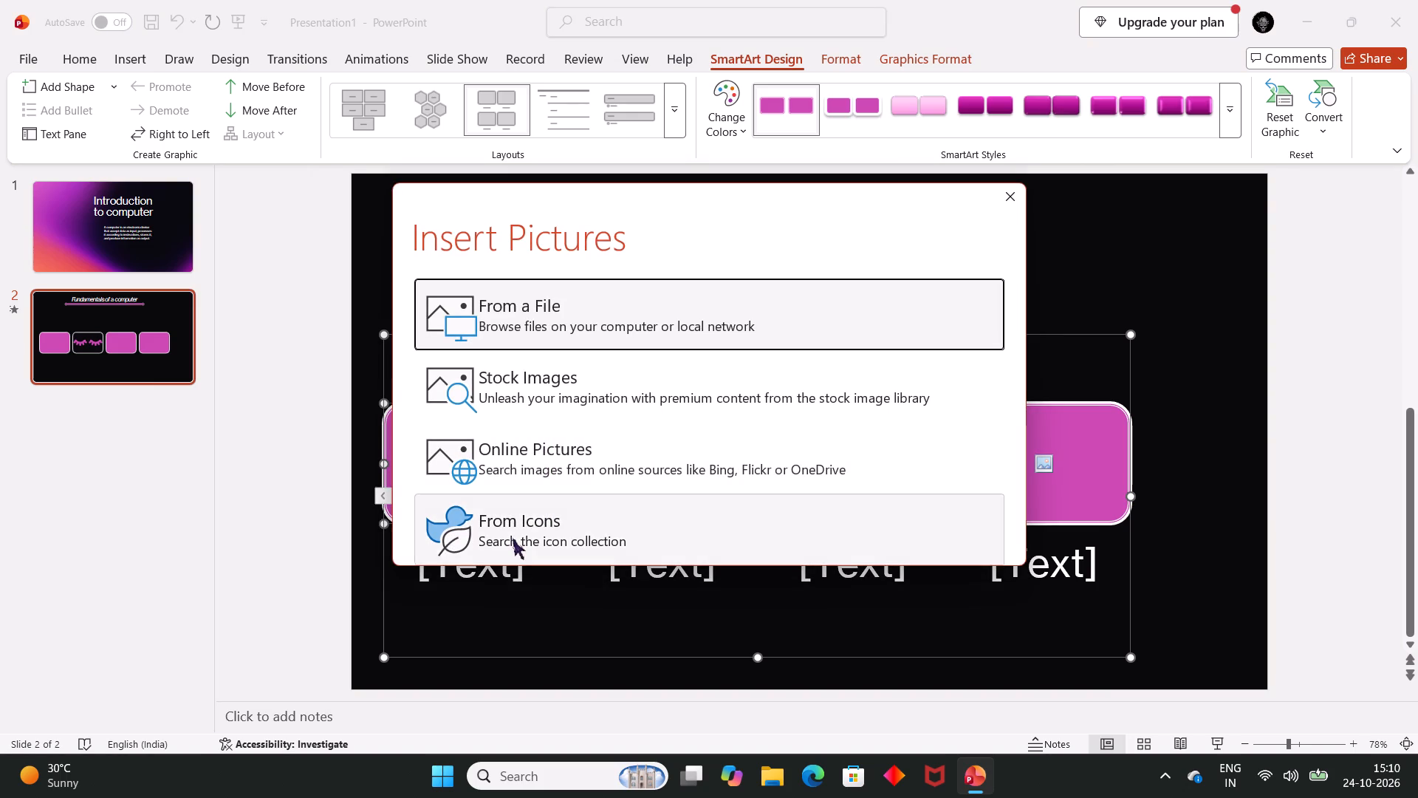
click(513, 539)
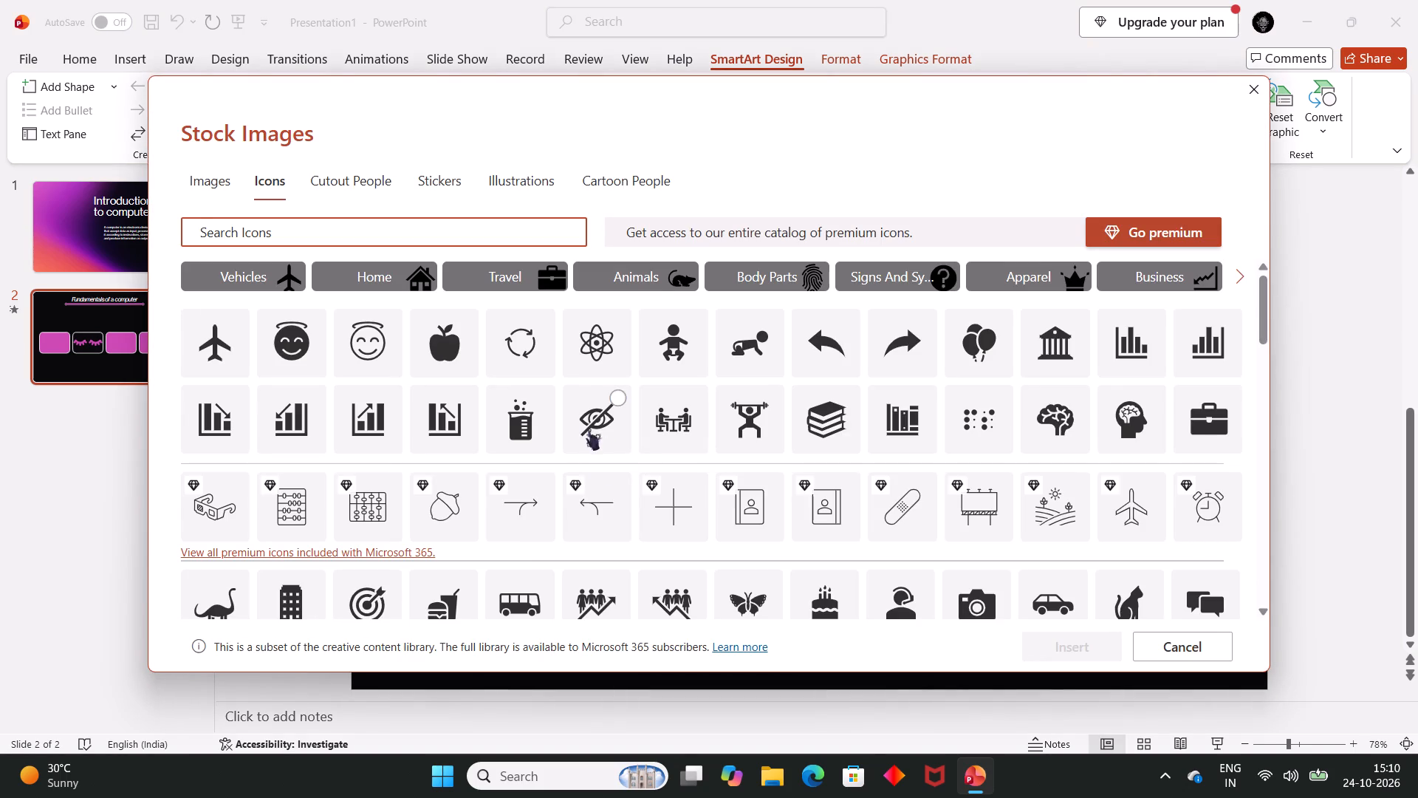
click(619, 327)
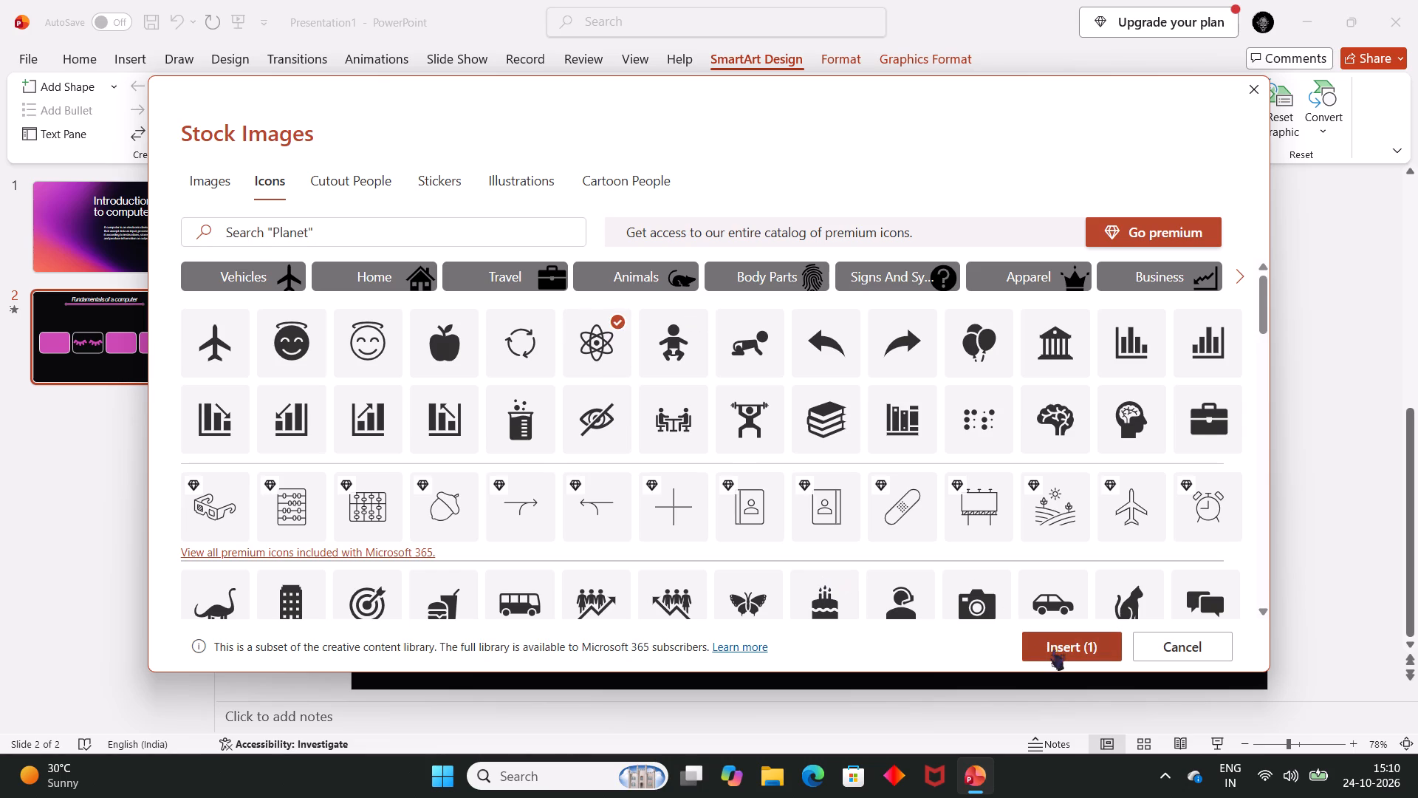
click(1054, 651)
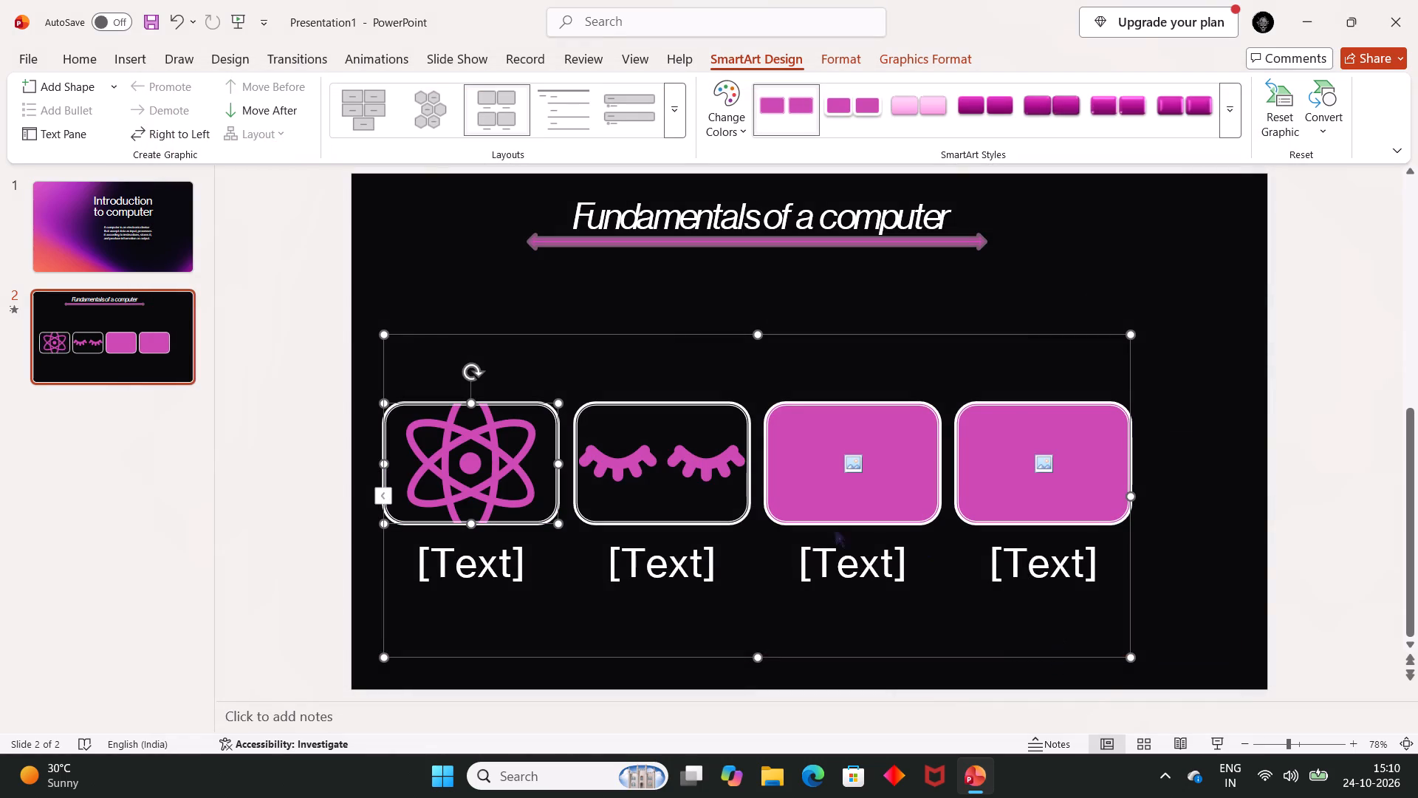
Move the atom picture box slightly downward within the SmartArt graphic.
drag(483, 468, 476, 438)
click(476, 438)
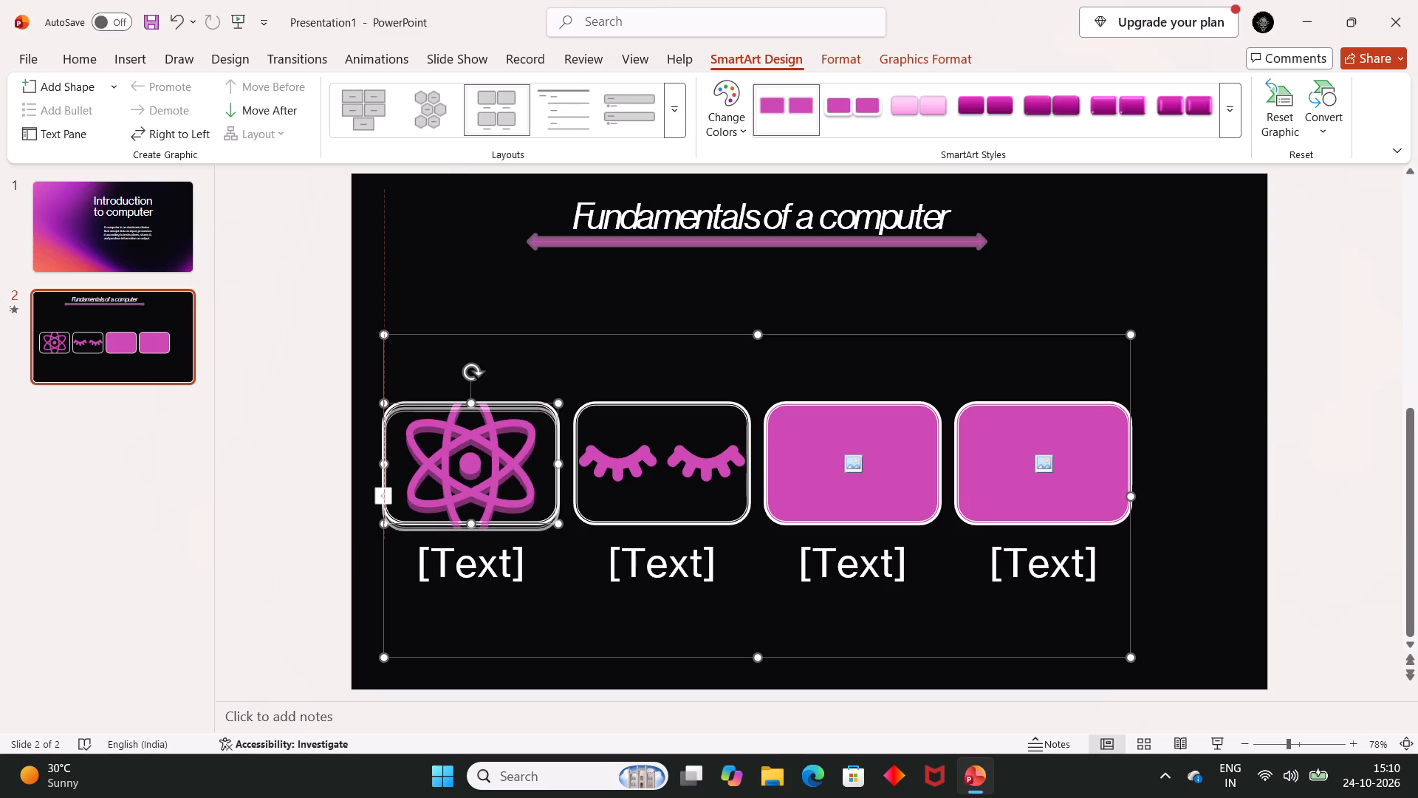
ctrl+scroll(473, 441, down, 2)
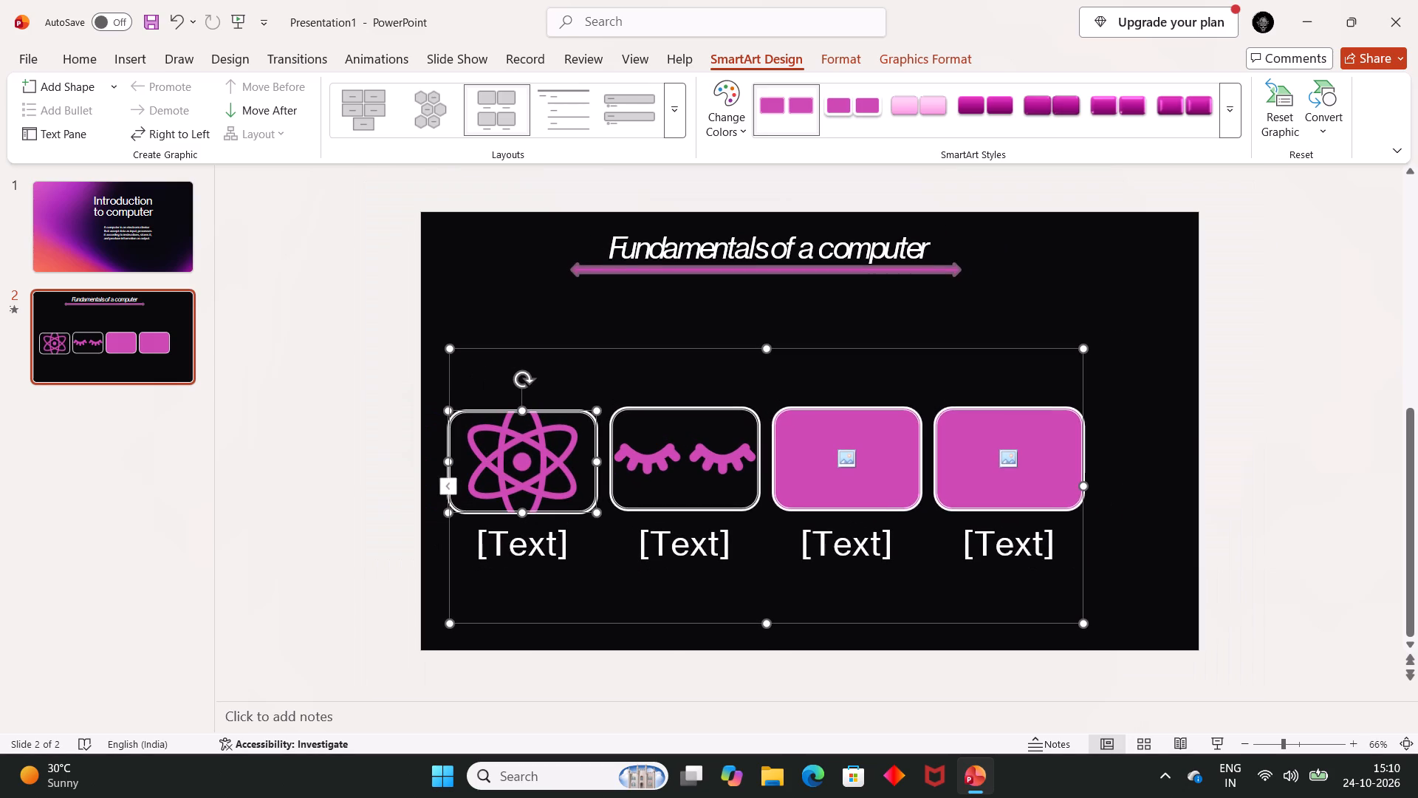
double_click(519, 457)
ctrl+scroll(511, 468, down, 1)
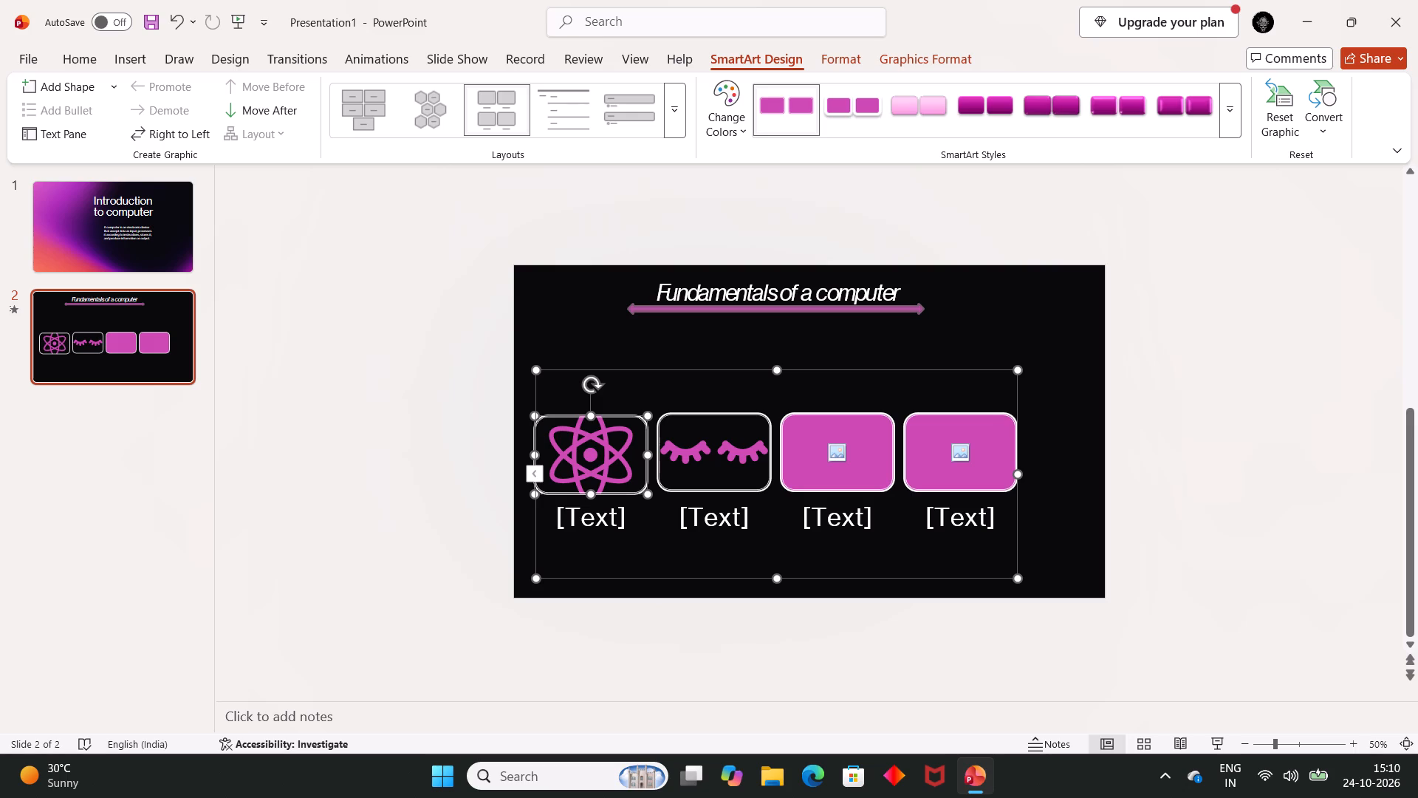
click(572, 463)
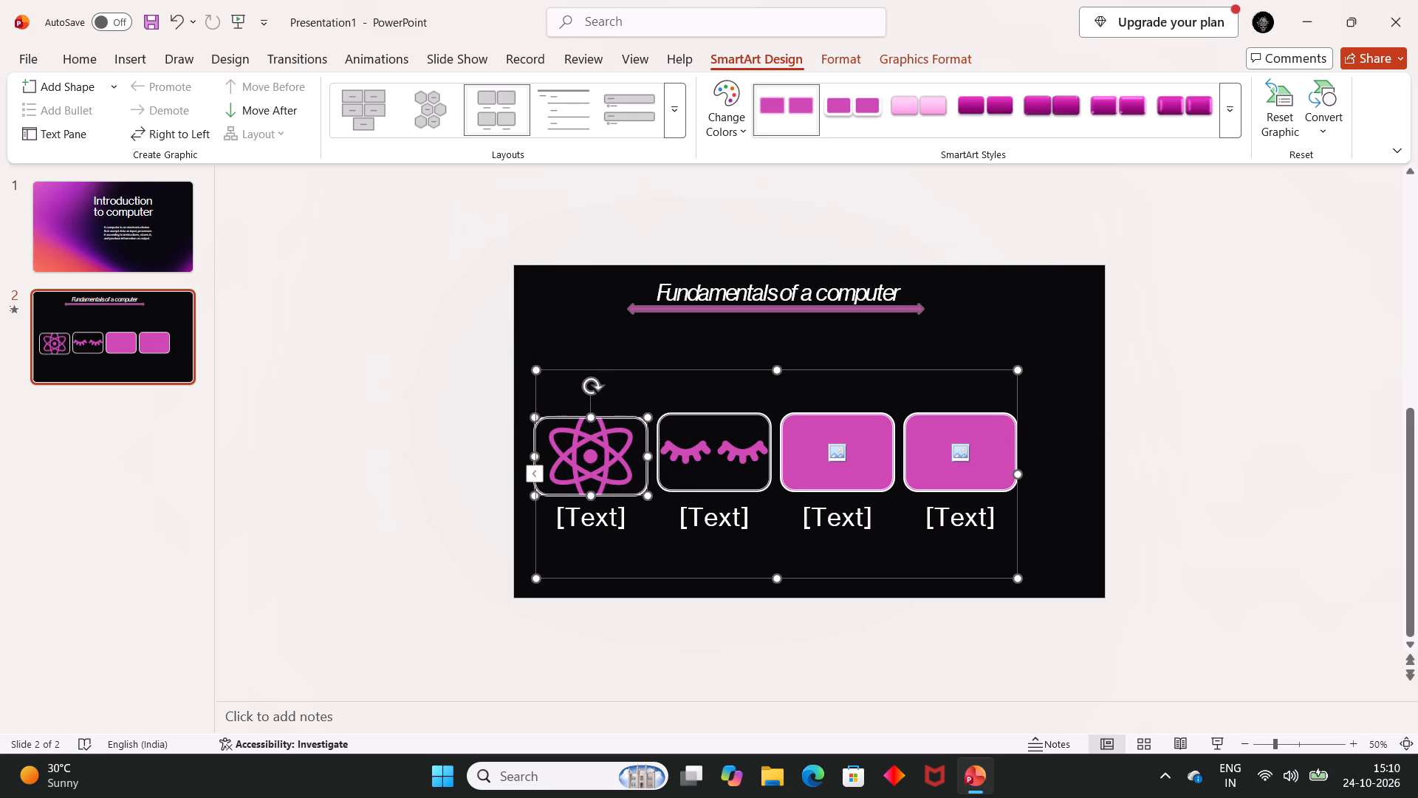
click(673, 389)
double_click(658, 381)
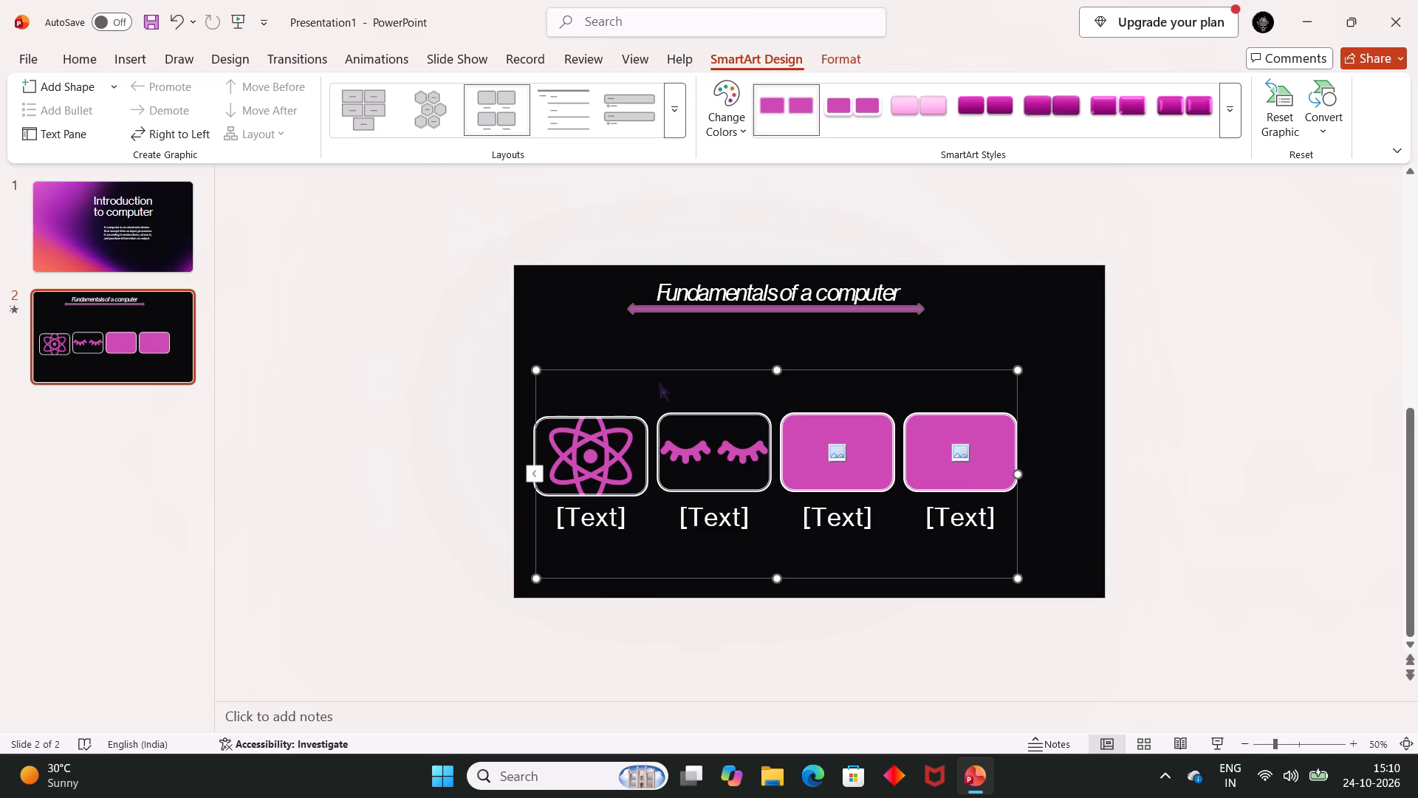
ctrl+scroll(658, 381, down, 3)
ctrl+scroll(658, 381, up, 6)
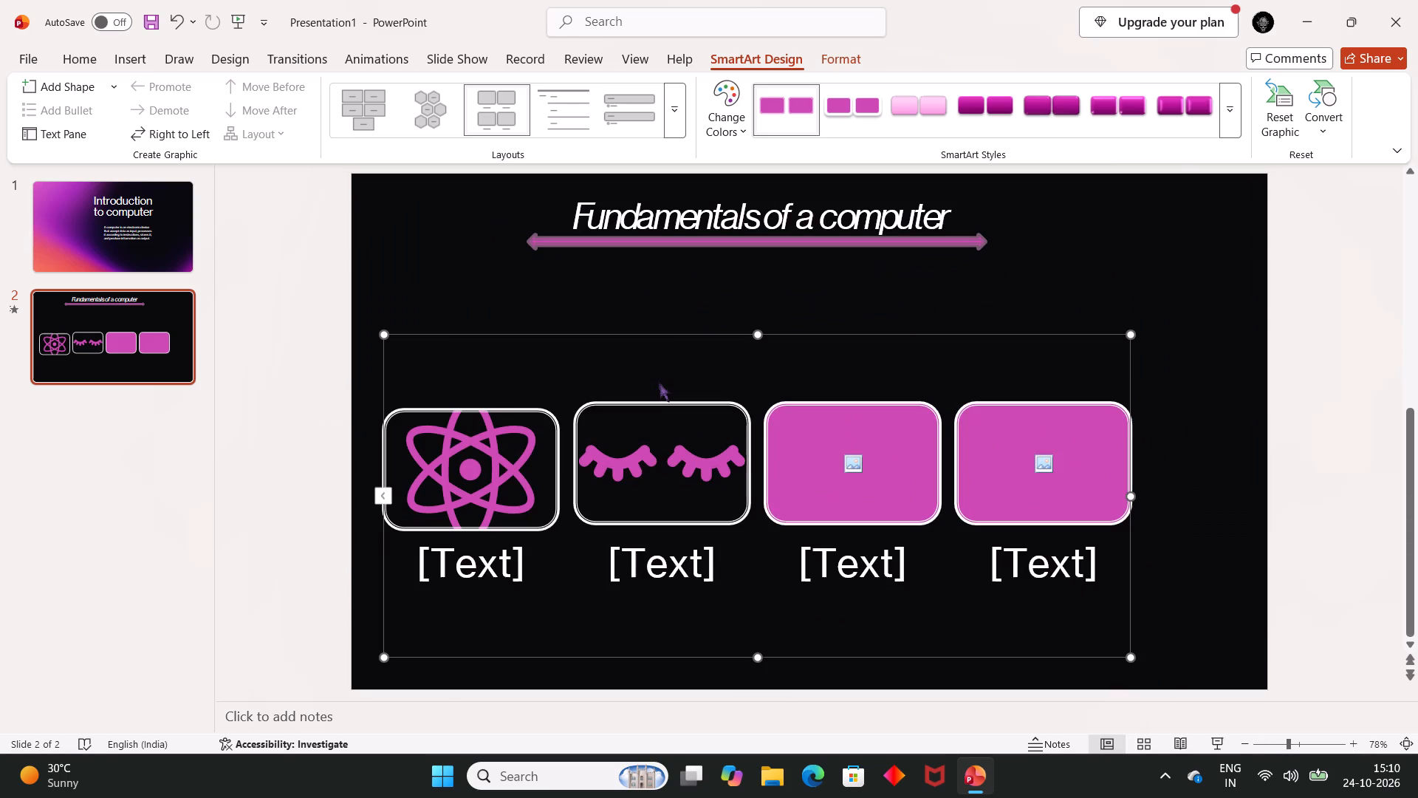
click(505, 469)
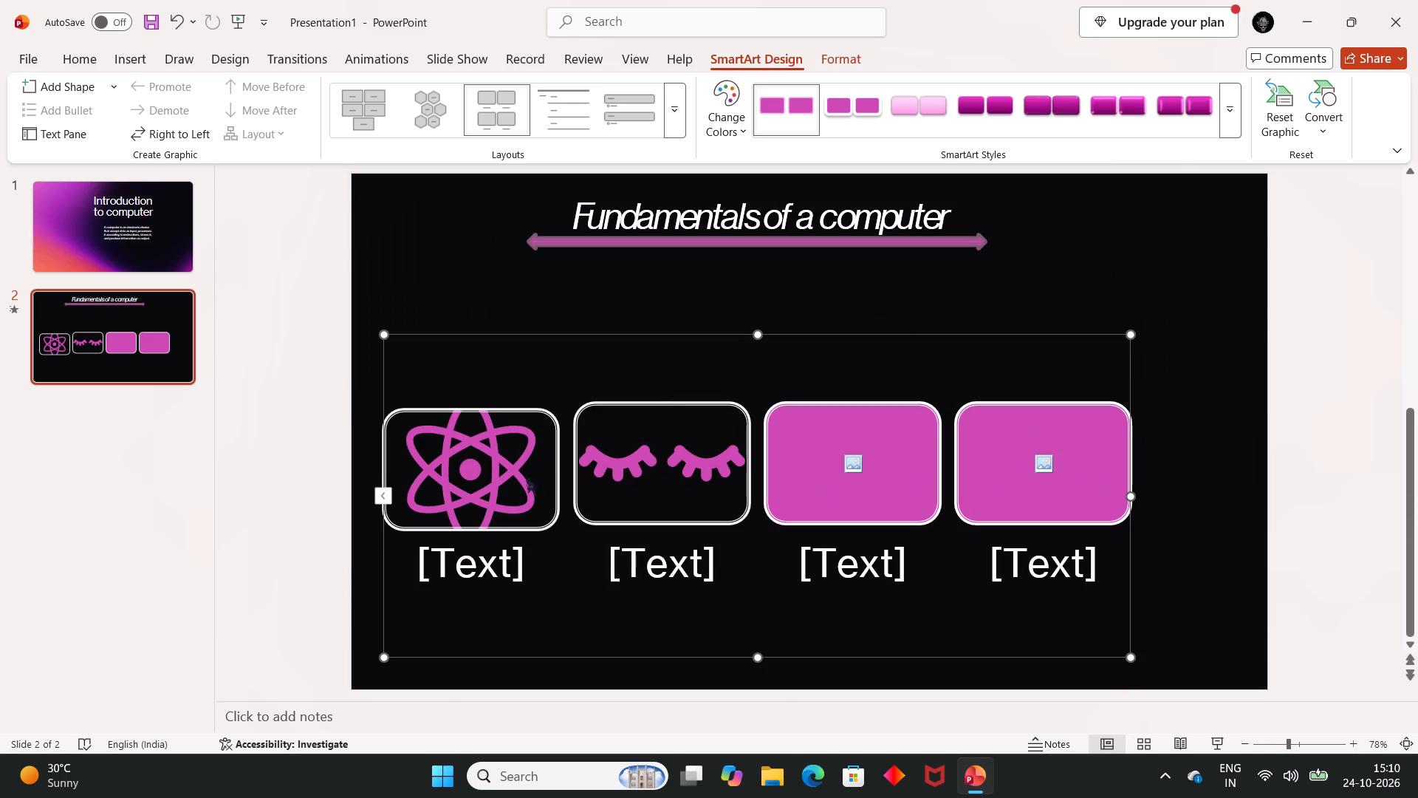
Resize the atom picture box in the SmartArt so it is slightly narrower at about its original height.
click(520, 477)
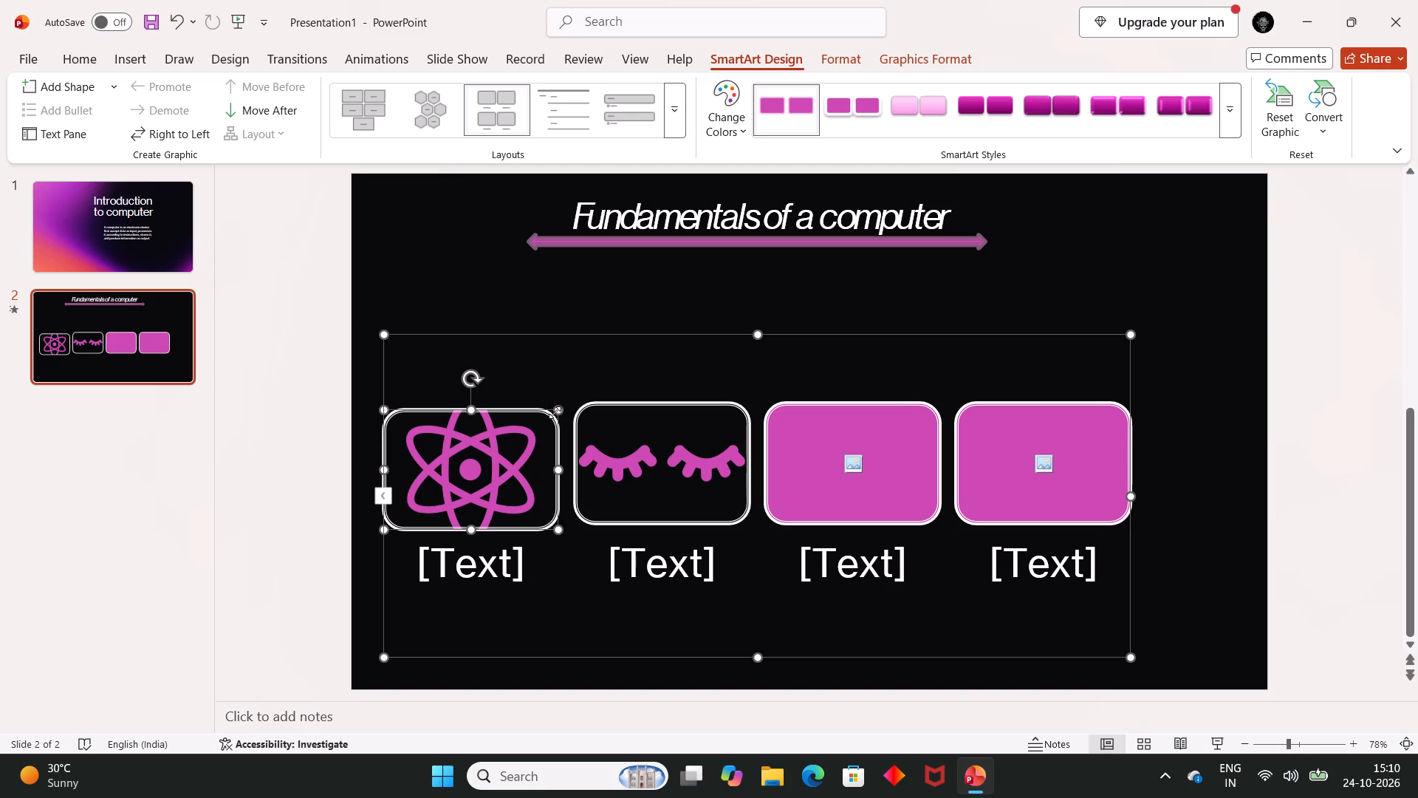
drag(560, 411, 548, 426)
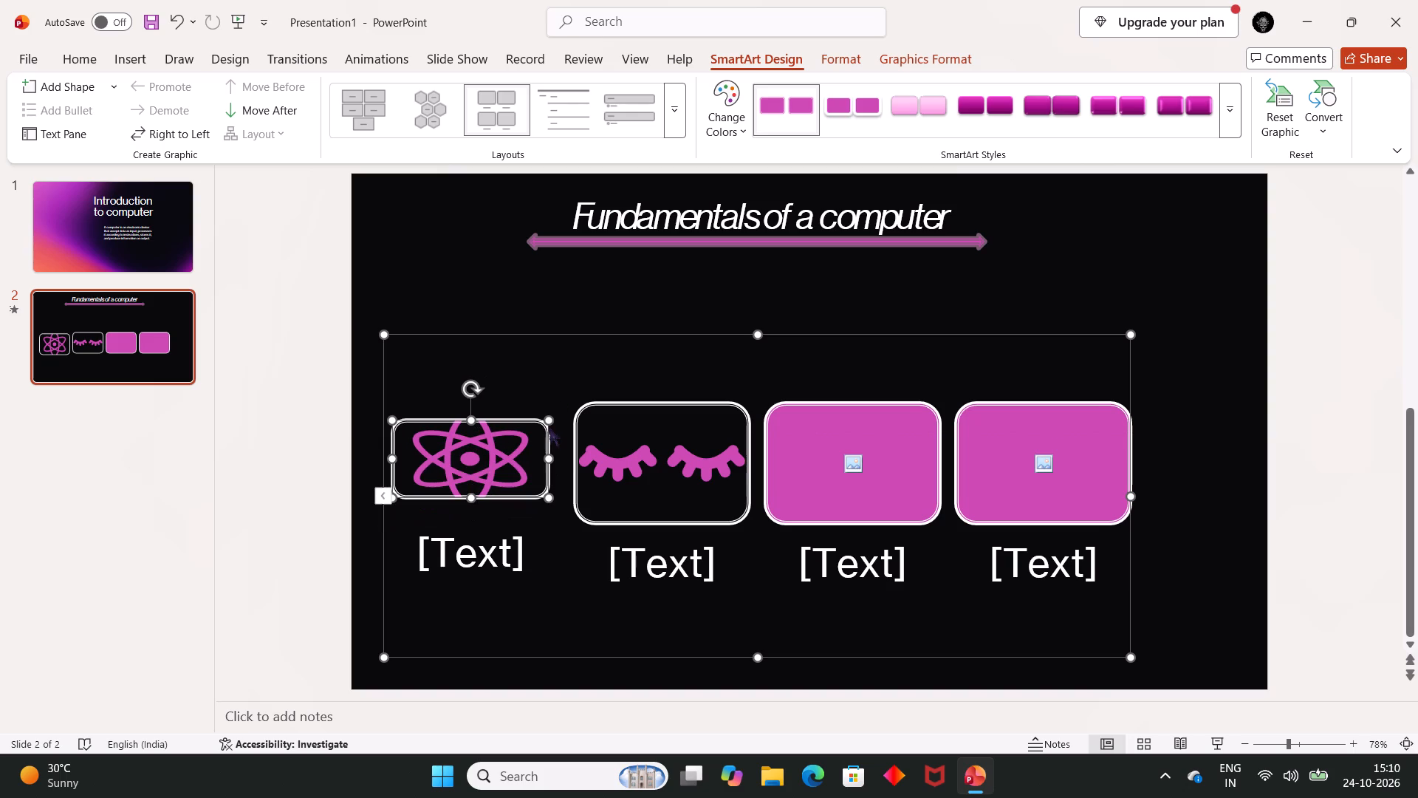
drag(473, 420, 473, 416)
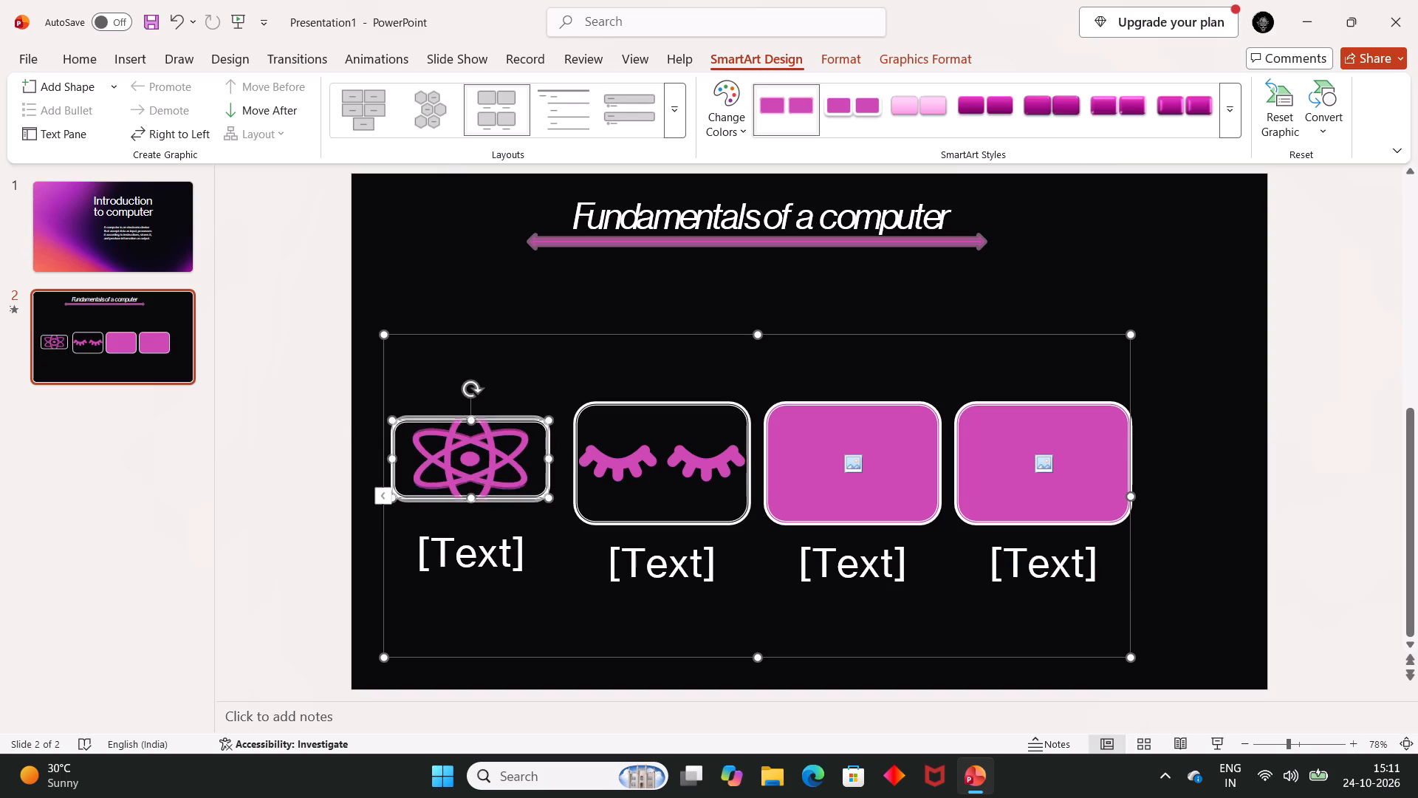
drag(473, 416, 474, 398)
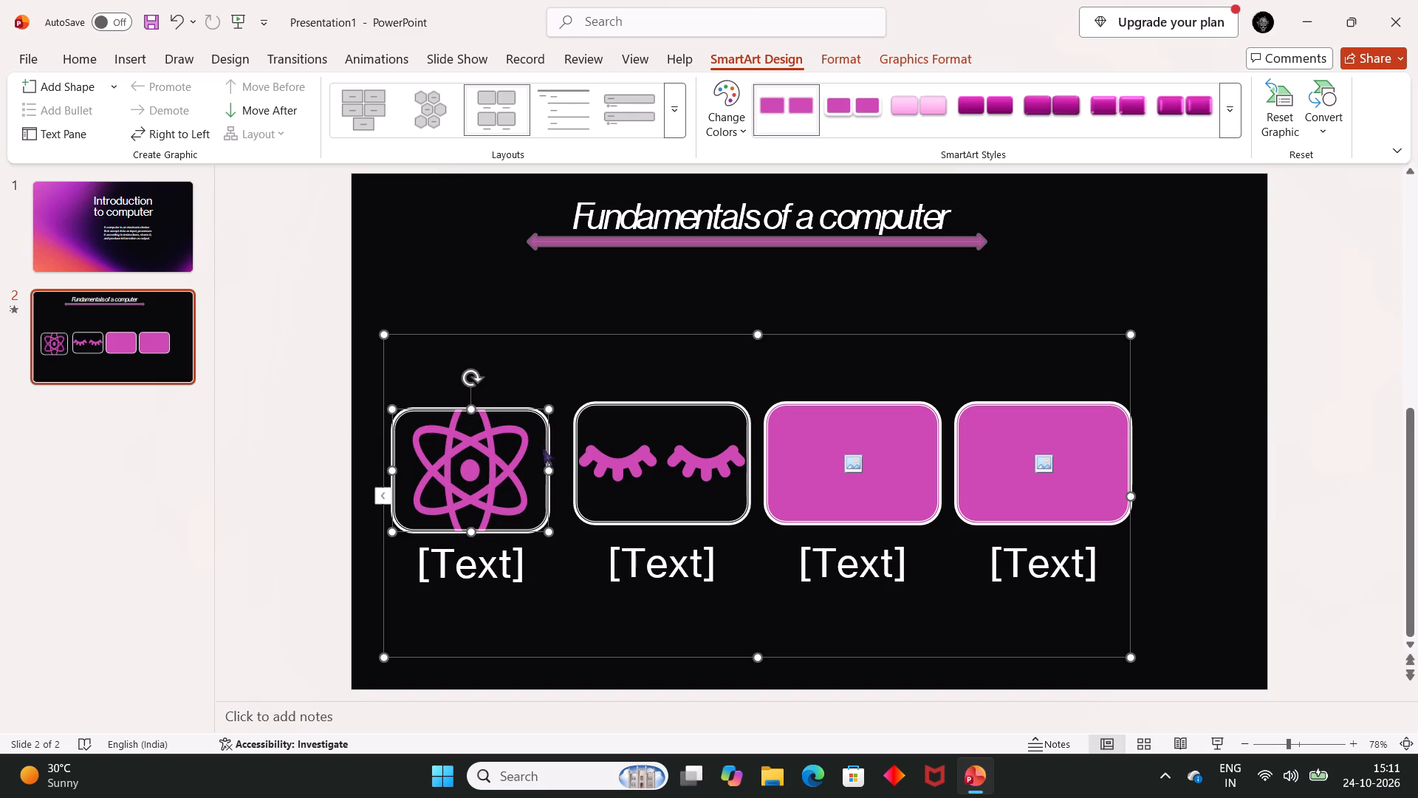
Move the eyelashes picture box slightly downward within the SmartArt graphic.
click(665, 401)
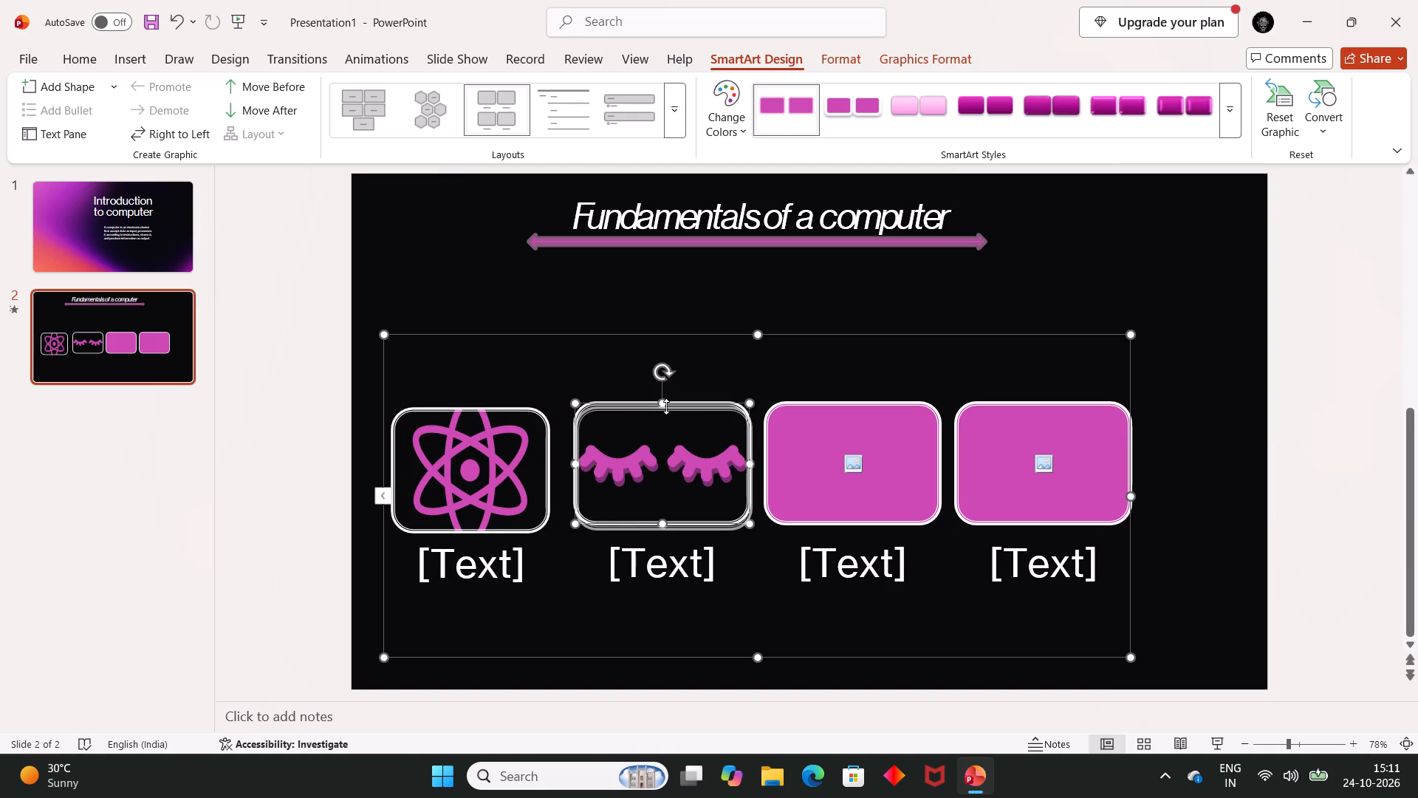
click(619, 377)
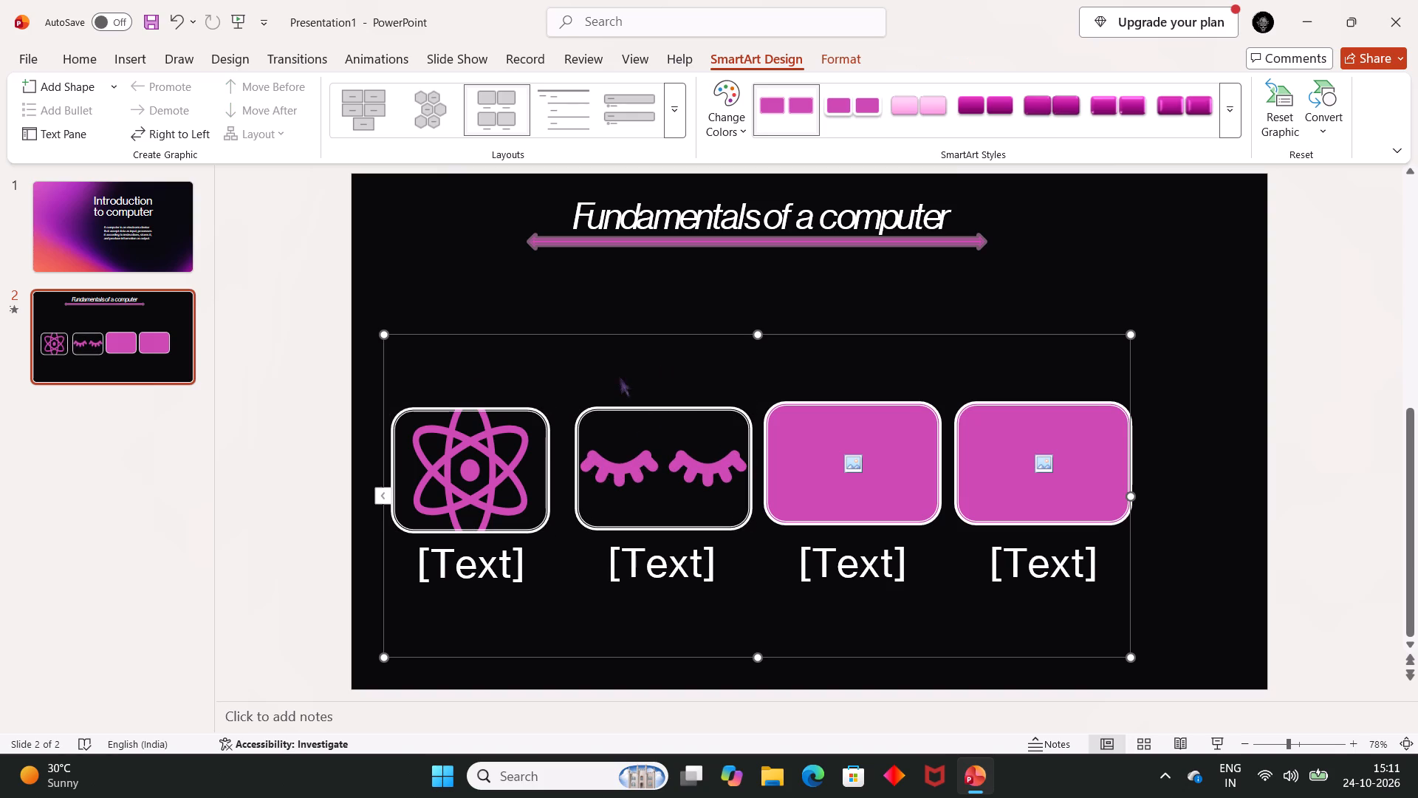
Undo the picture box adjustments, the icon insertions and the SmartArt insertion, back to slide 2's empty numbered content placeholder.
key(ctrl+z)
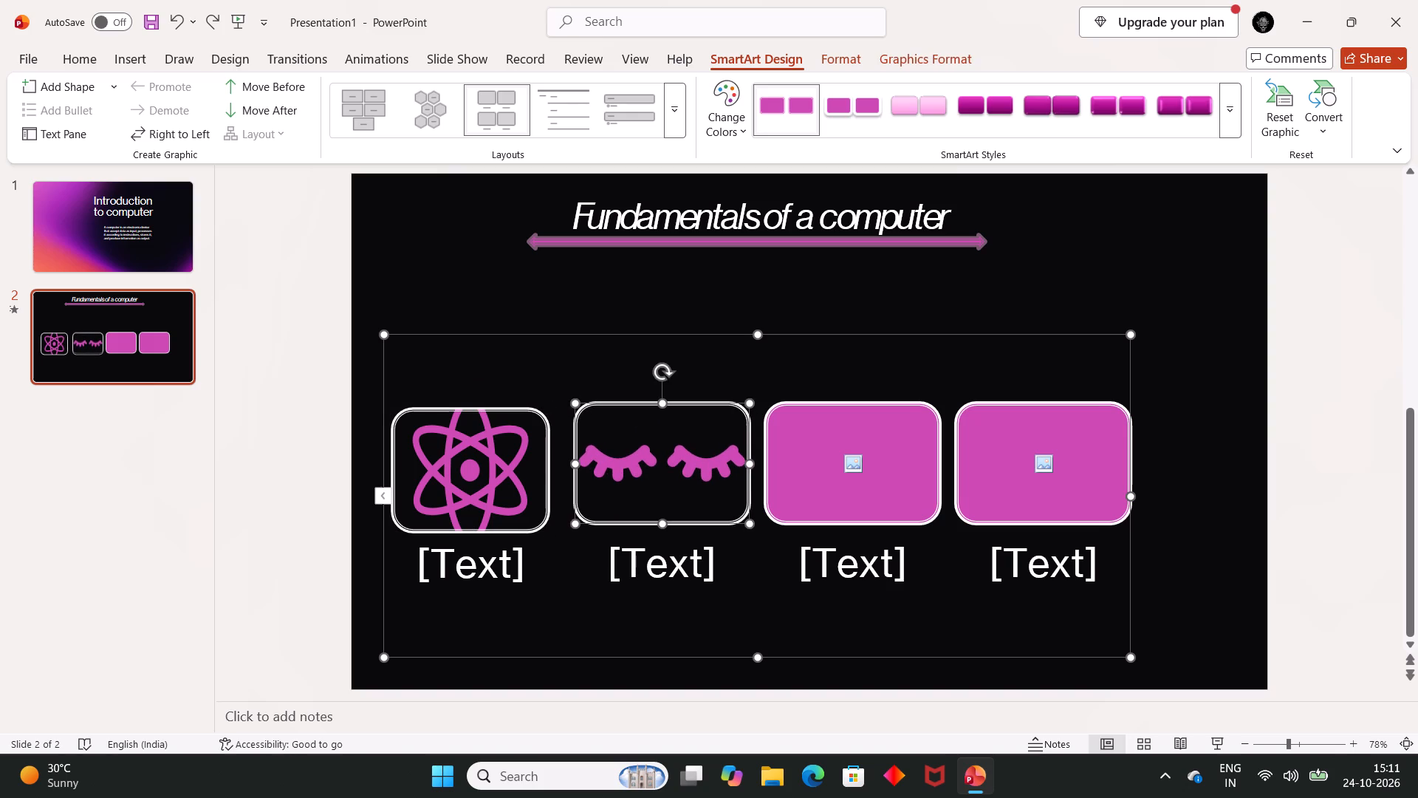
key(ctrl+z)
key(ctrl+z)
key(ctrl+z)
key(ctrl+z)
key(ctrl+z)
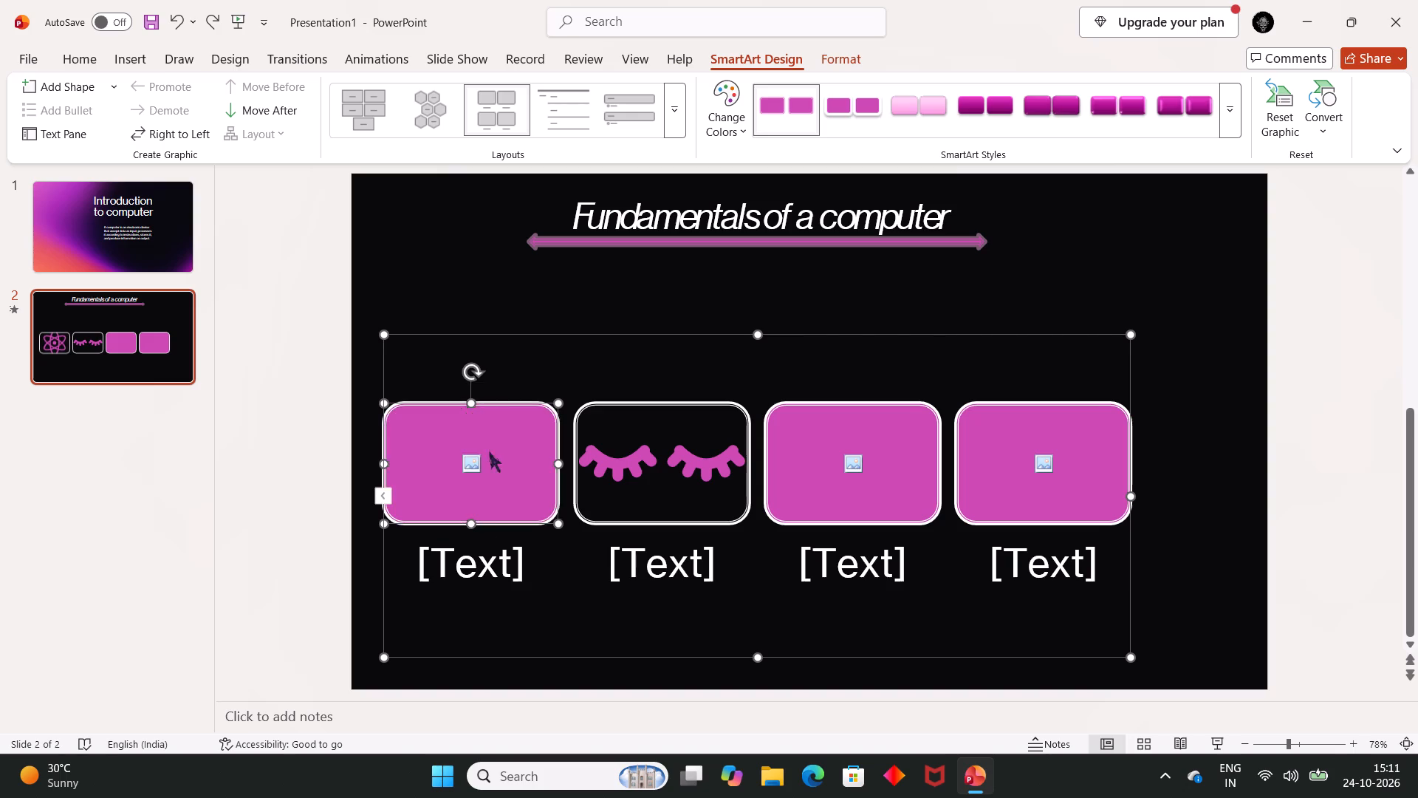
key(ctrl+z)
key(ctrl+z)
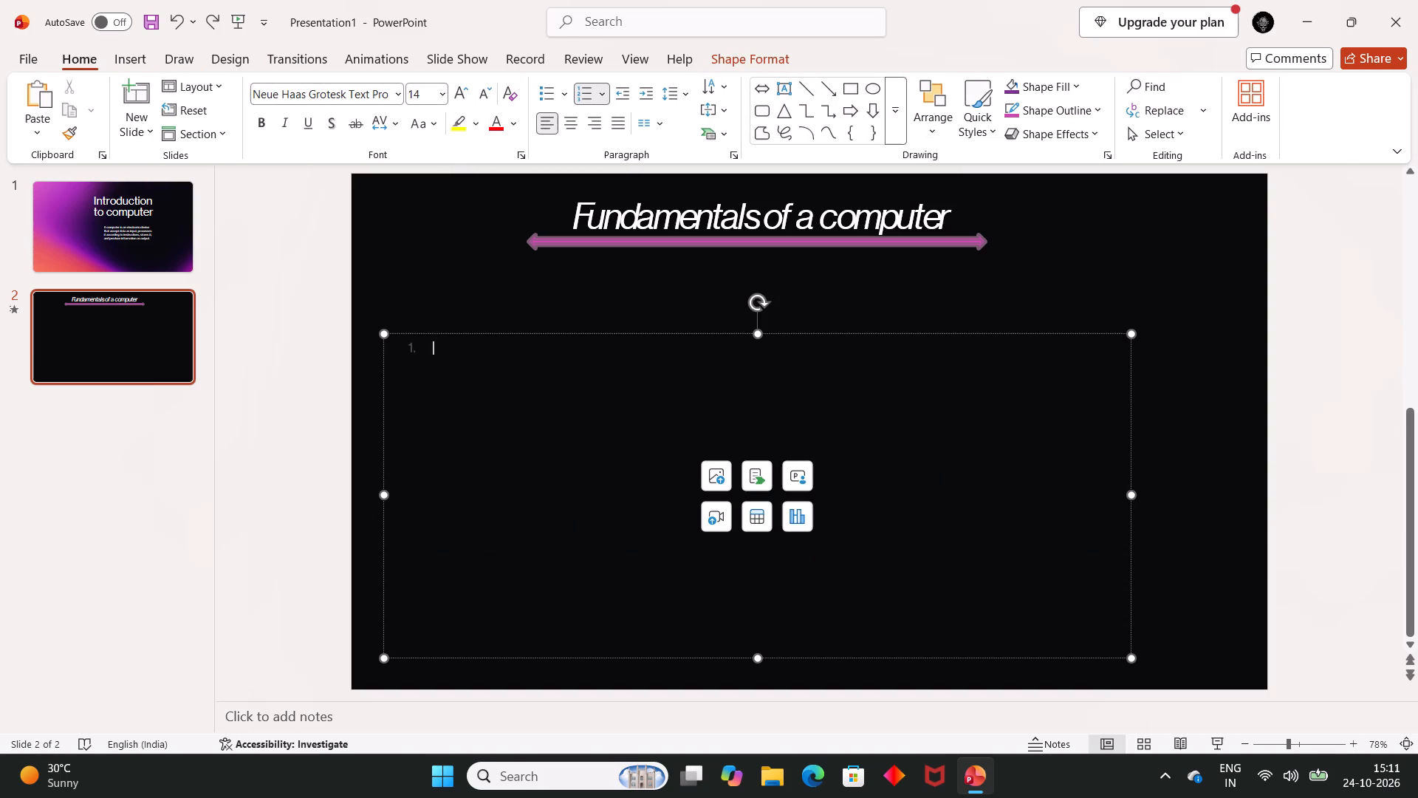
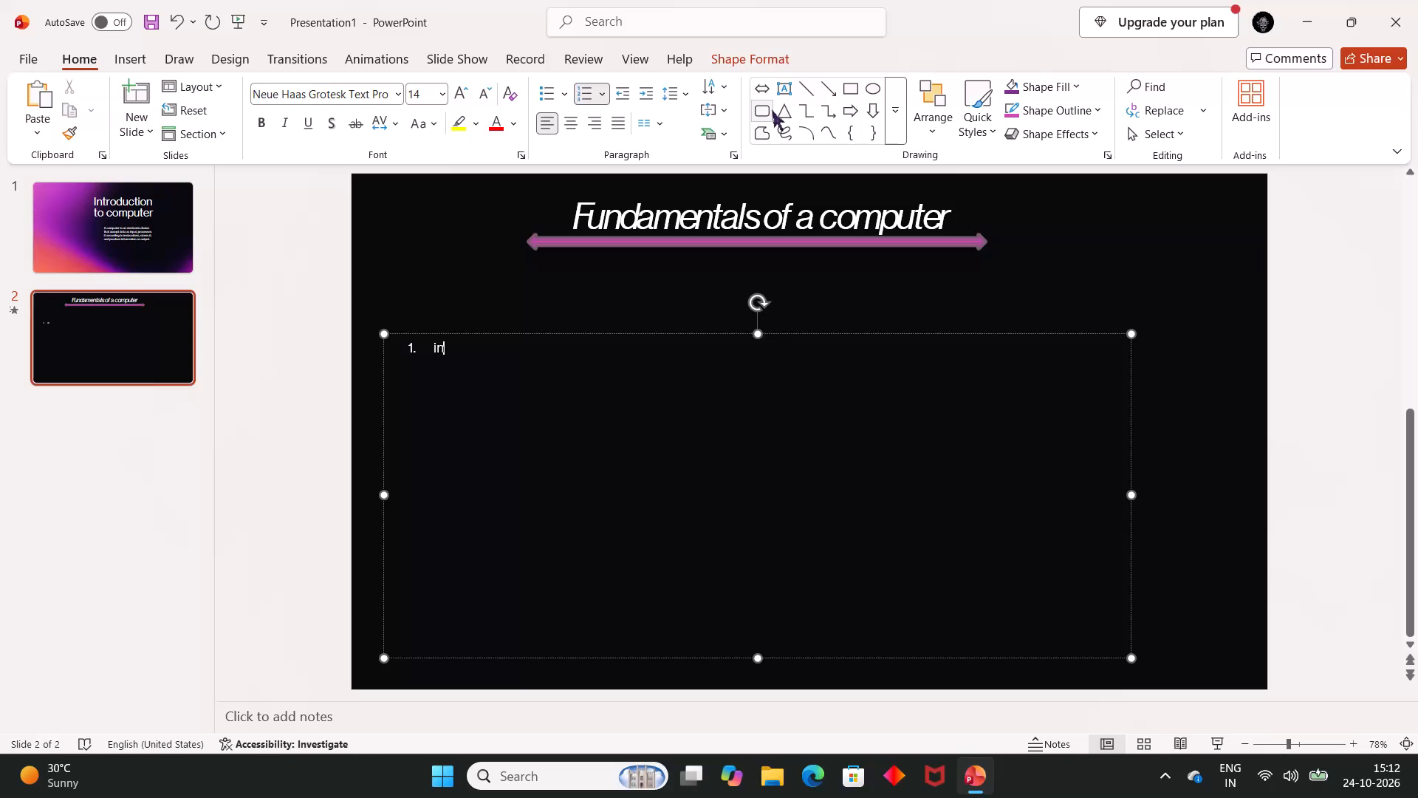
Complete slide 2's first numbered item as "input" and shift its indent slightly to the right.
text(put)
drag(412, 351, 421, 352)
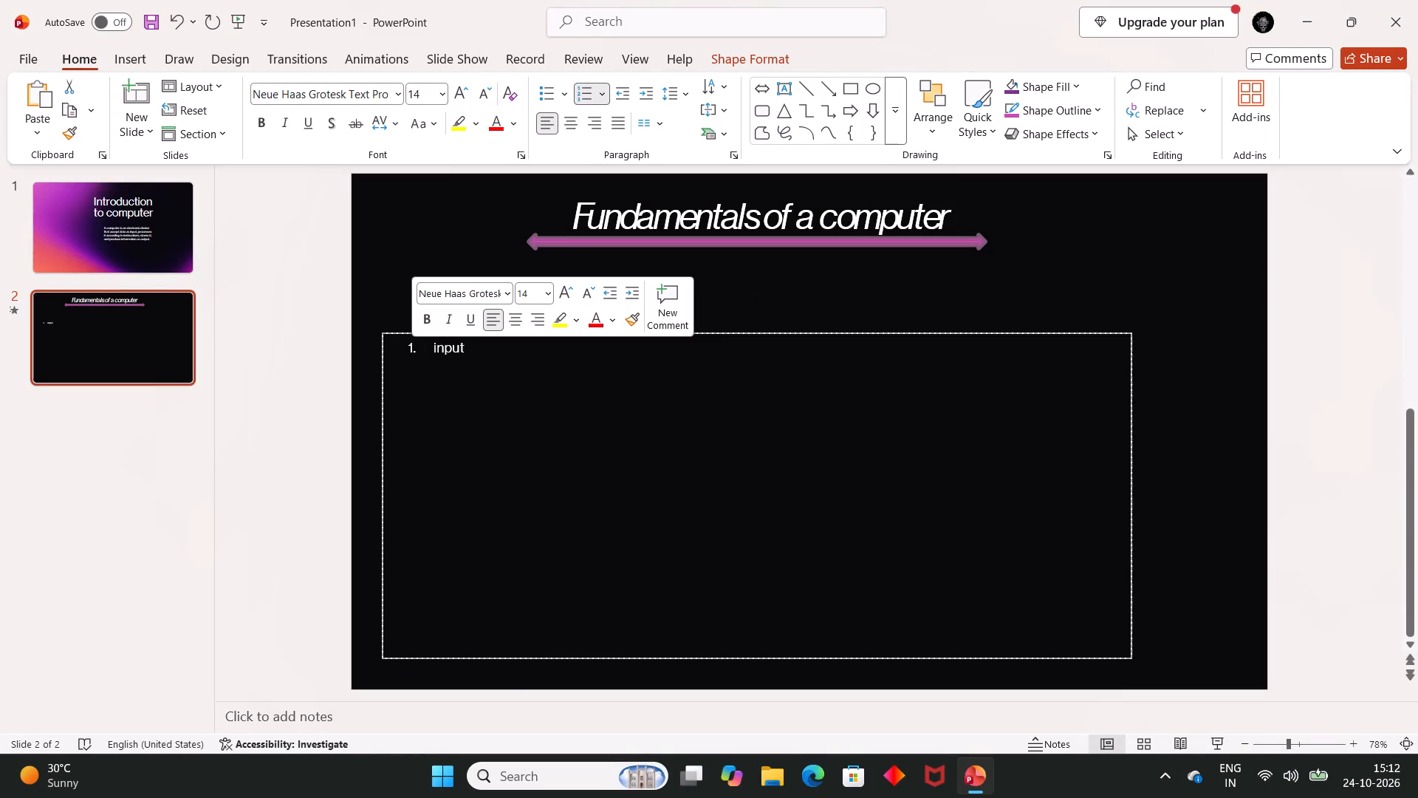
drag(421, 352, 441, 347)
Make the word "input" in the numbered list bold at 28 pt.
double_click(441, 347)
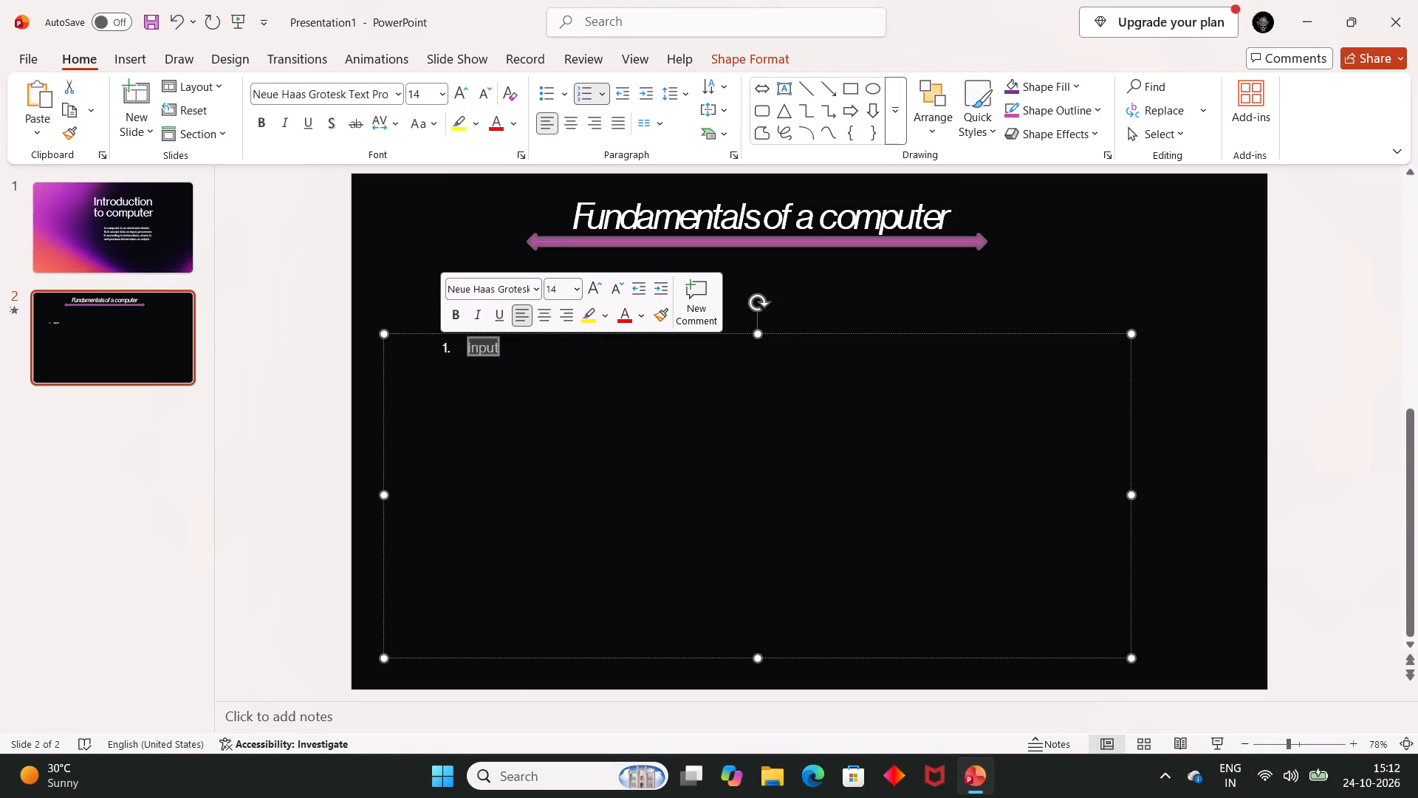
click(452, 322)
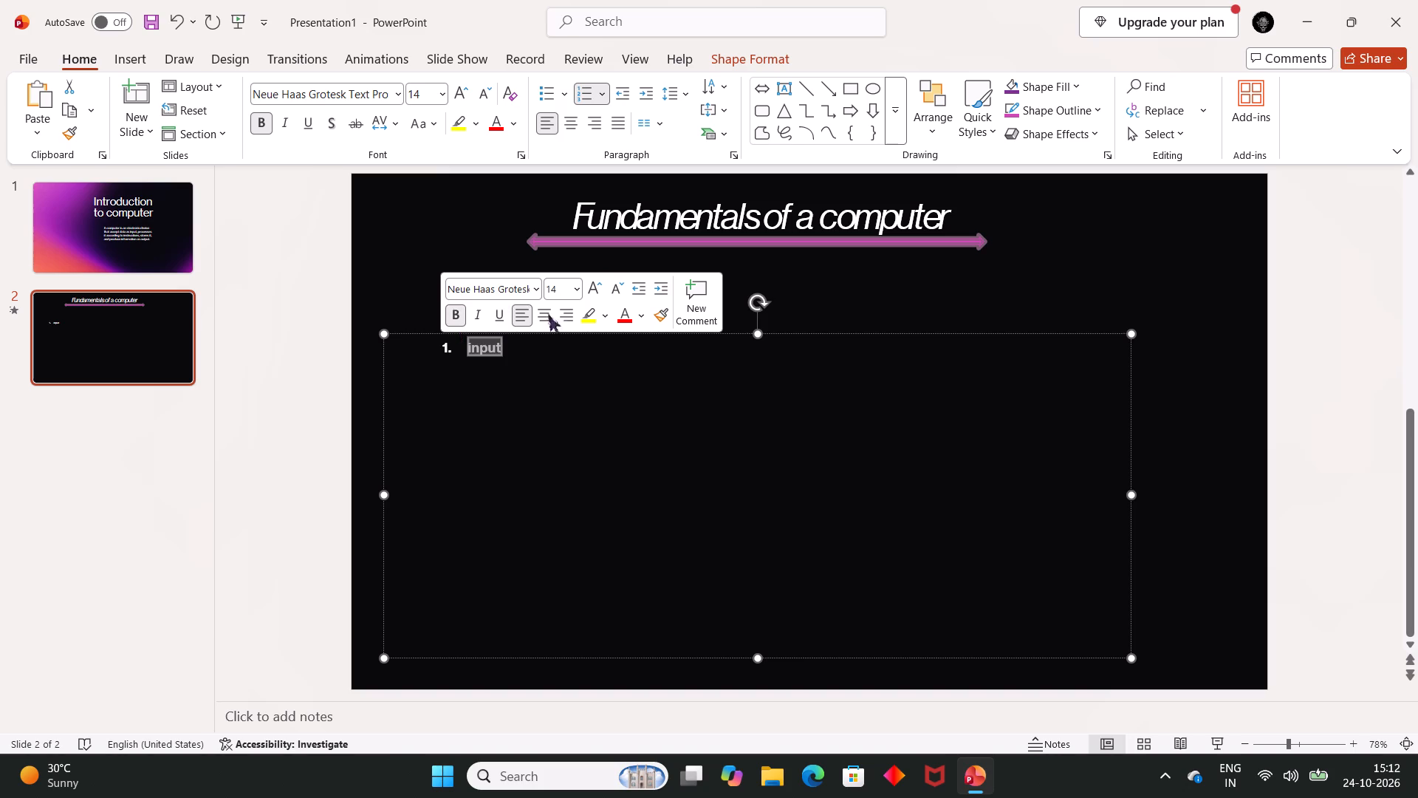
click(573, 288)
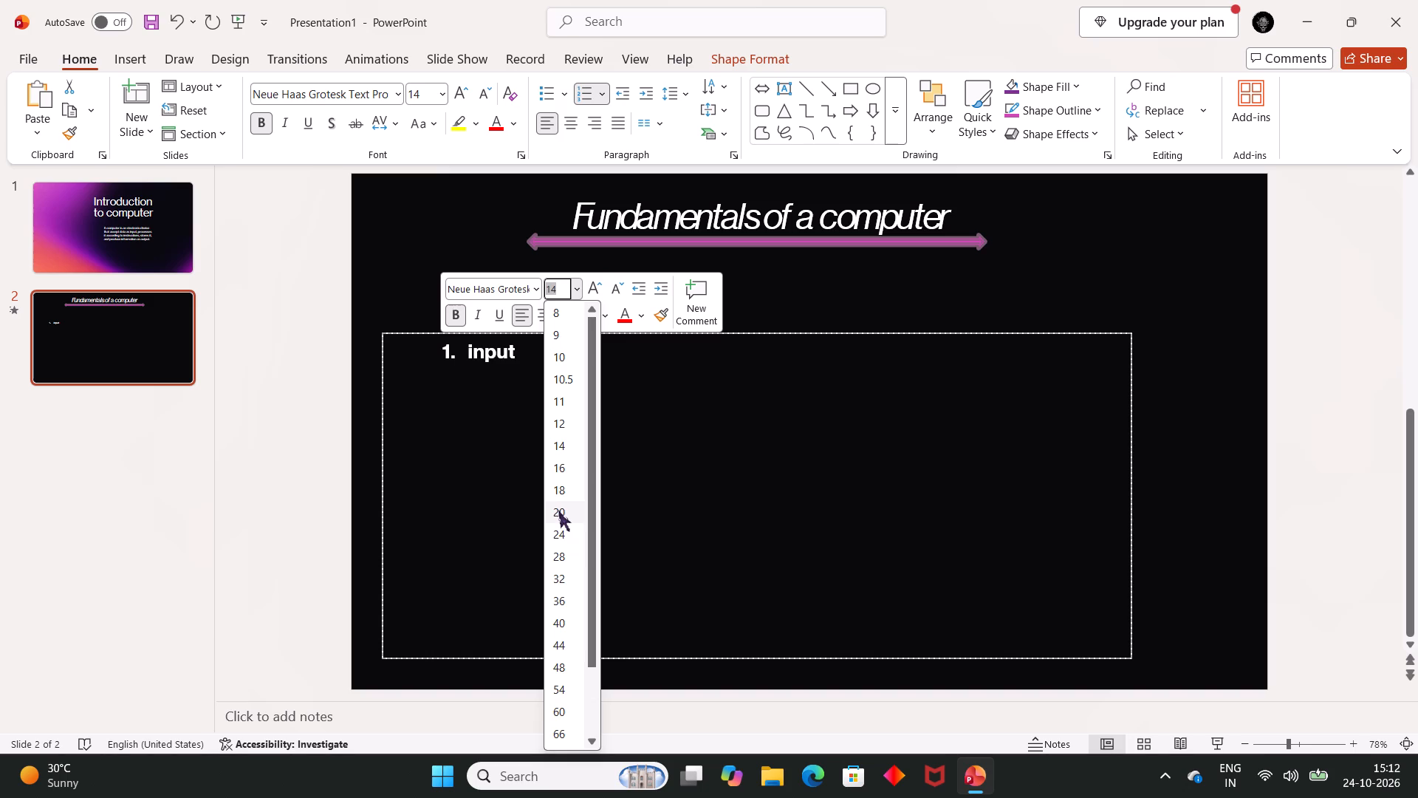
click(568, 564)
click(585, 397)
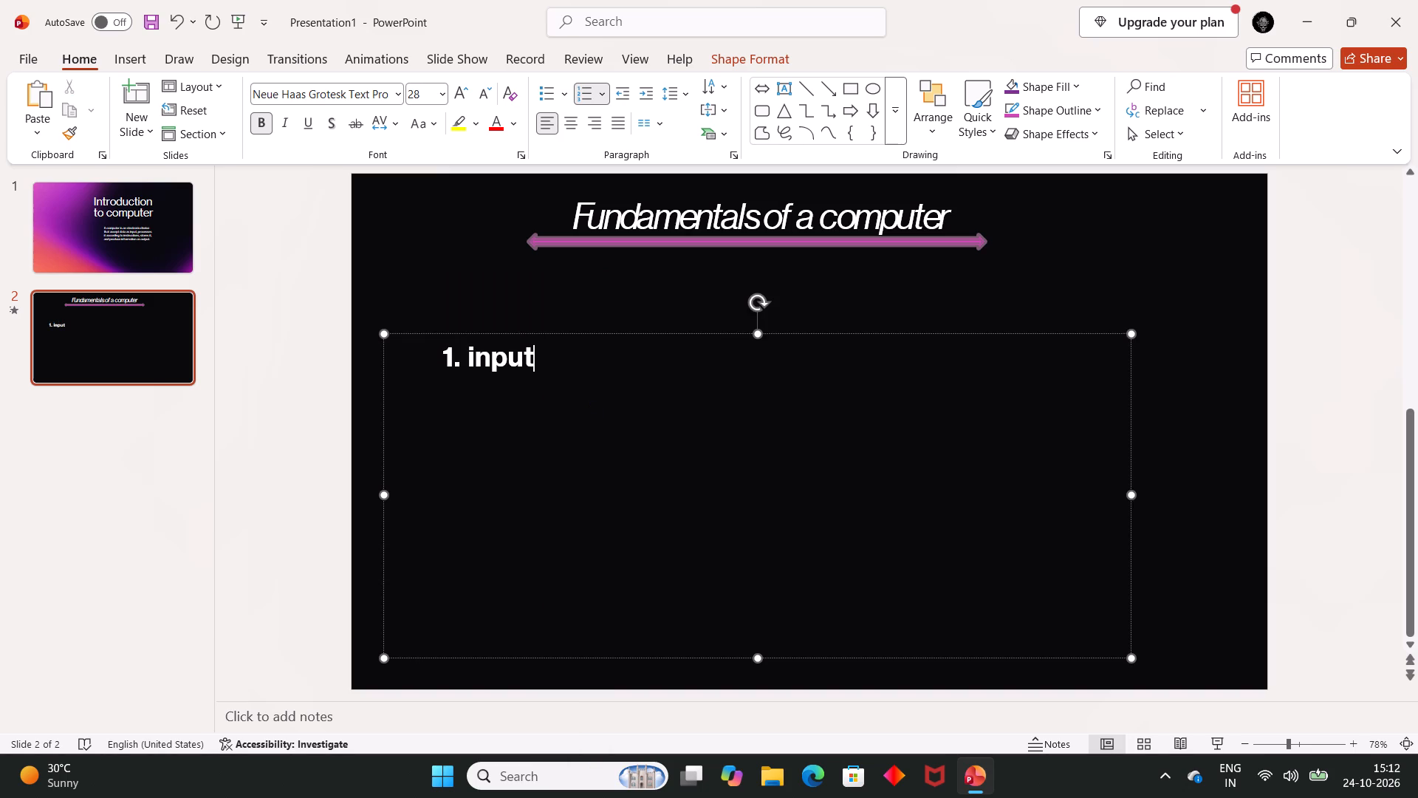
Make every word of slide 2's title "Fundamentals of a computer" bold.
double_click(592, 215)
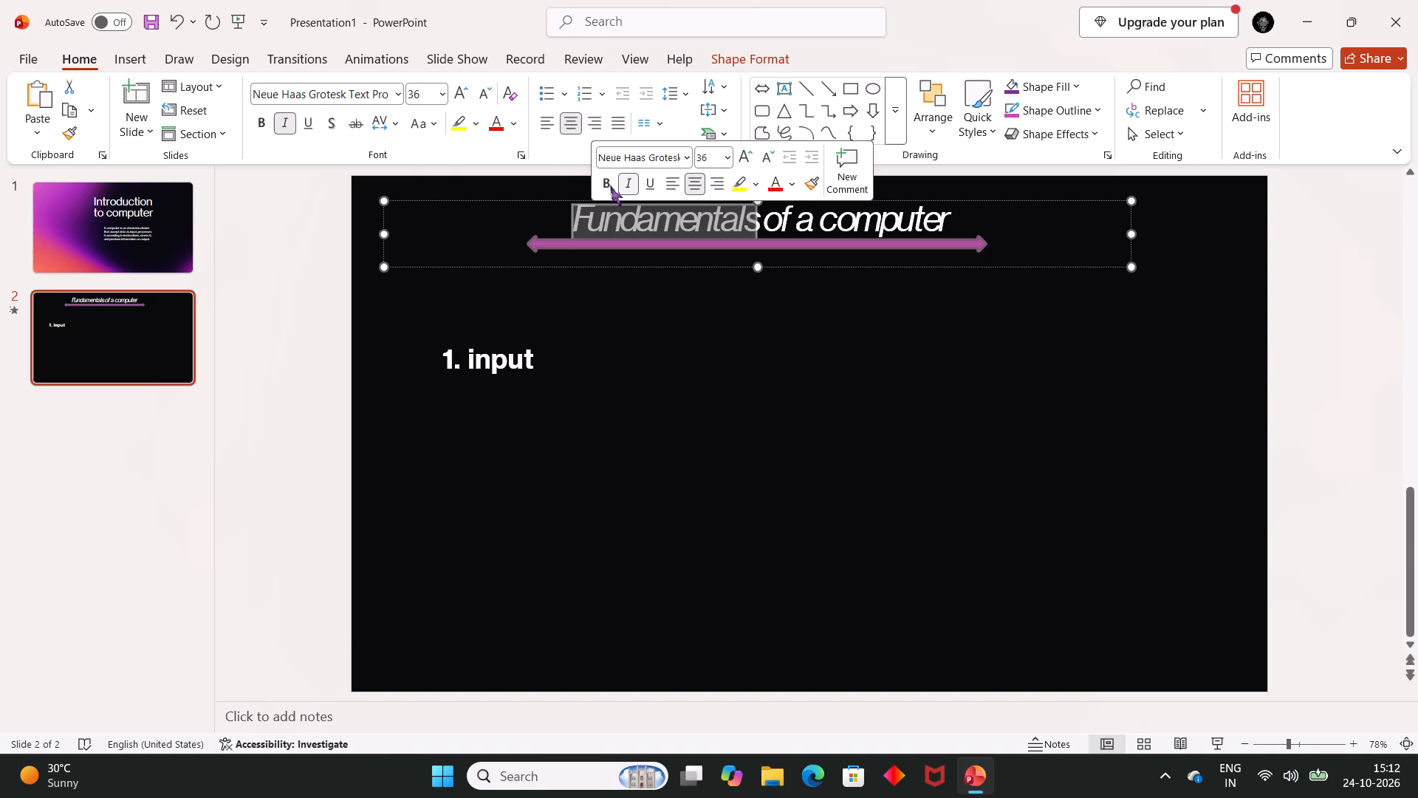
click(610, 185)
double_click(776, 222)
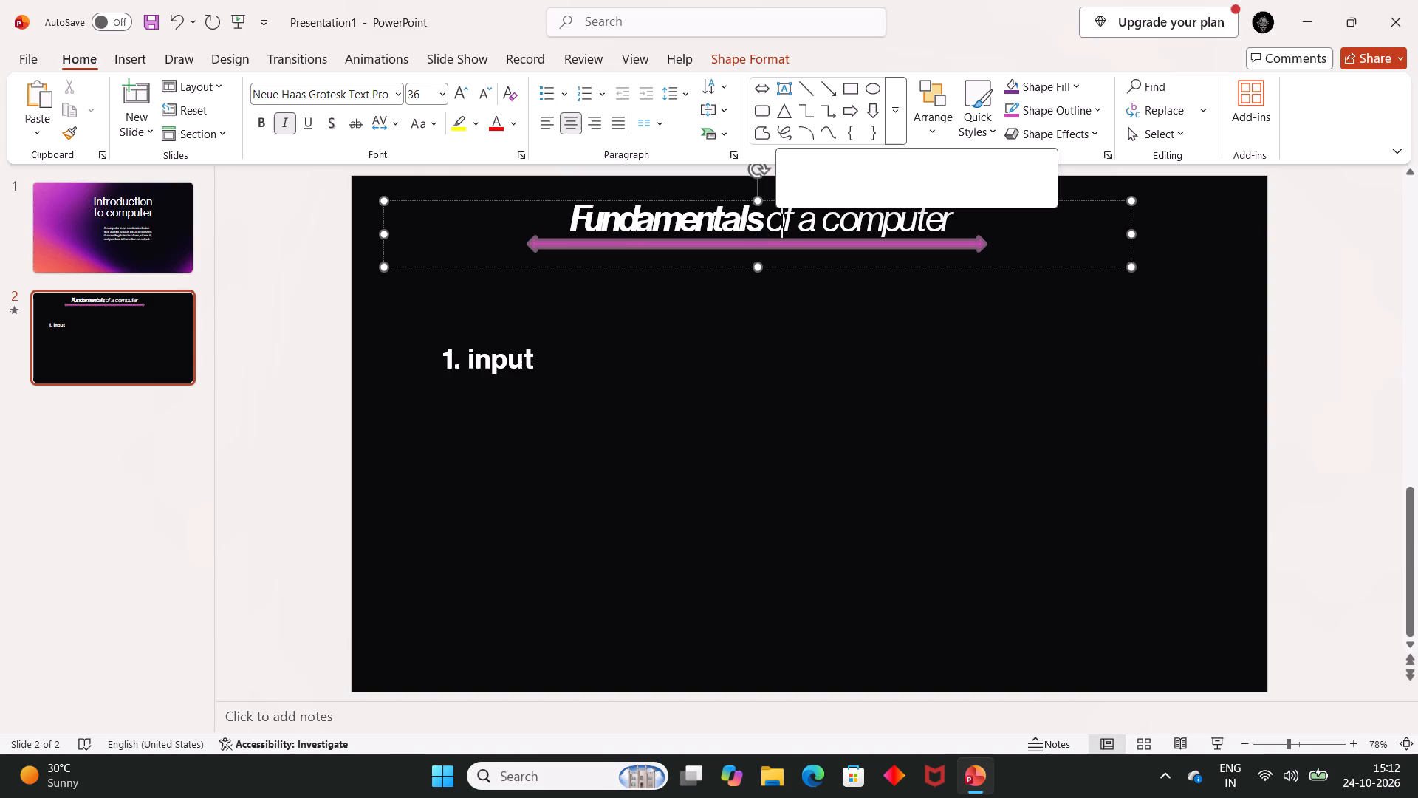
click(795, 189)
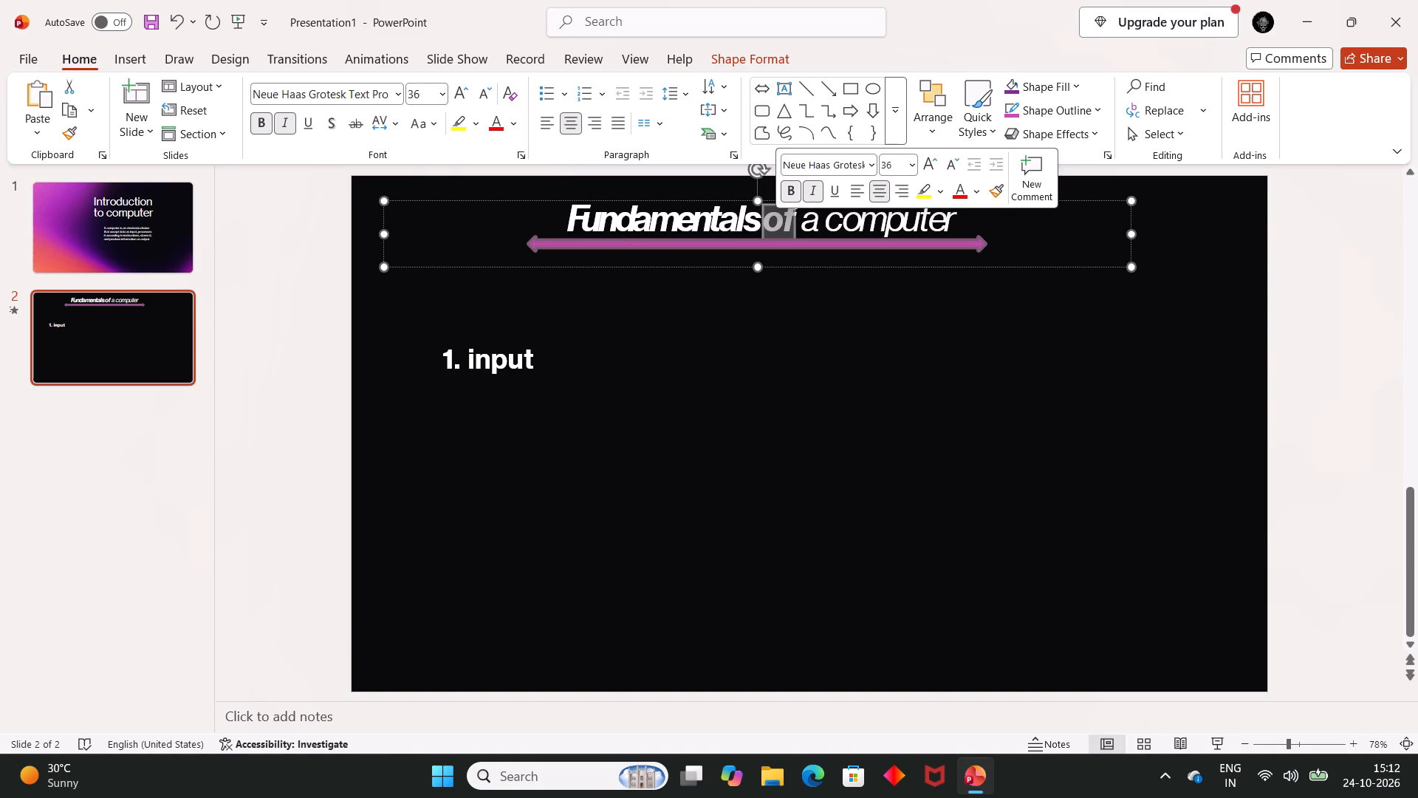
double_click(876, 229)
click(891, 193)
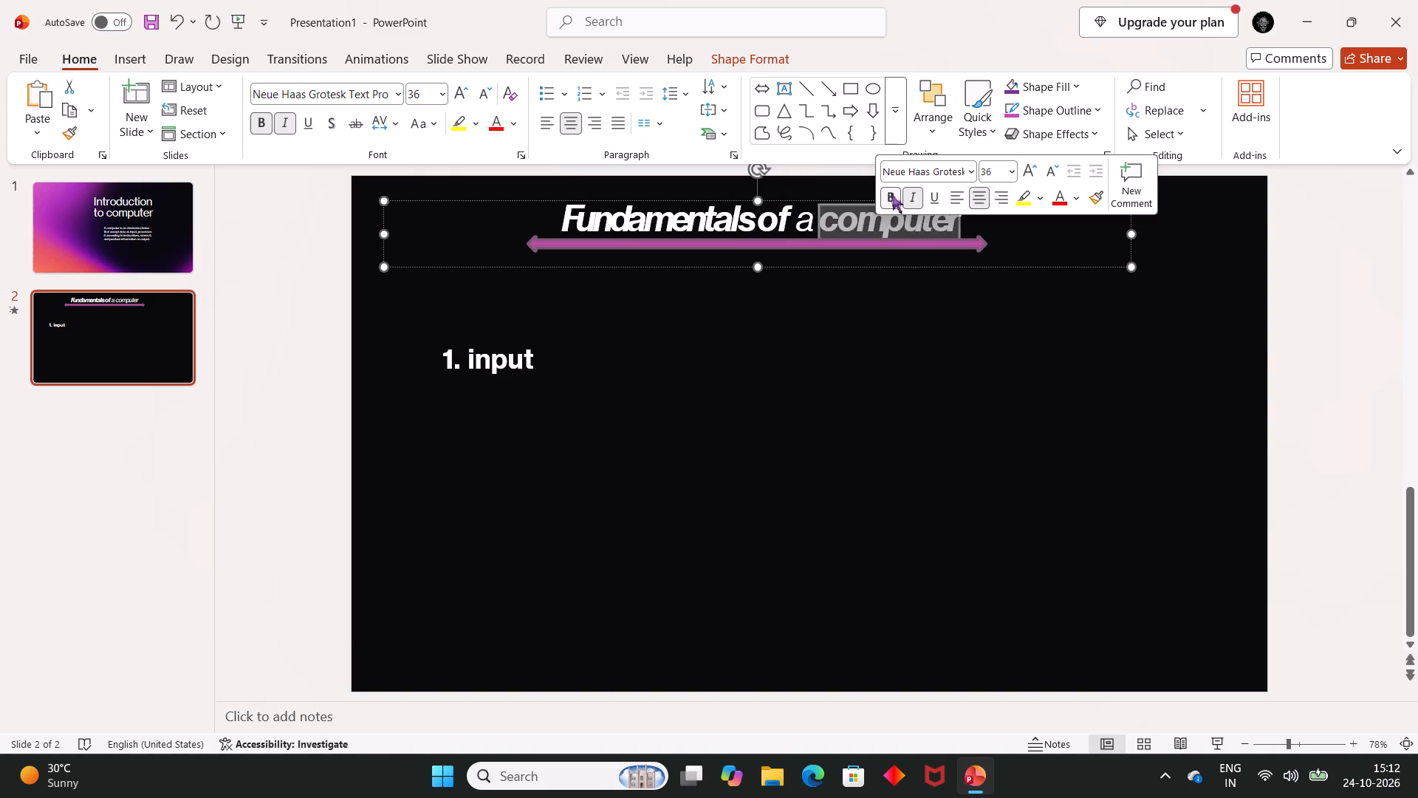
double_click(807, 228)
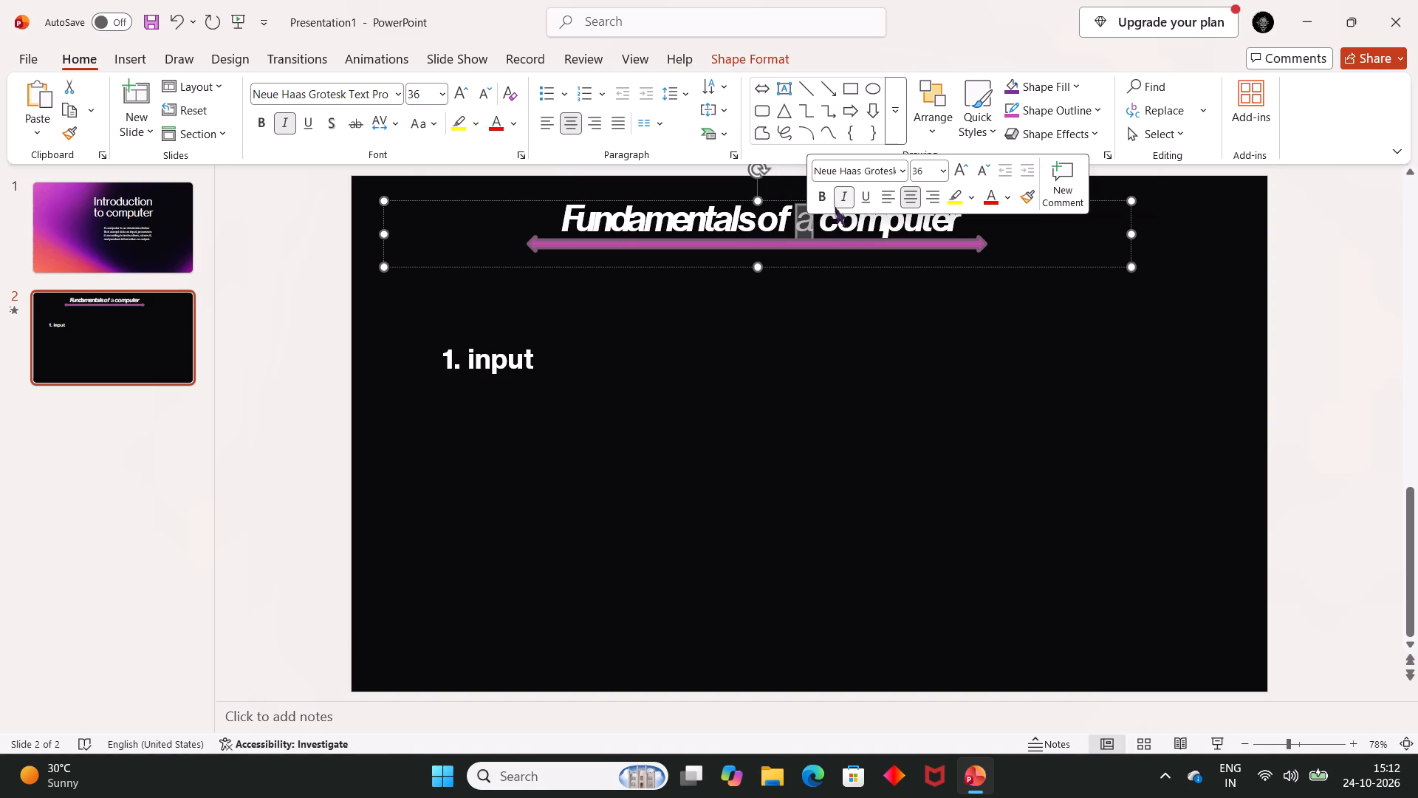
click(829, 199)
click(858, 295)
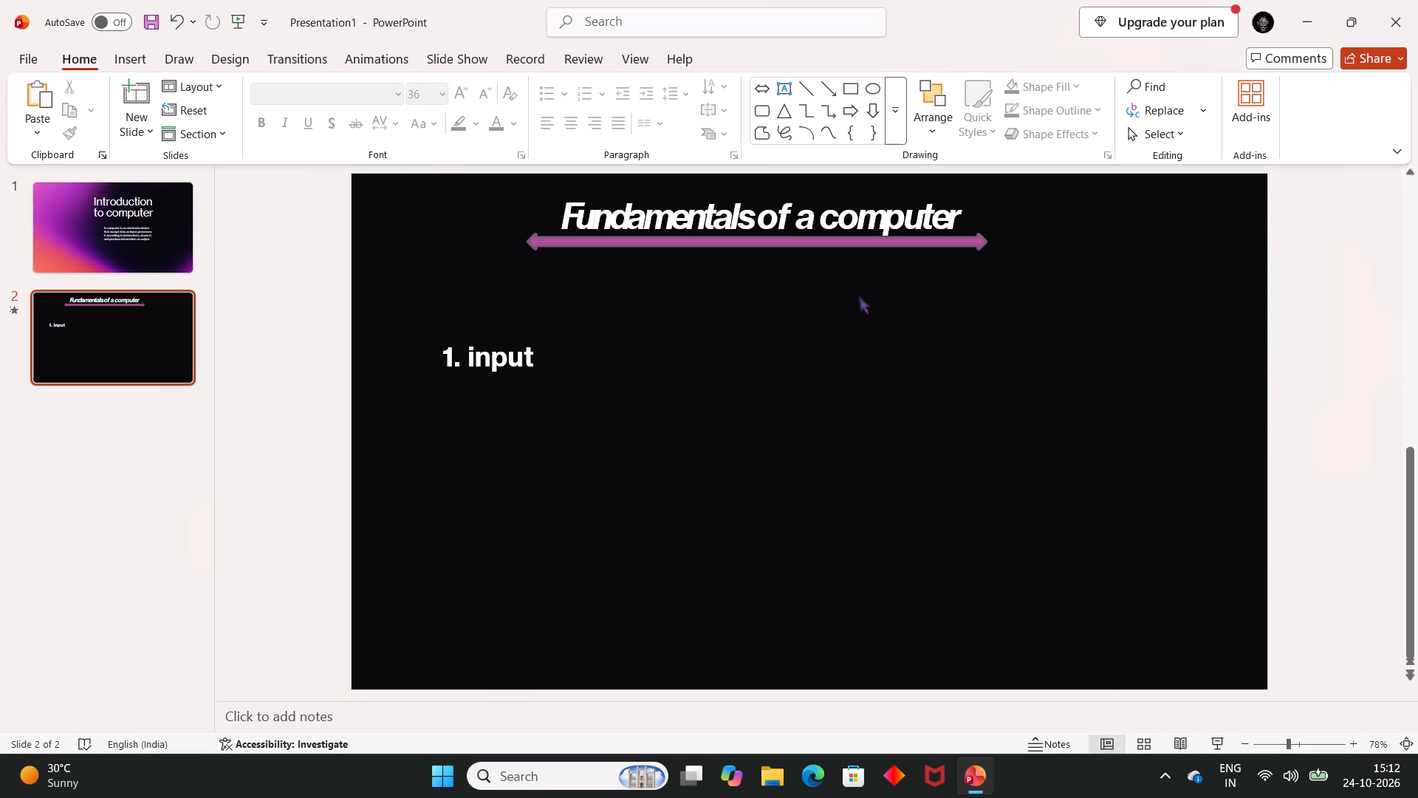
Make every word of slide 1's title "Introduction to computer" bold.
click(660, 333)
drag(131, 276, 132, 231)
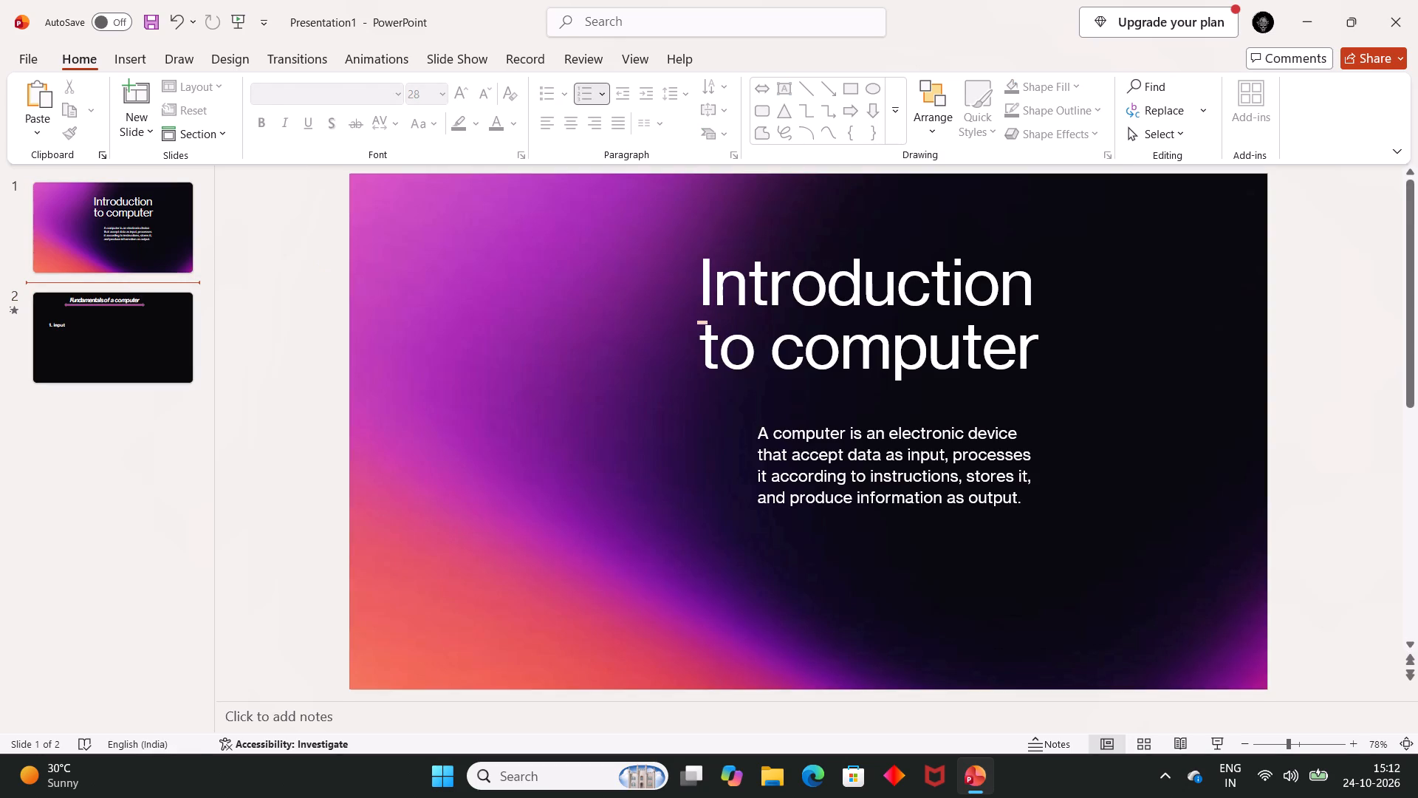
double_click(831, 277)
click(842, 248)
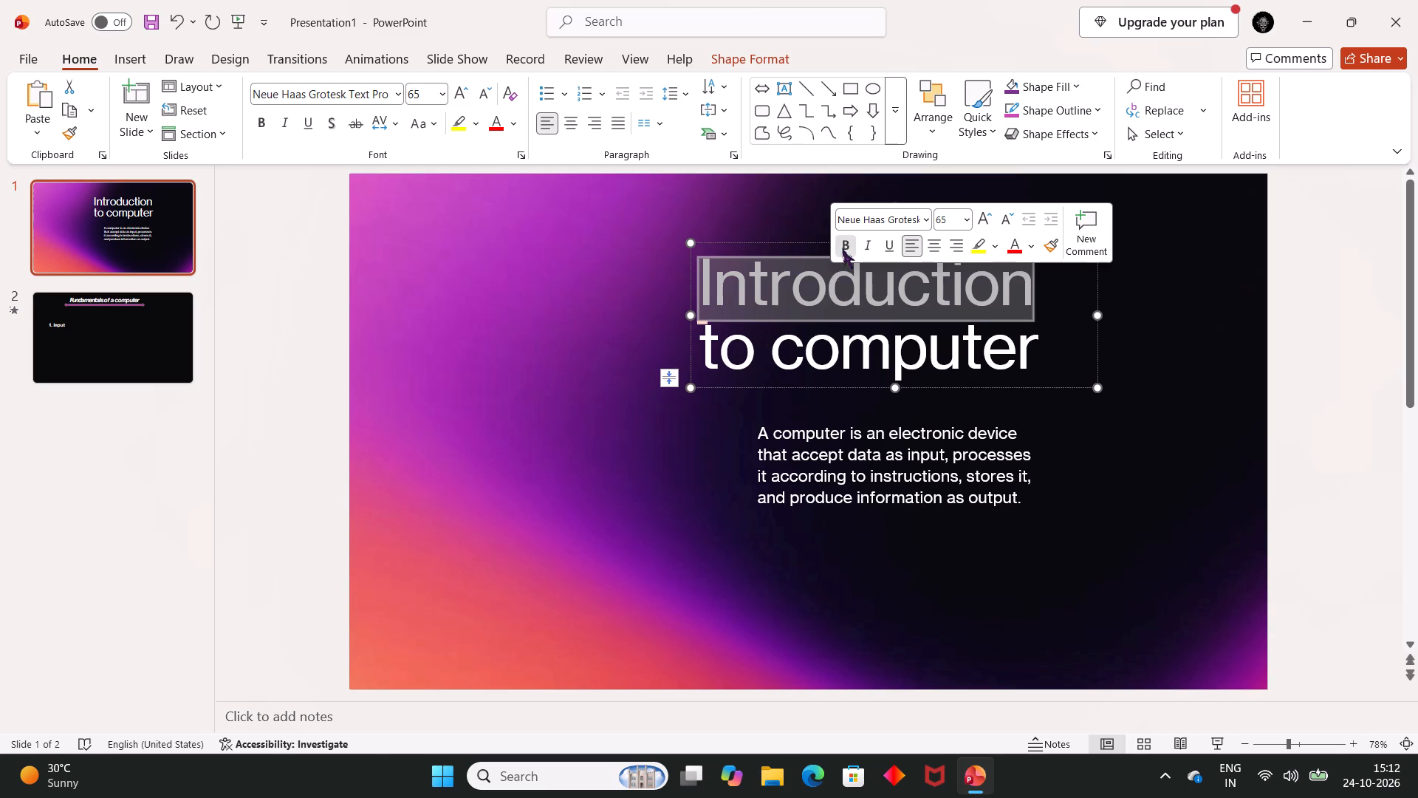
double_click(878, 367)
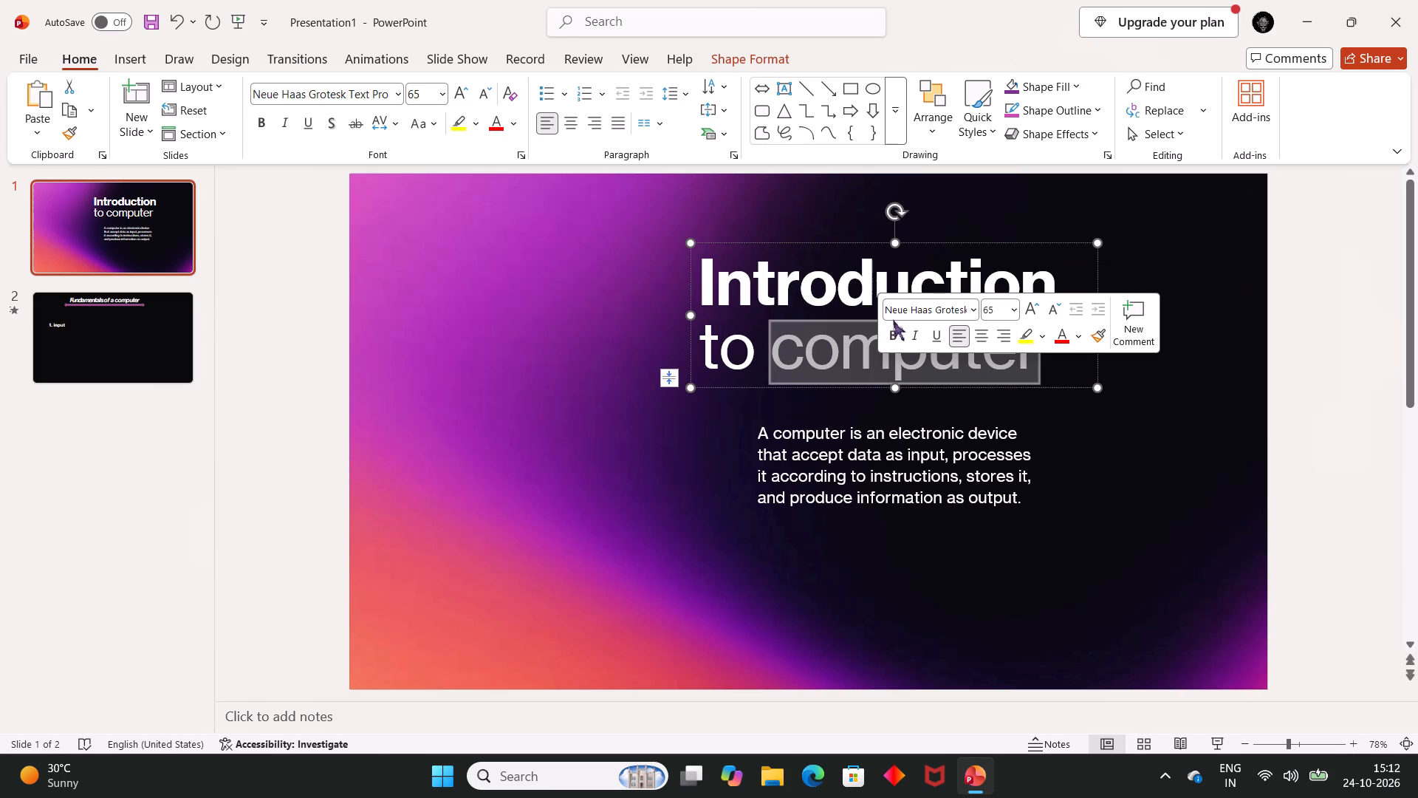
click(894, 334)
double_click(727, 347)
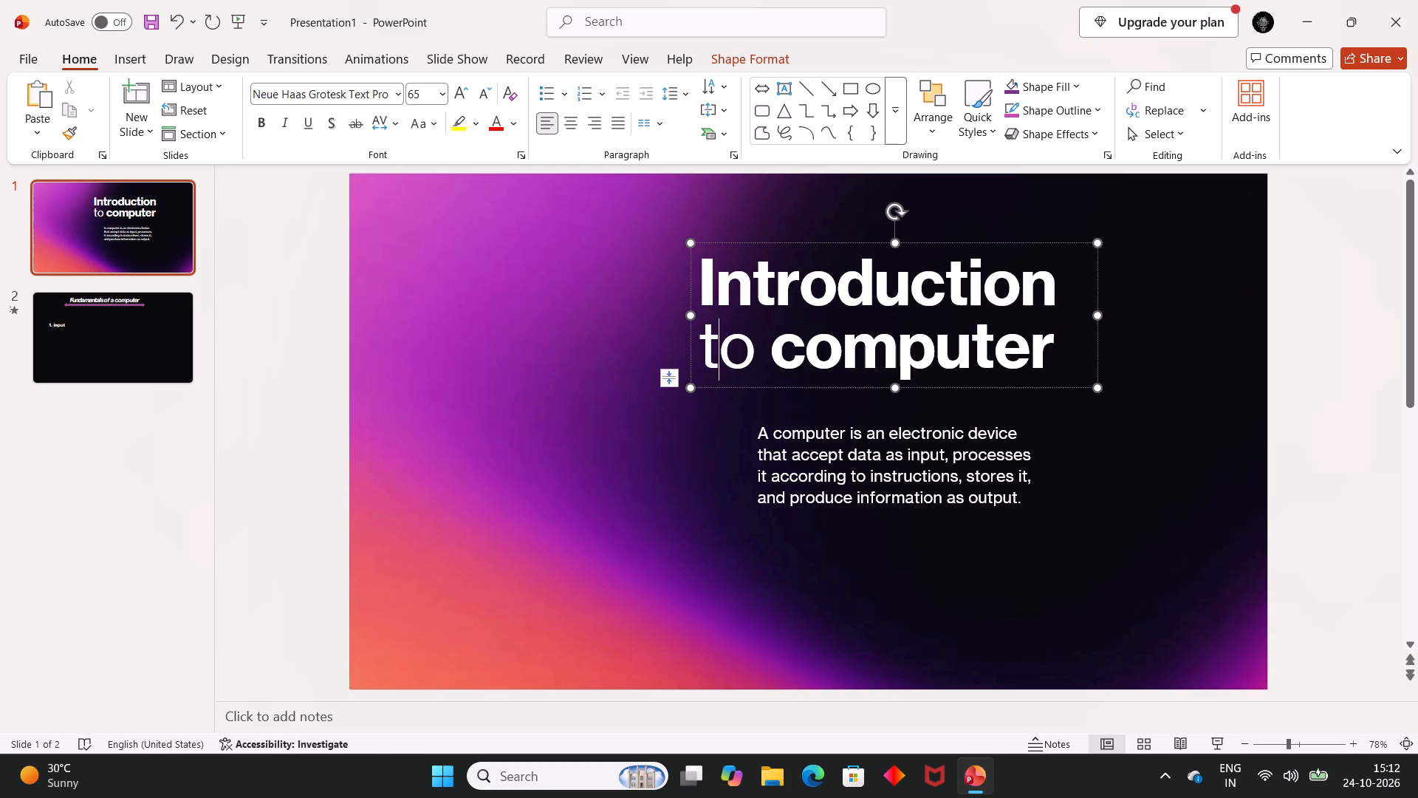
click(736, 323)
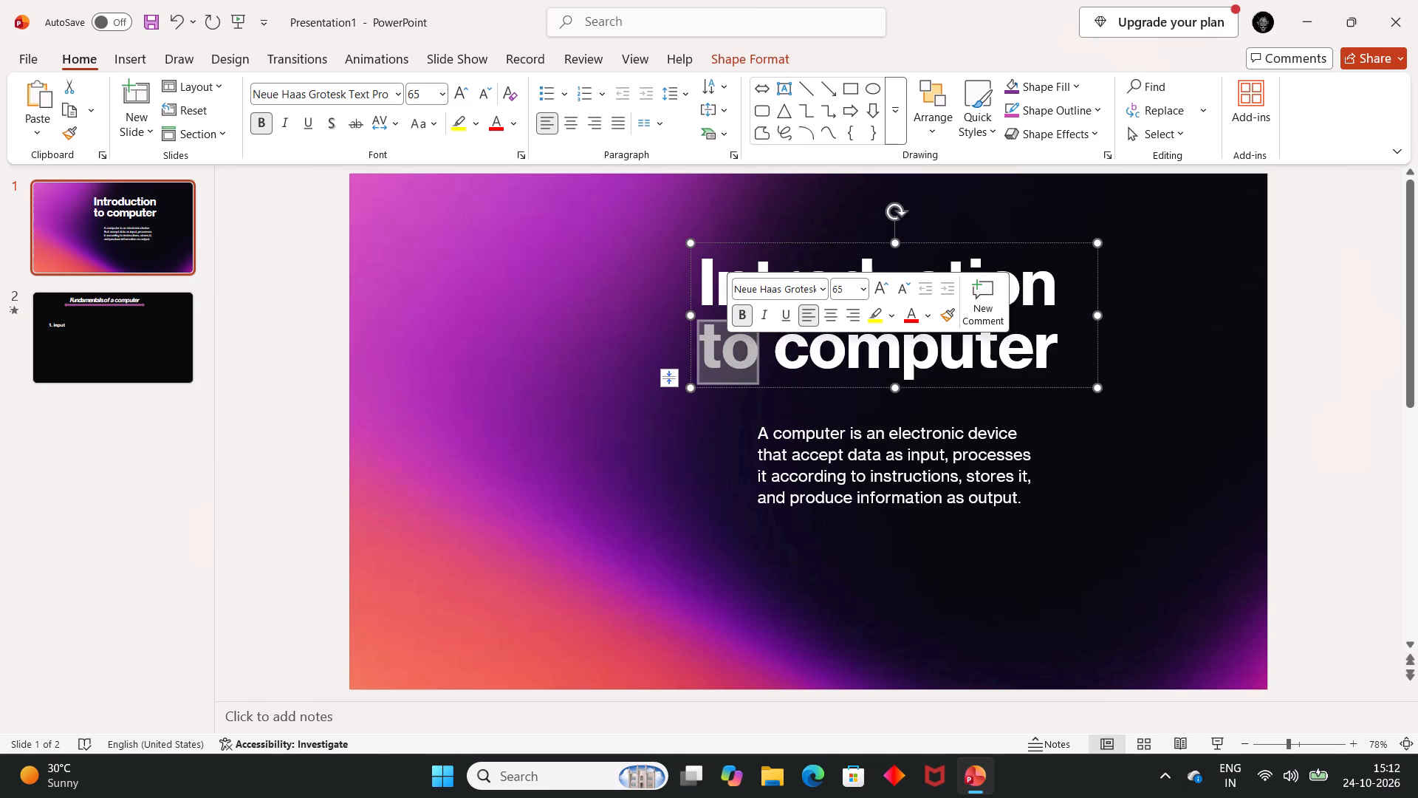
Make the opening letter "A" of slide 1's description bold and italic.
double_click(767, 435)
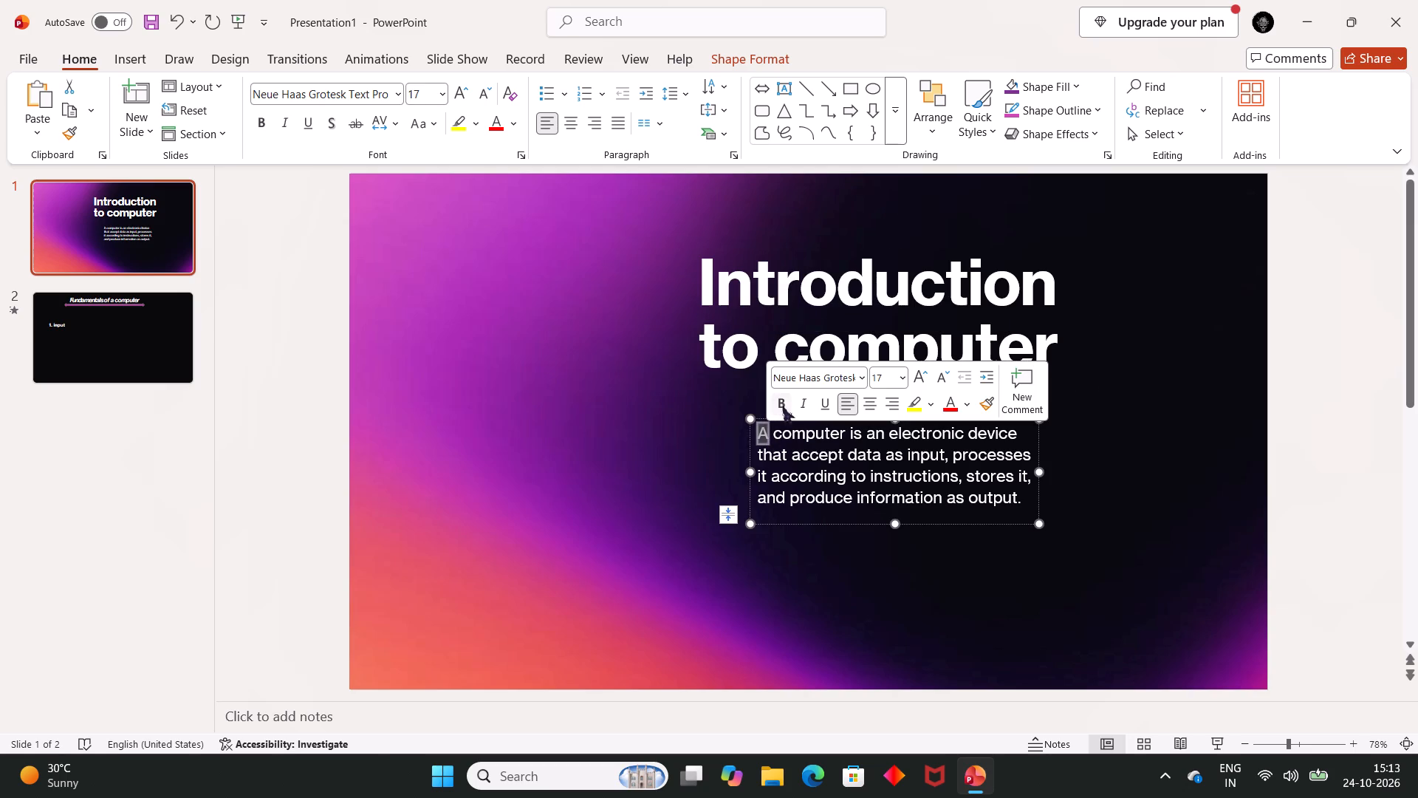
click(782, 403)
click(804, 403)
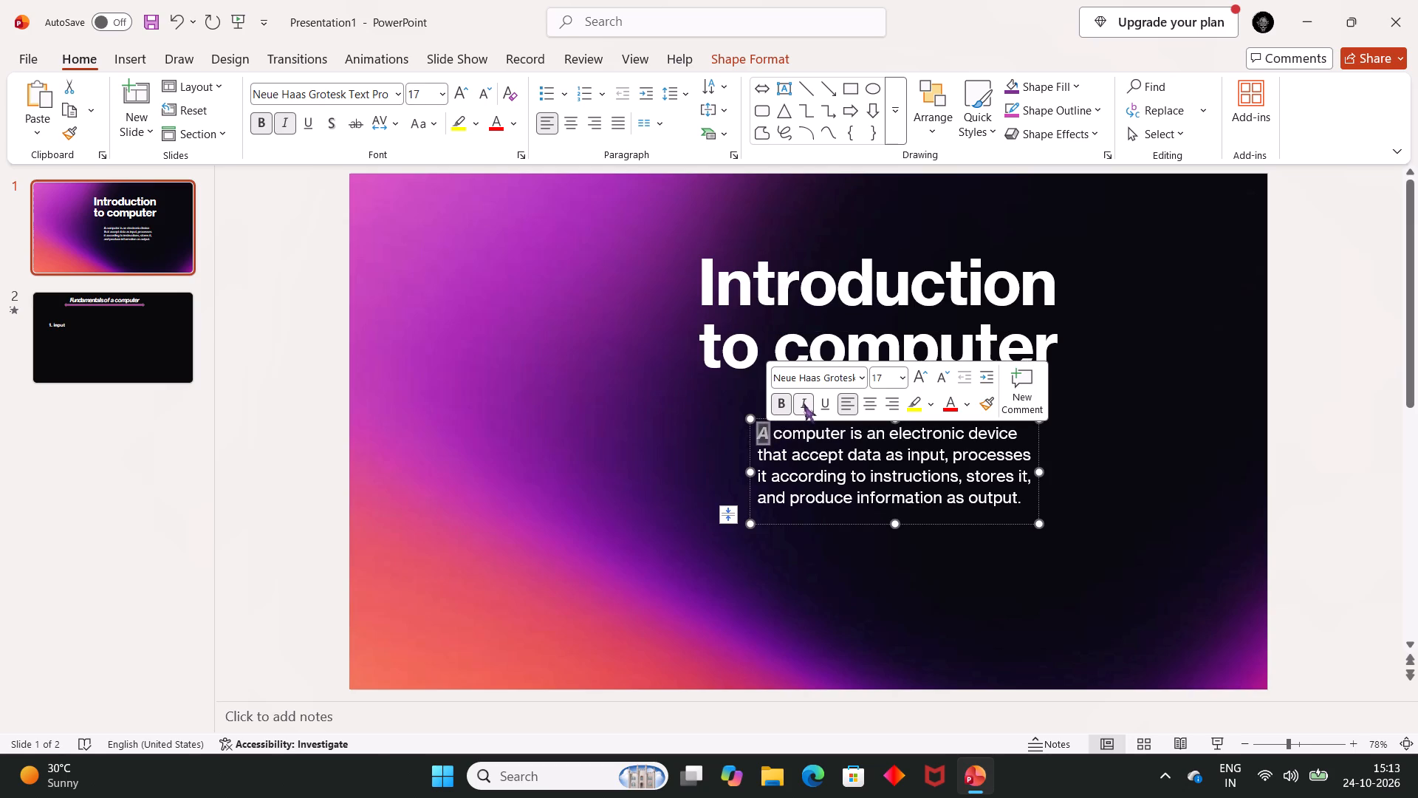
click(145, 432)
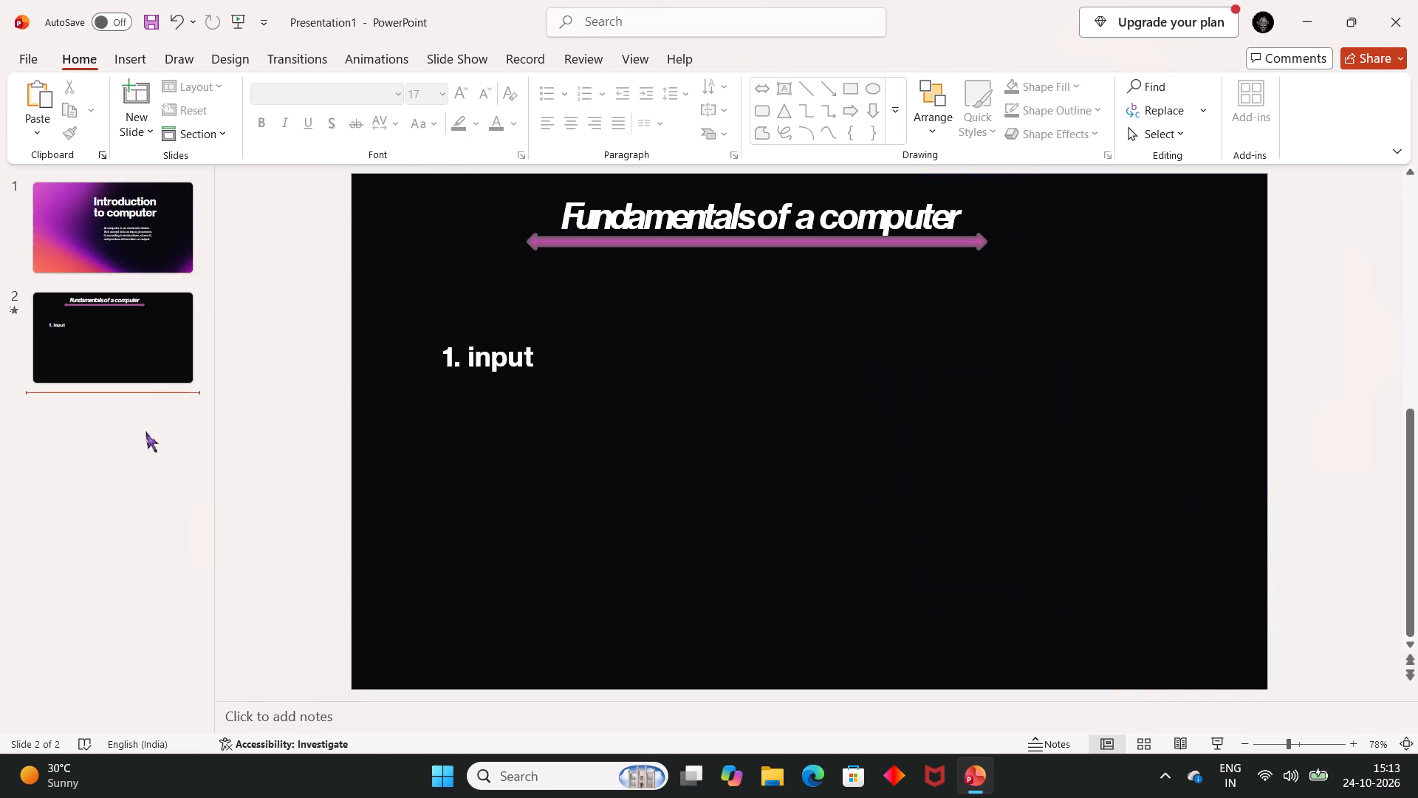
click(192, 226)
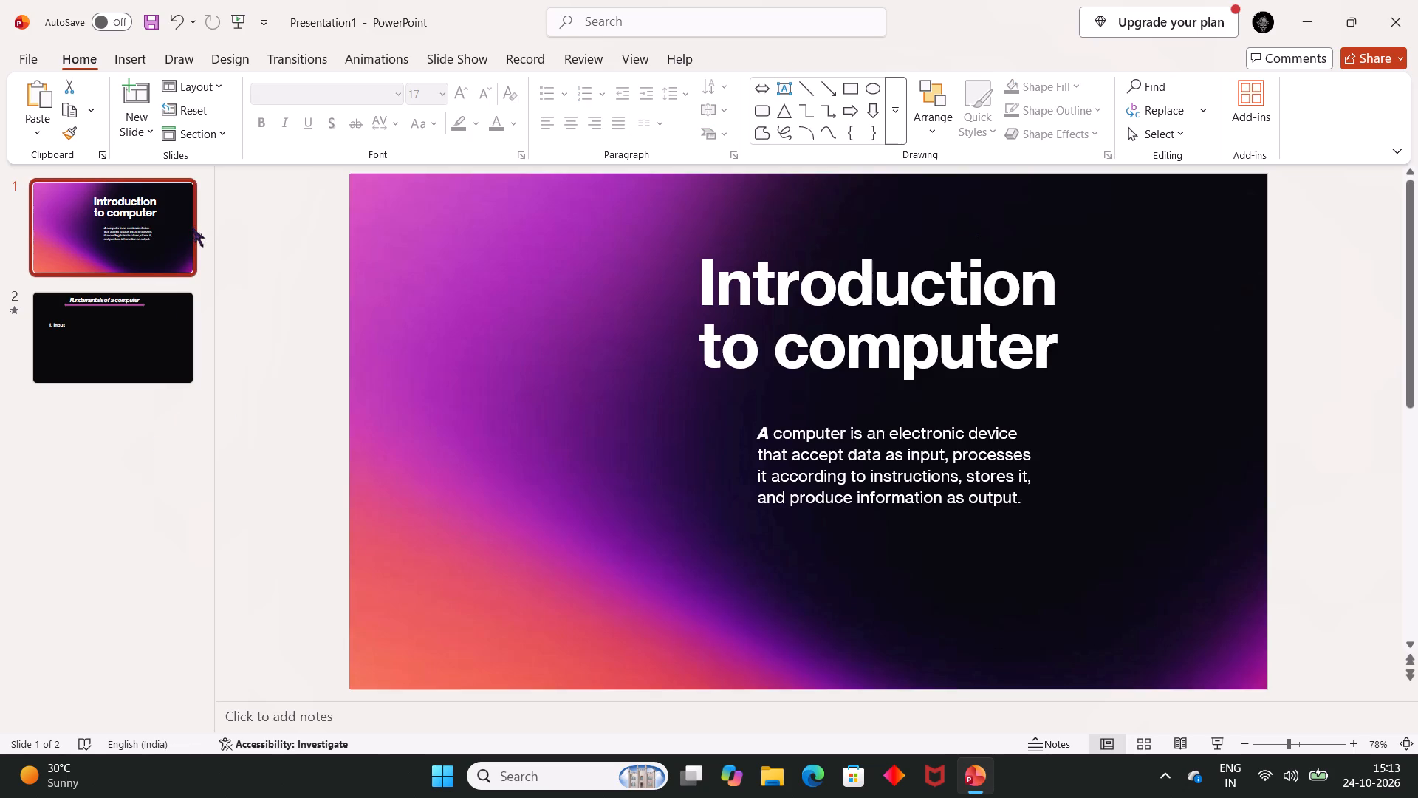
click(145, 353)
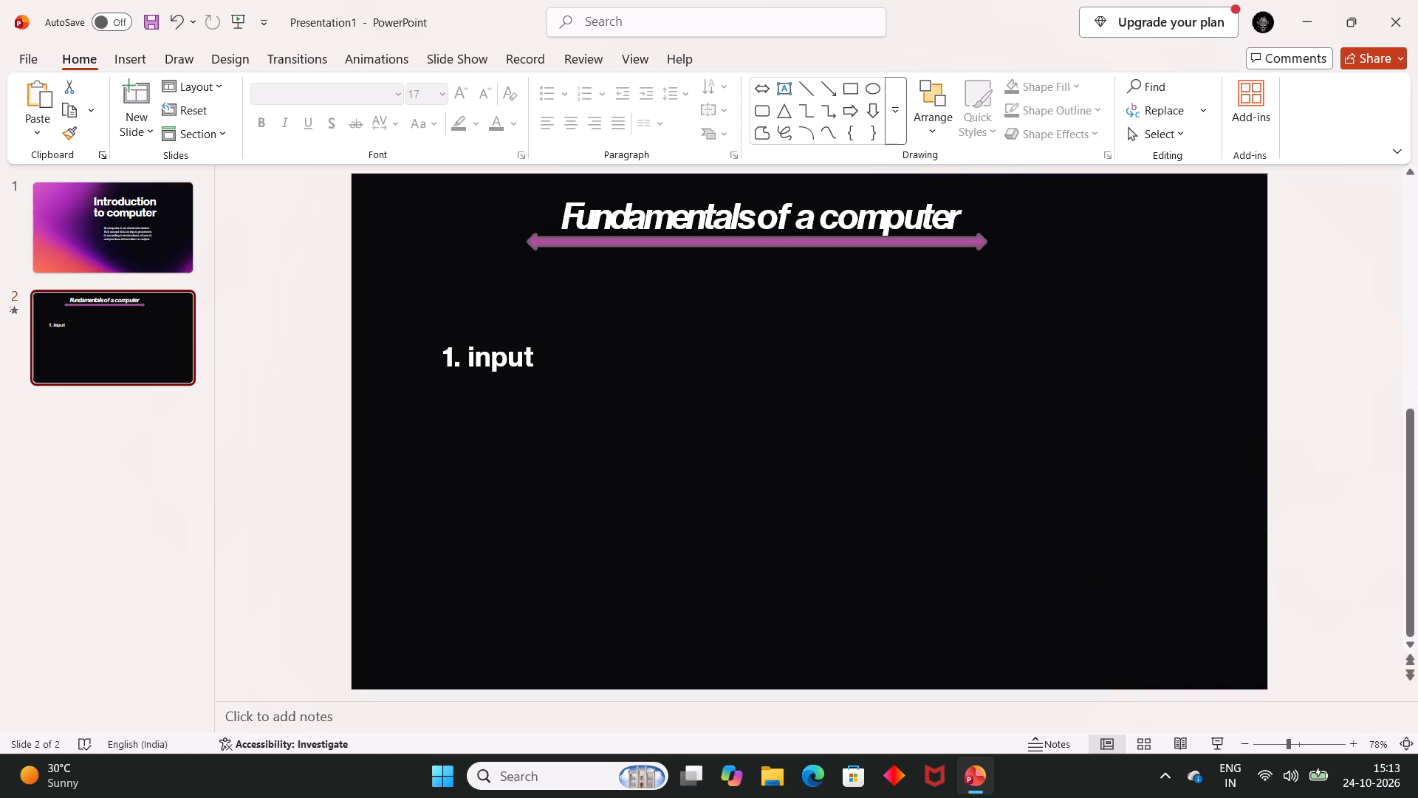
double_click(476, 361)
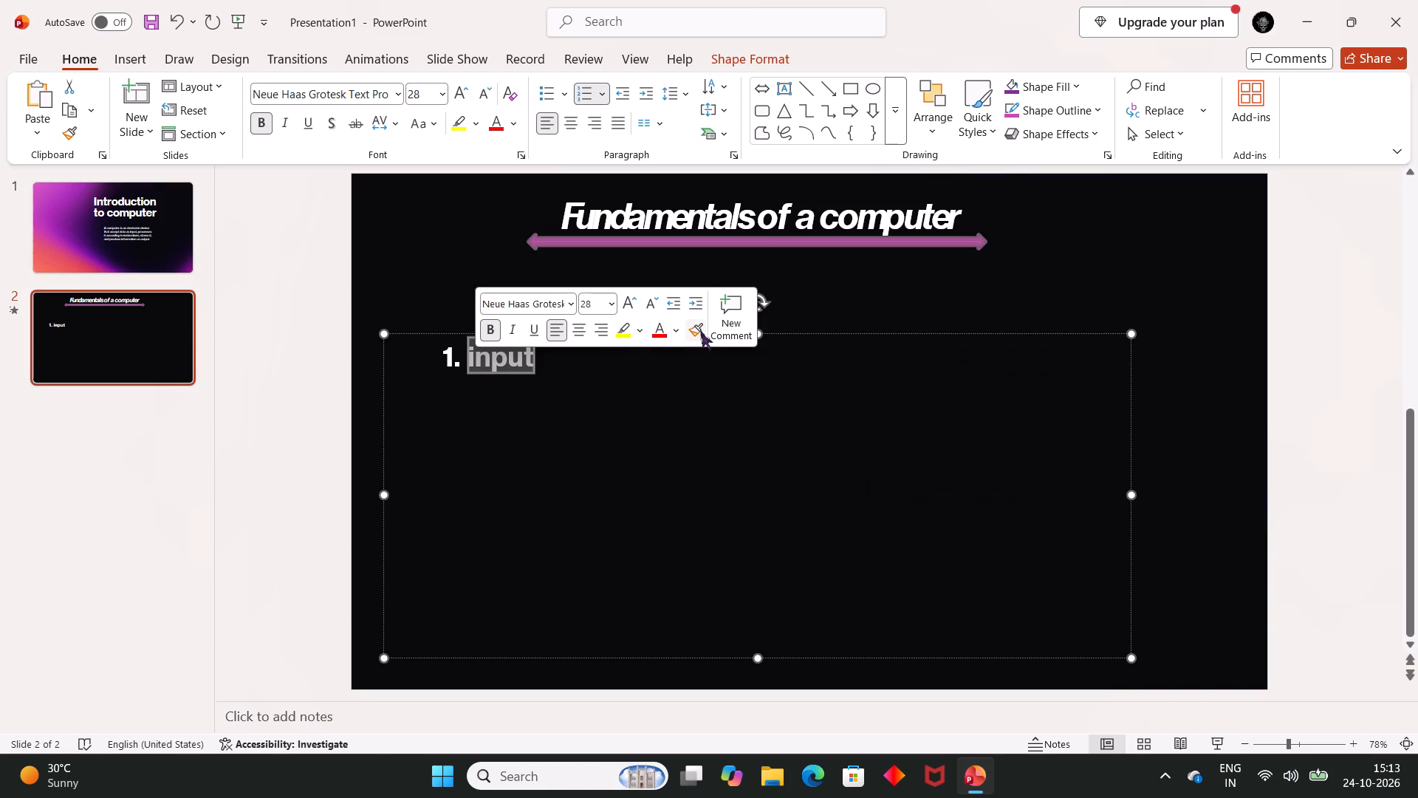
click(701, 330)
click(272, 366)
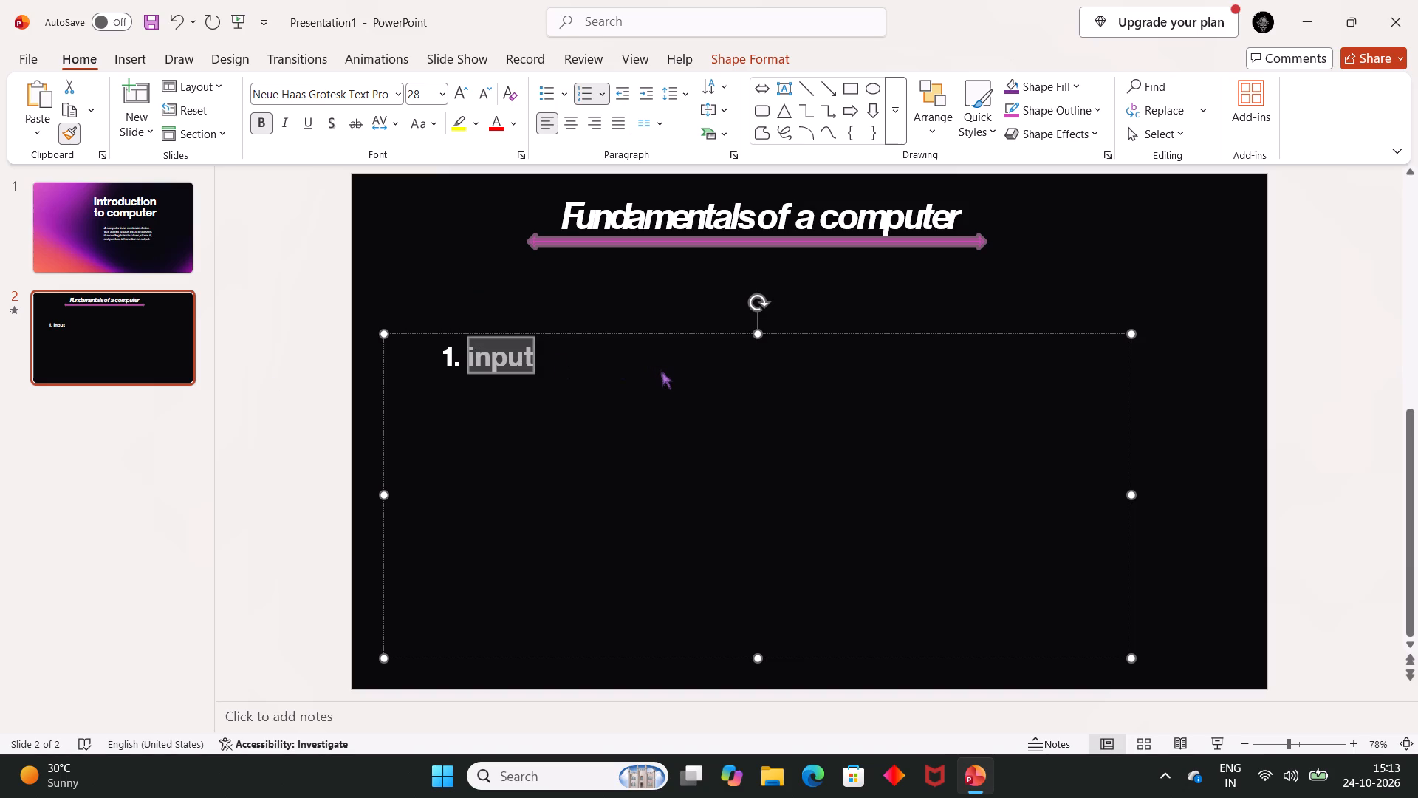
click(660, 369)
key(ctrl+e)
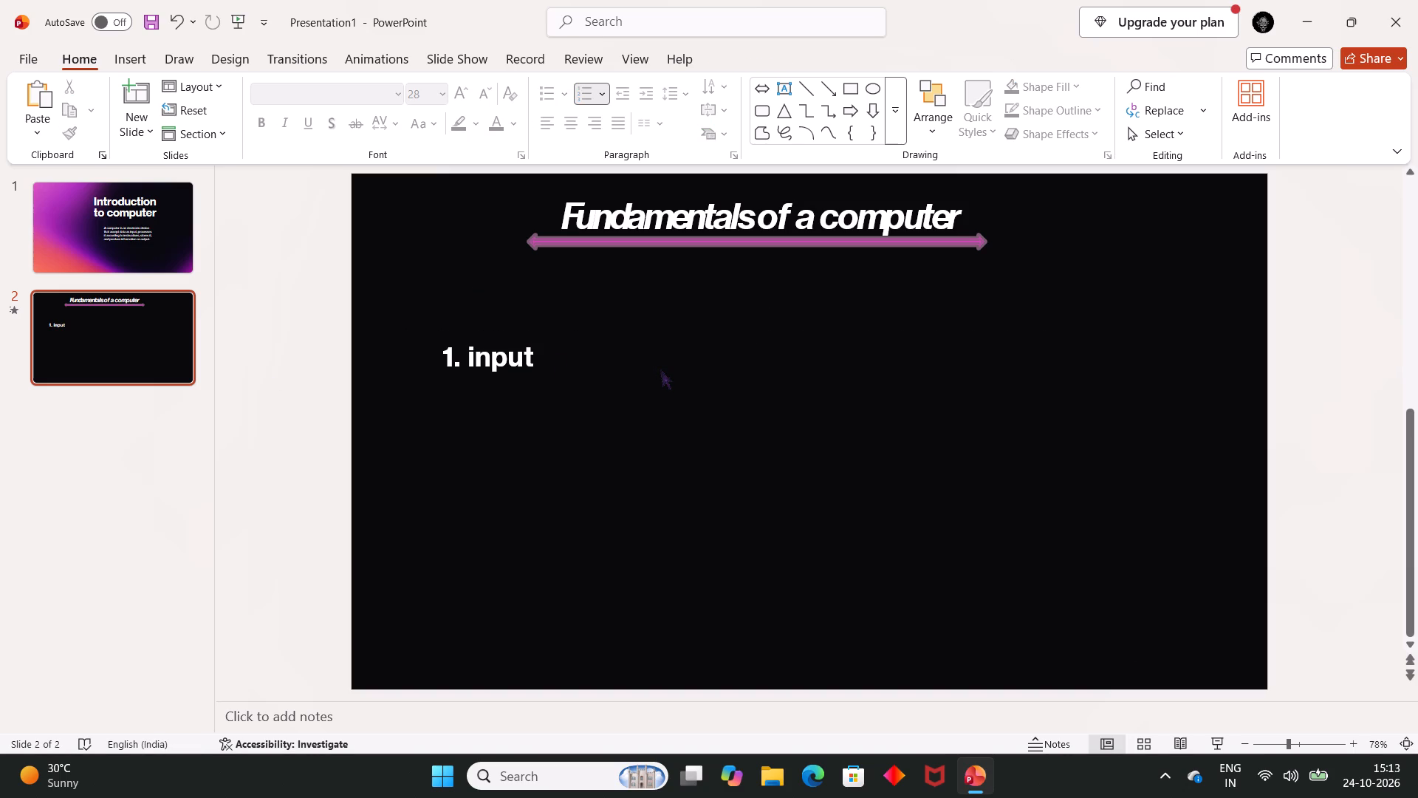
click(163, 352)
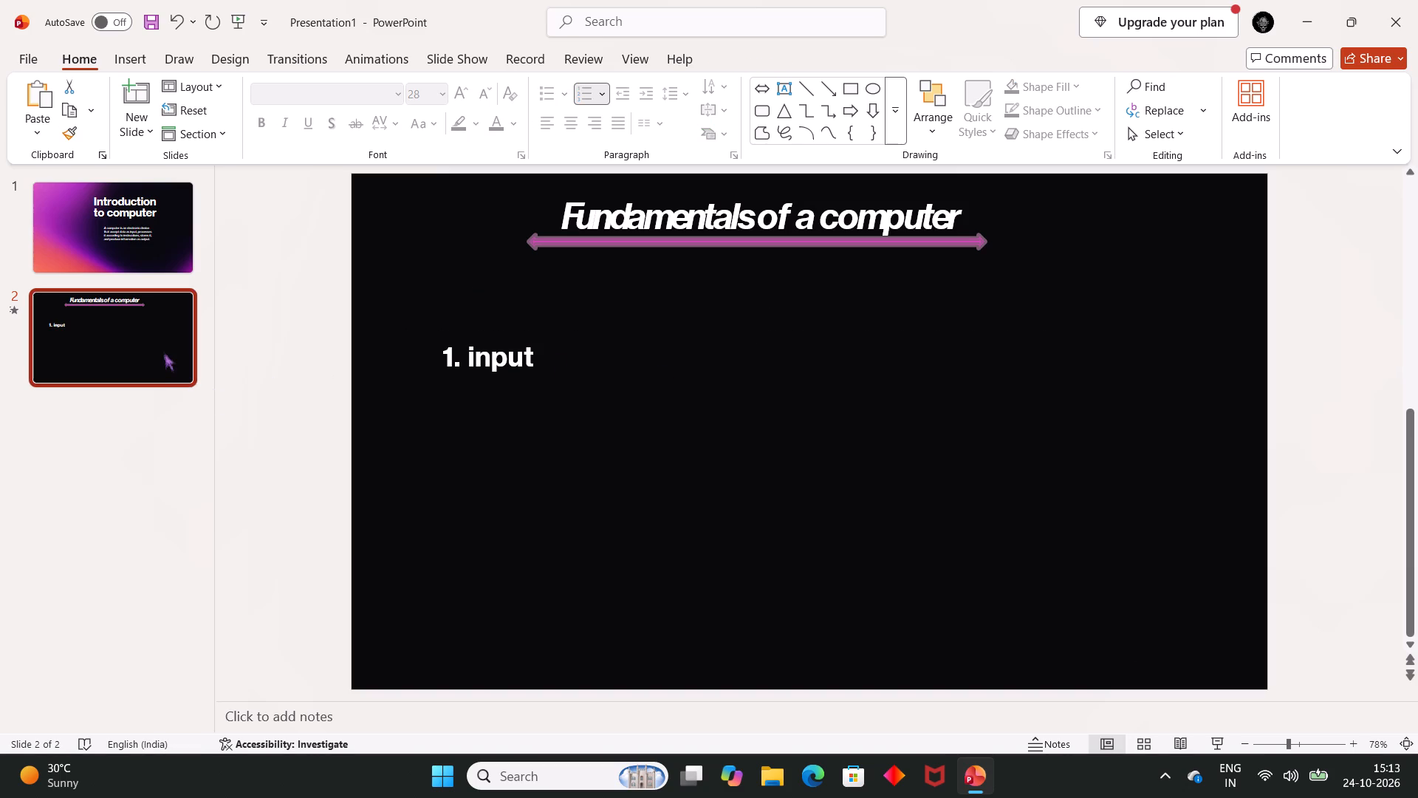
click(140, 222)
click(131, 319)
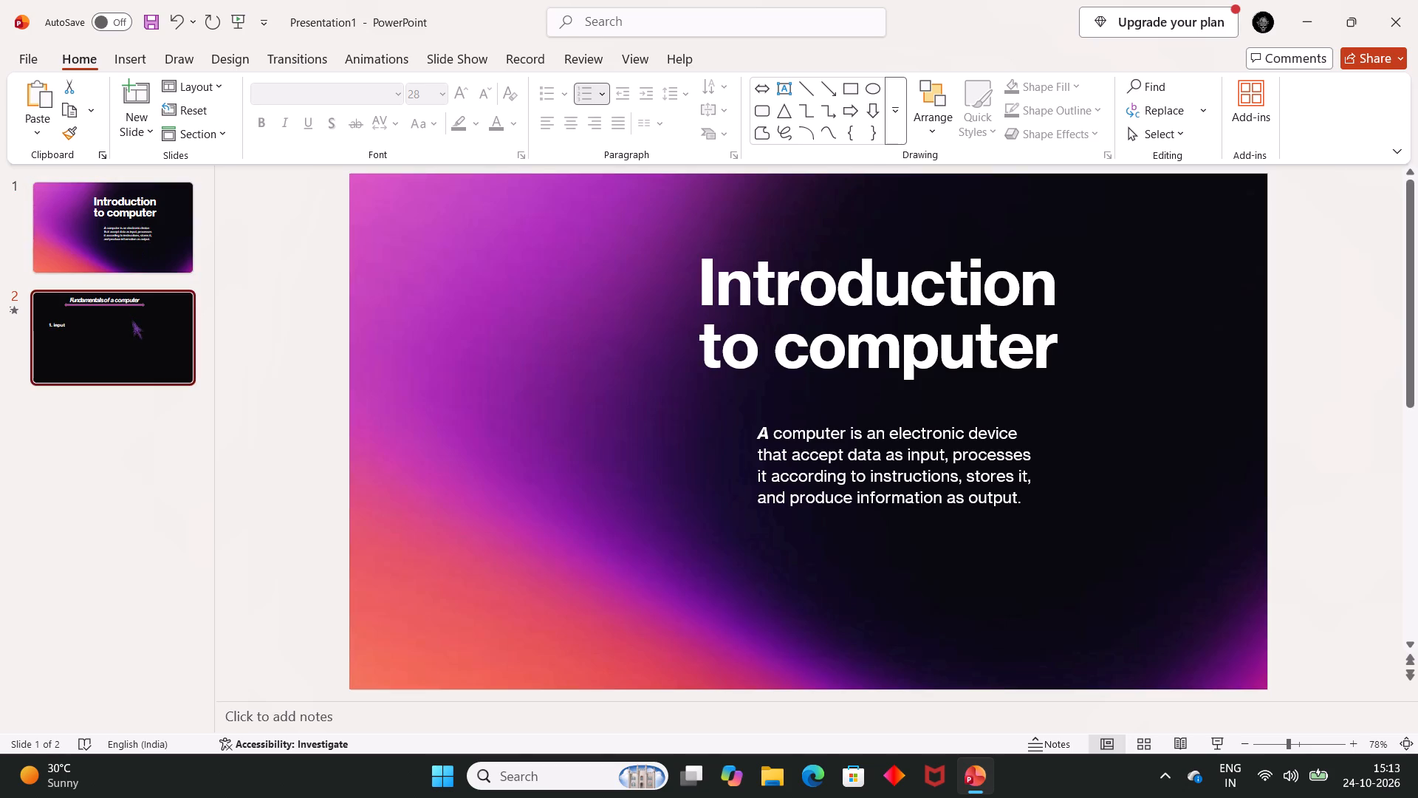
Centre-align the numbered item "input" in slide 2's content placeholder.
click(578, 358)
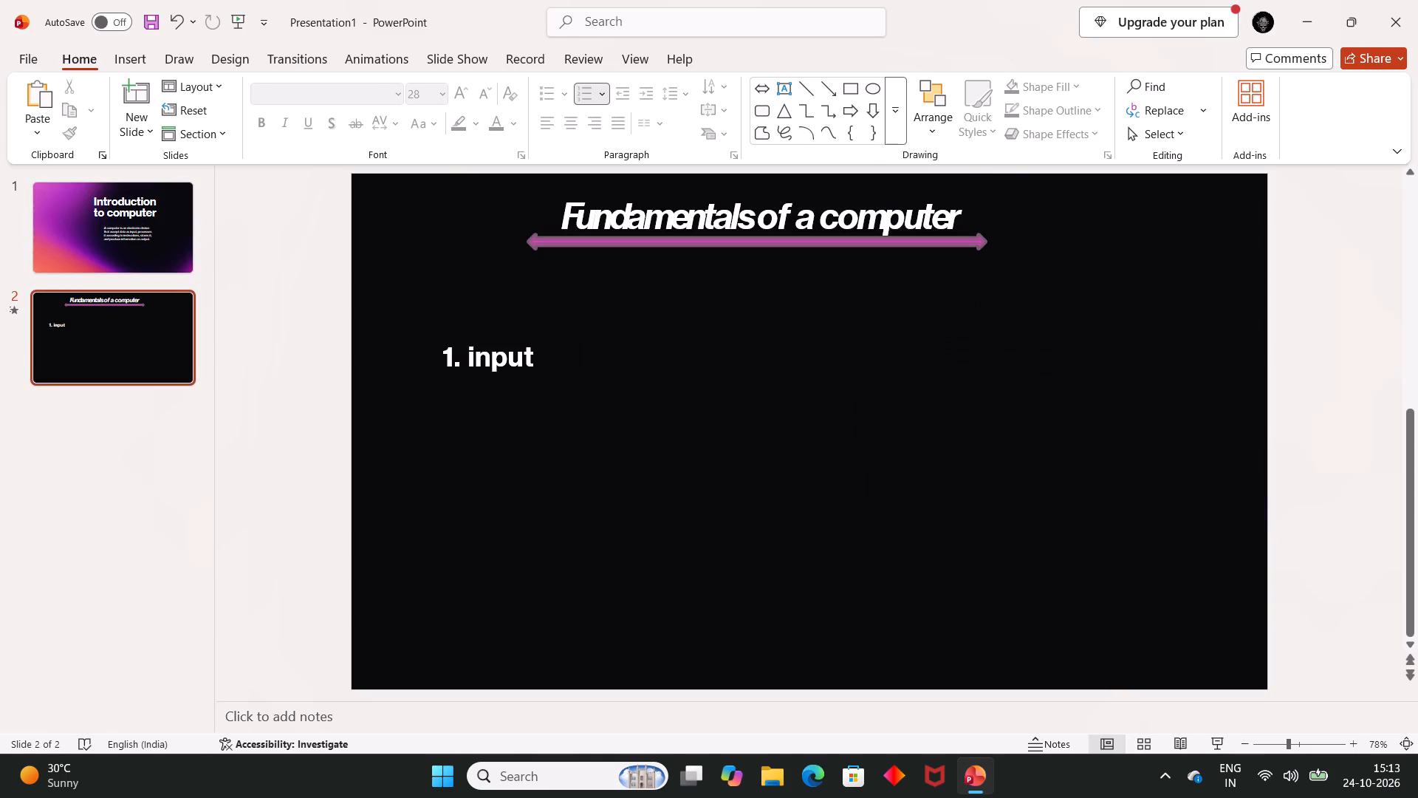
double_click(532, 364)
double_click(521, 360)
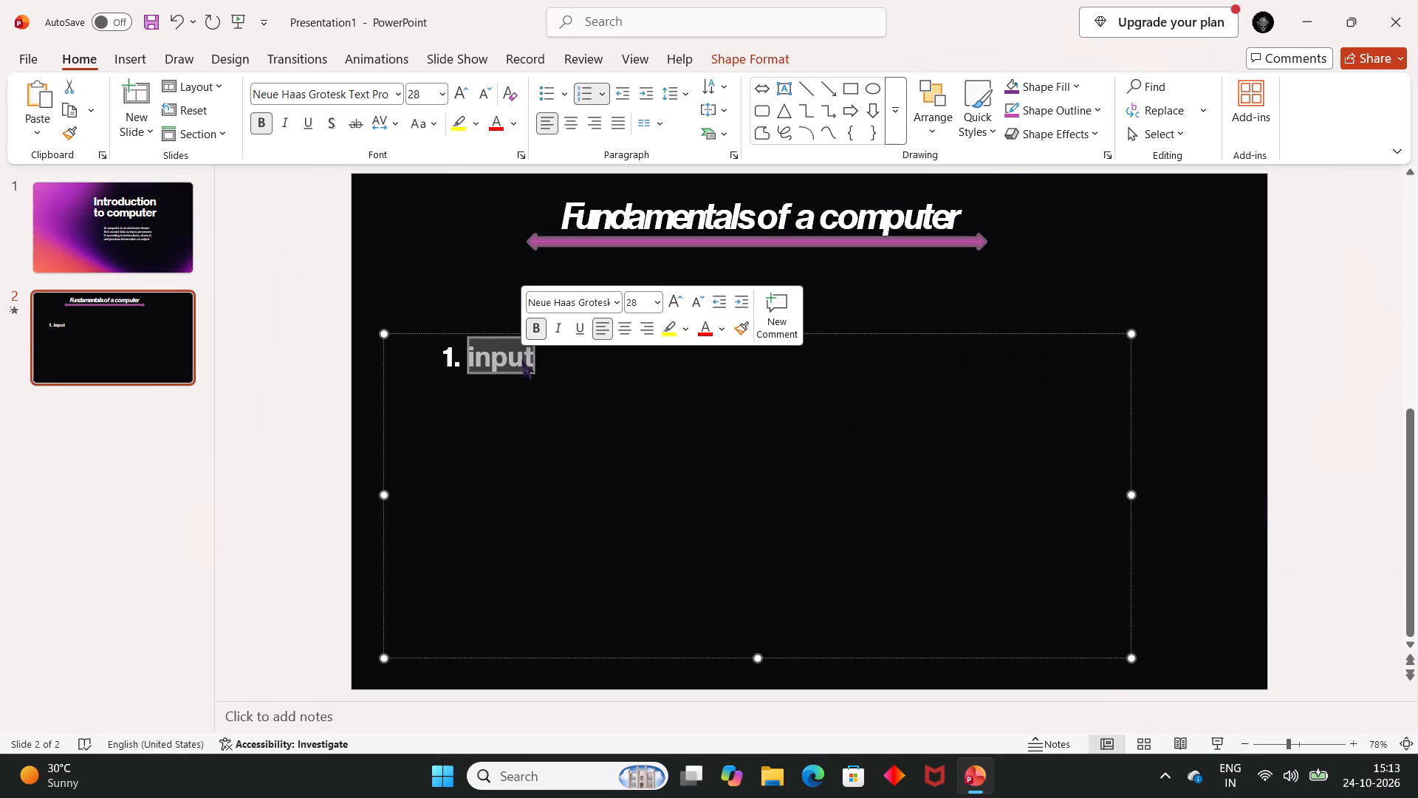
key(ctrl+e)
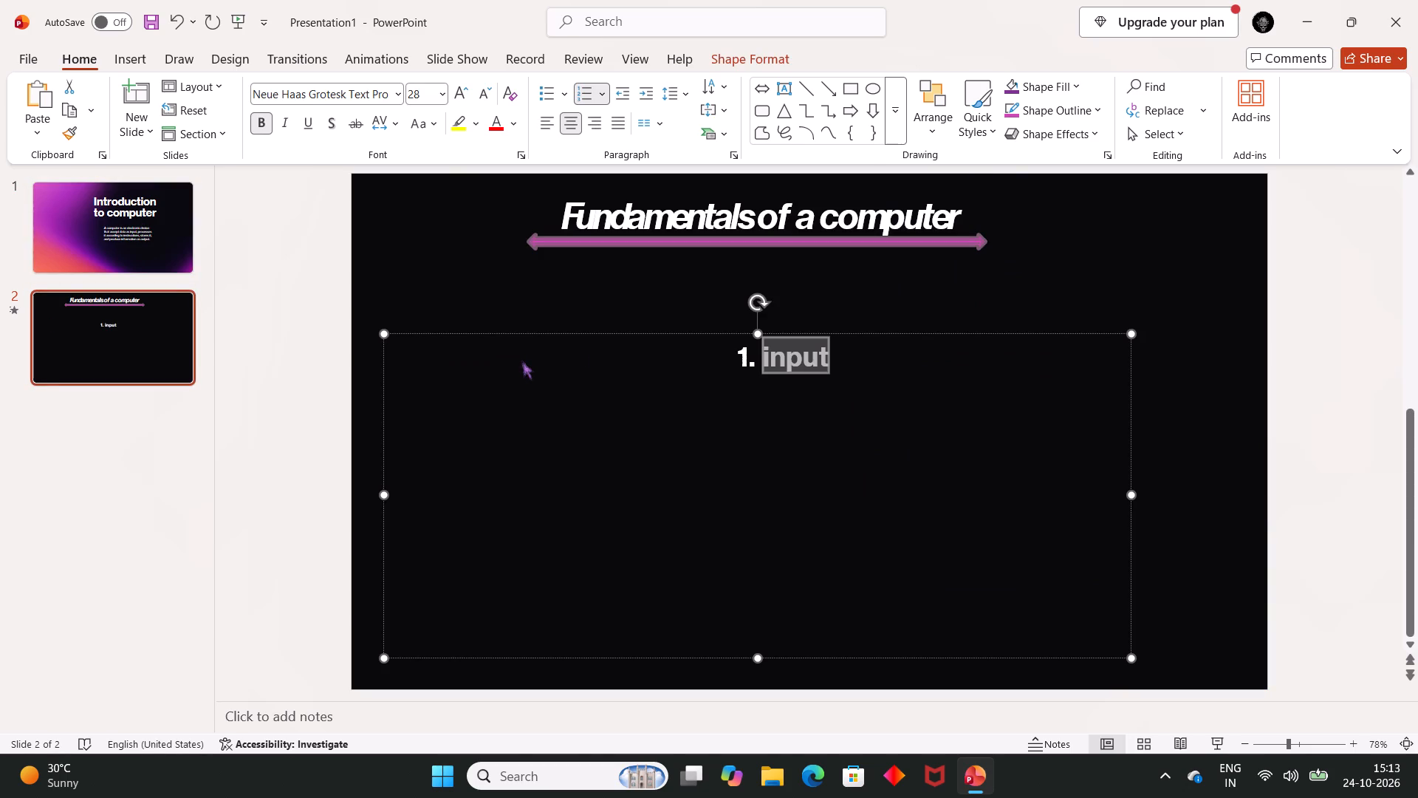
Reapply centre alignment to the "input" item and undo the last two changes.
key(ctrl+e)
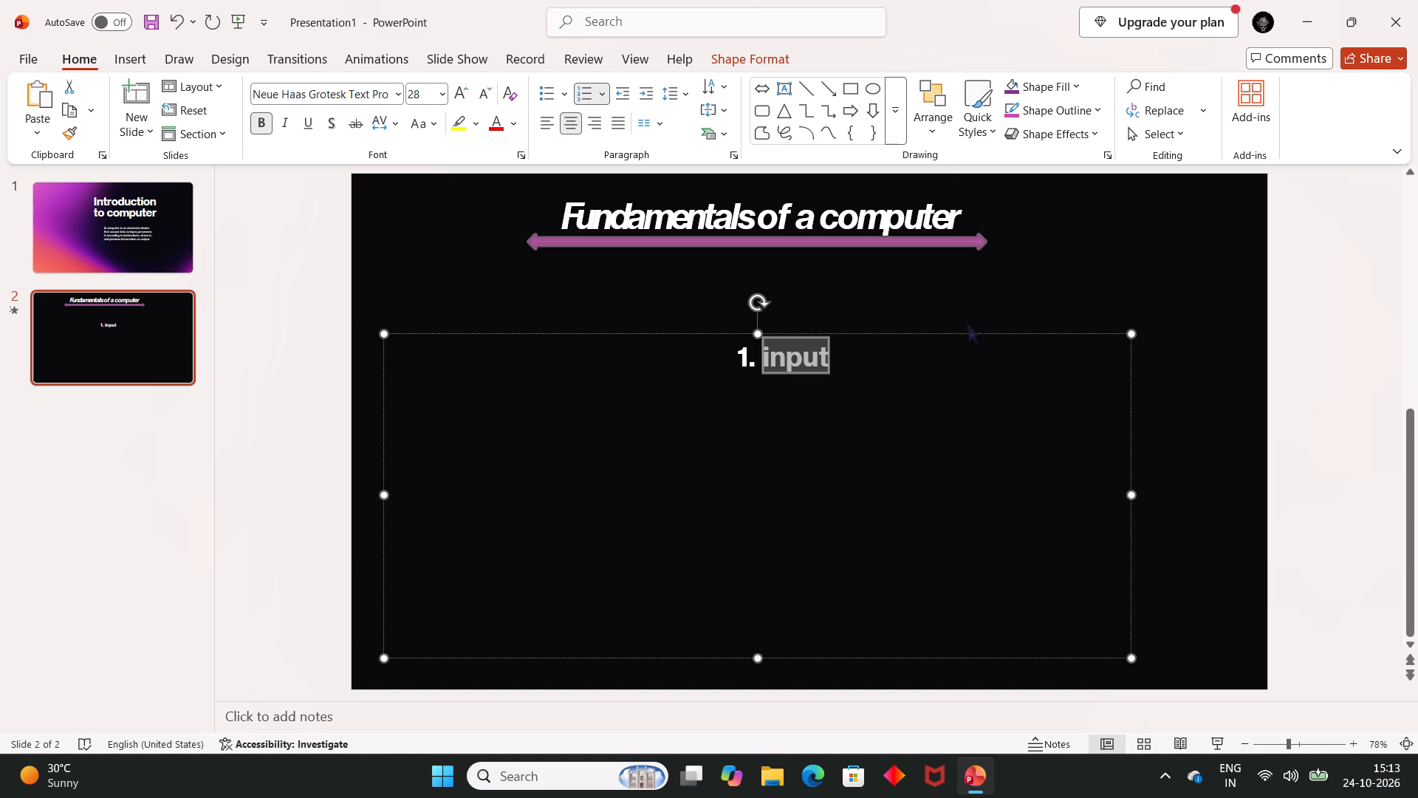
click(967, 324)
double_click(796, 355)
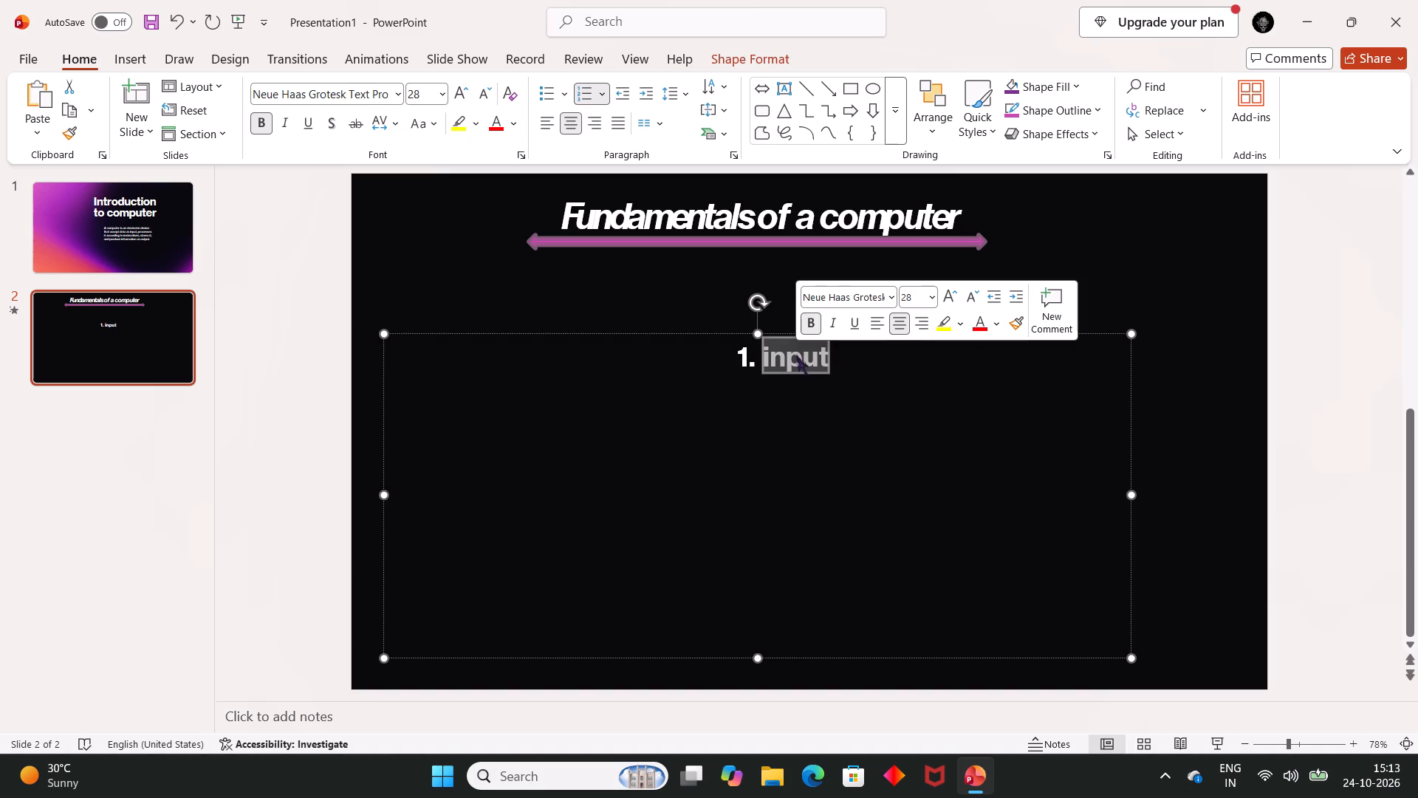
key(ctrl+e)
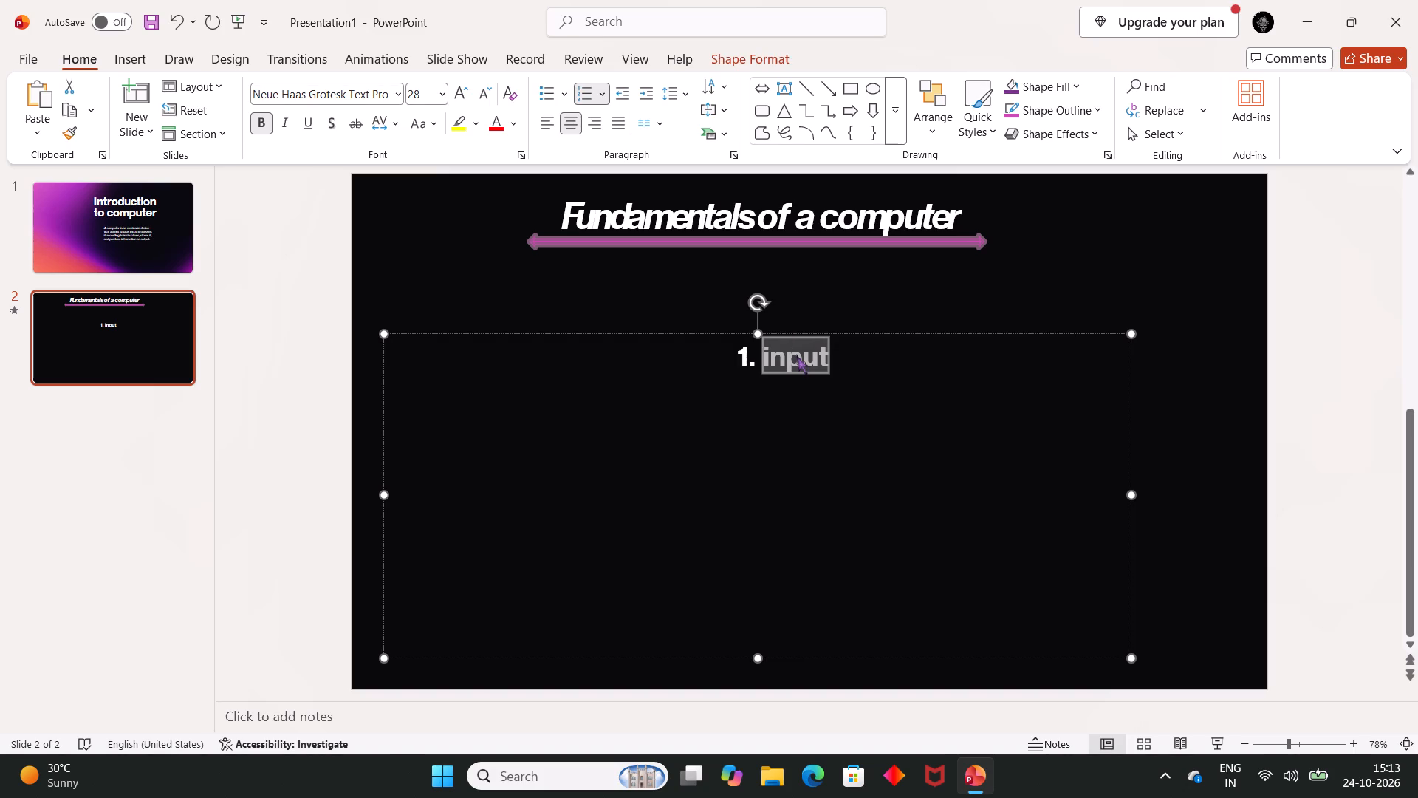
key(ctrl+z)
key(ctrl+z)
Undo the last alignment change on slide 2's numbered item "input" and deselect the placeholder.
key(ctrl+z)
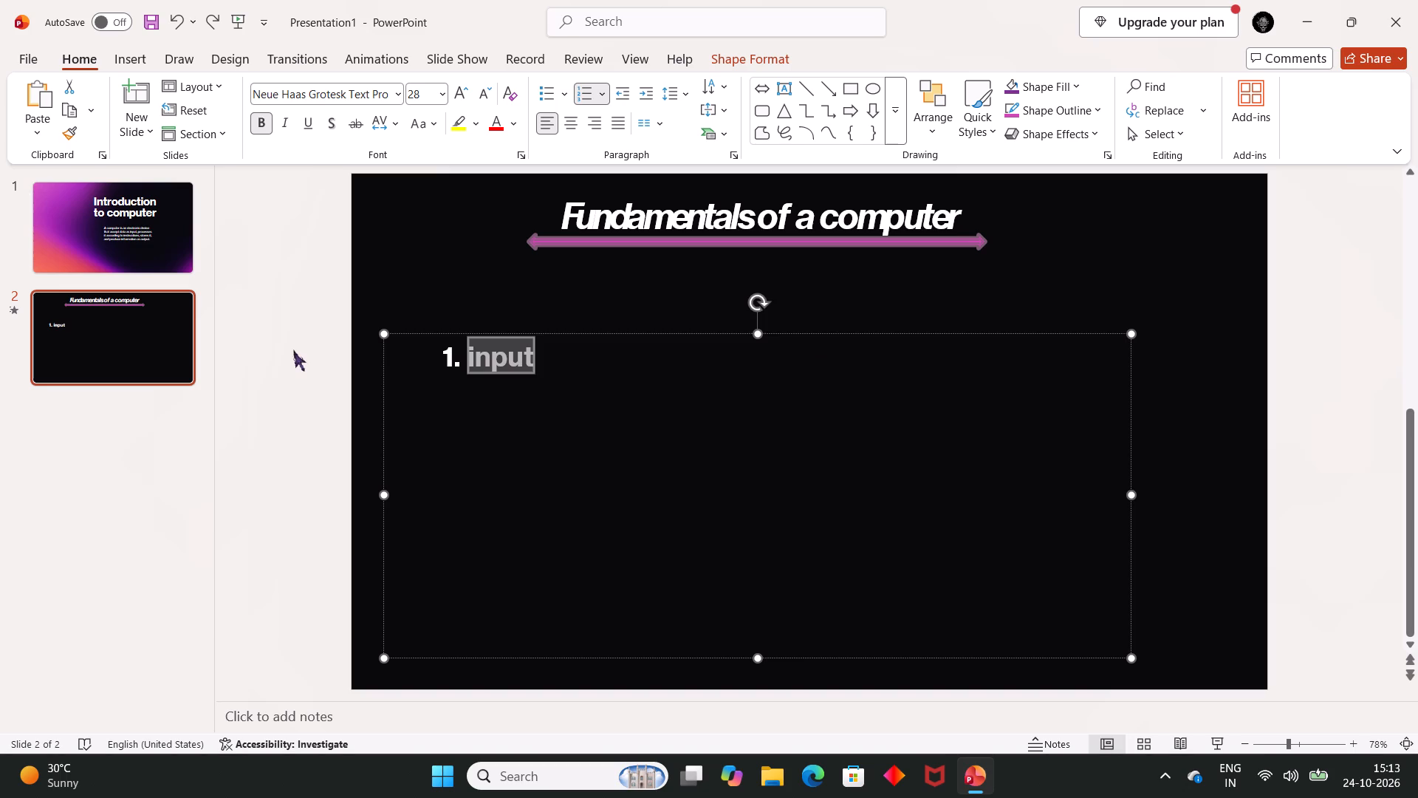
click(293, 350)
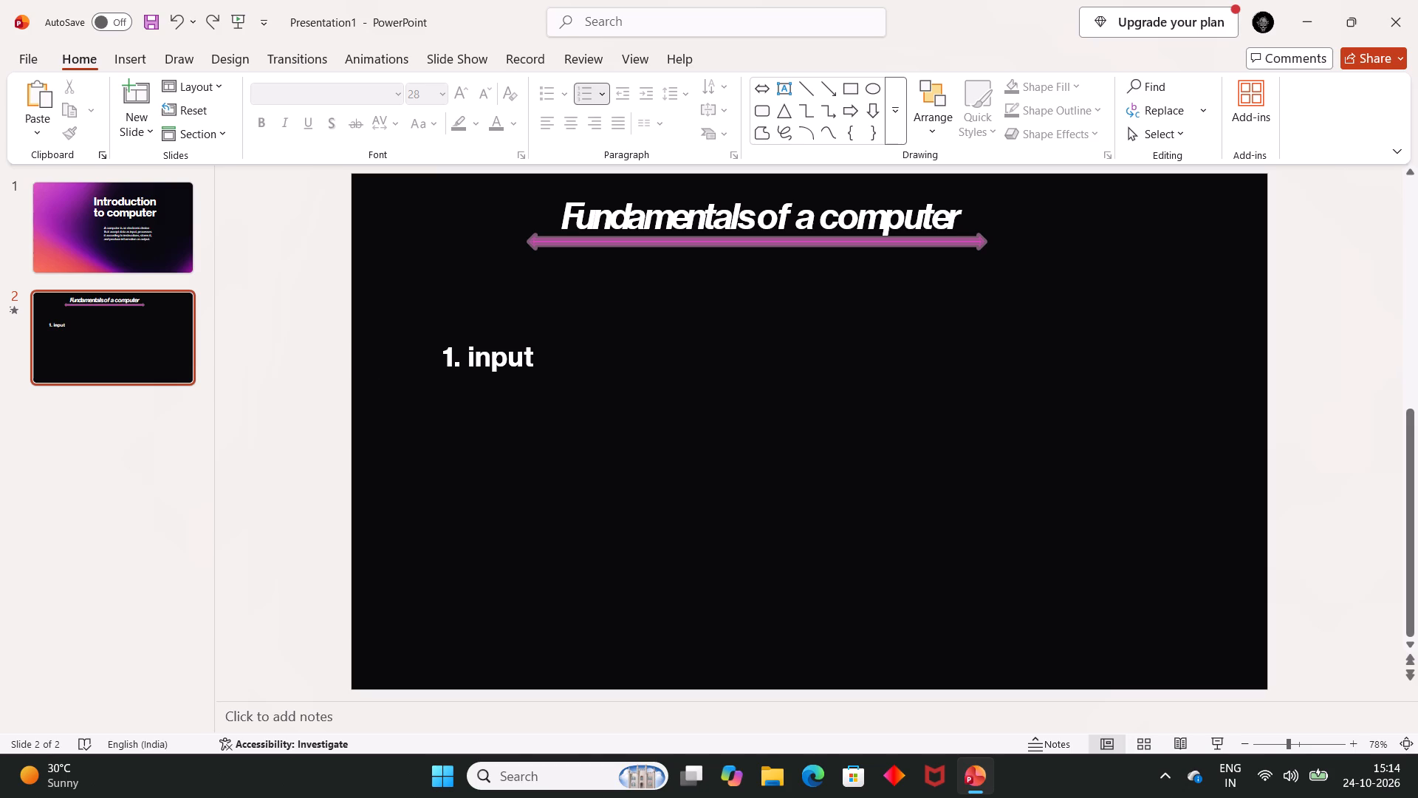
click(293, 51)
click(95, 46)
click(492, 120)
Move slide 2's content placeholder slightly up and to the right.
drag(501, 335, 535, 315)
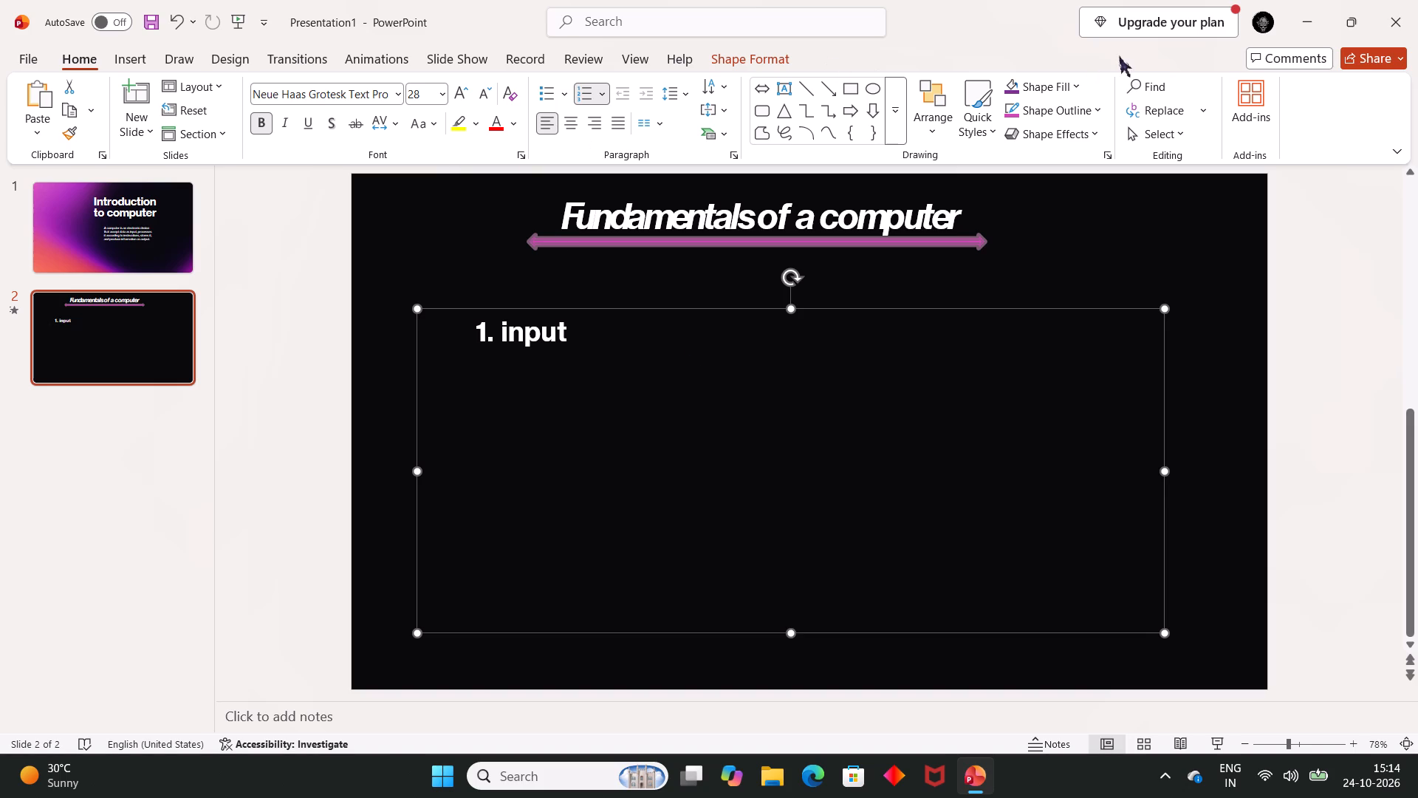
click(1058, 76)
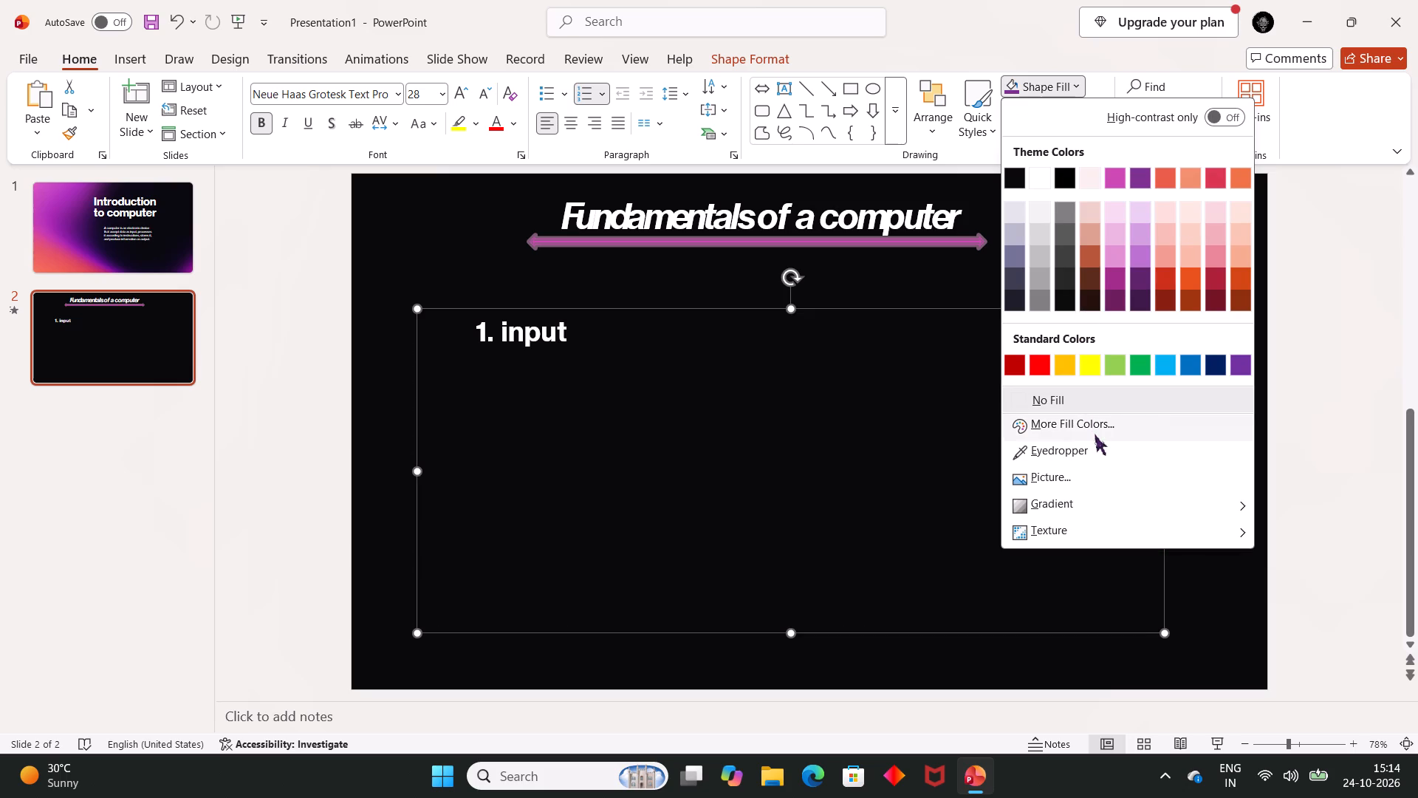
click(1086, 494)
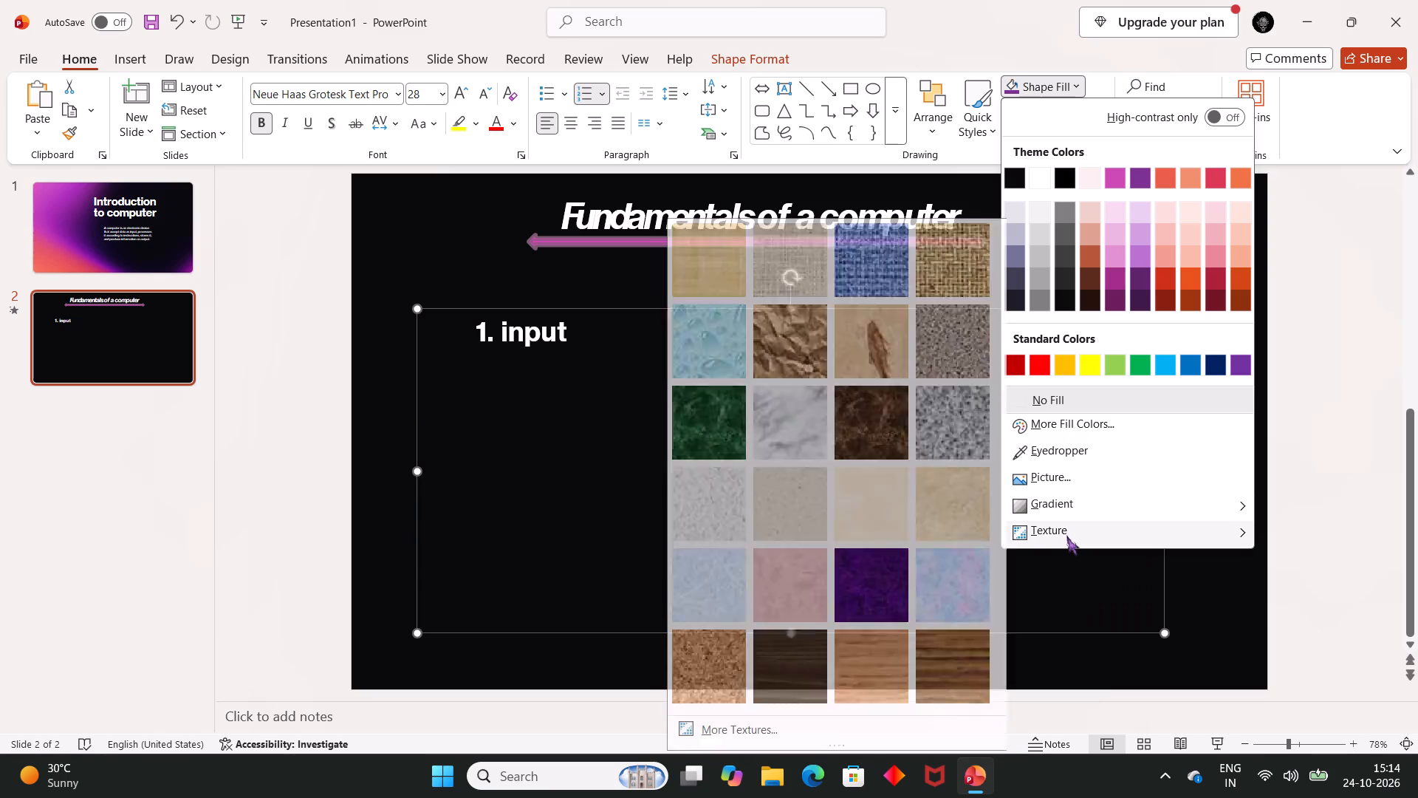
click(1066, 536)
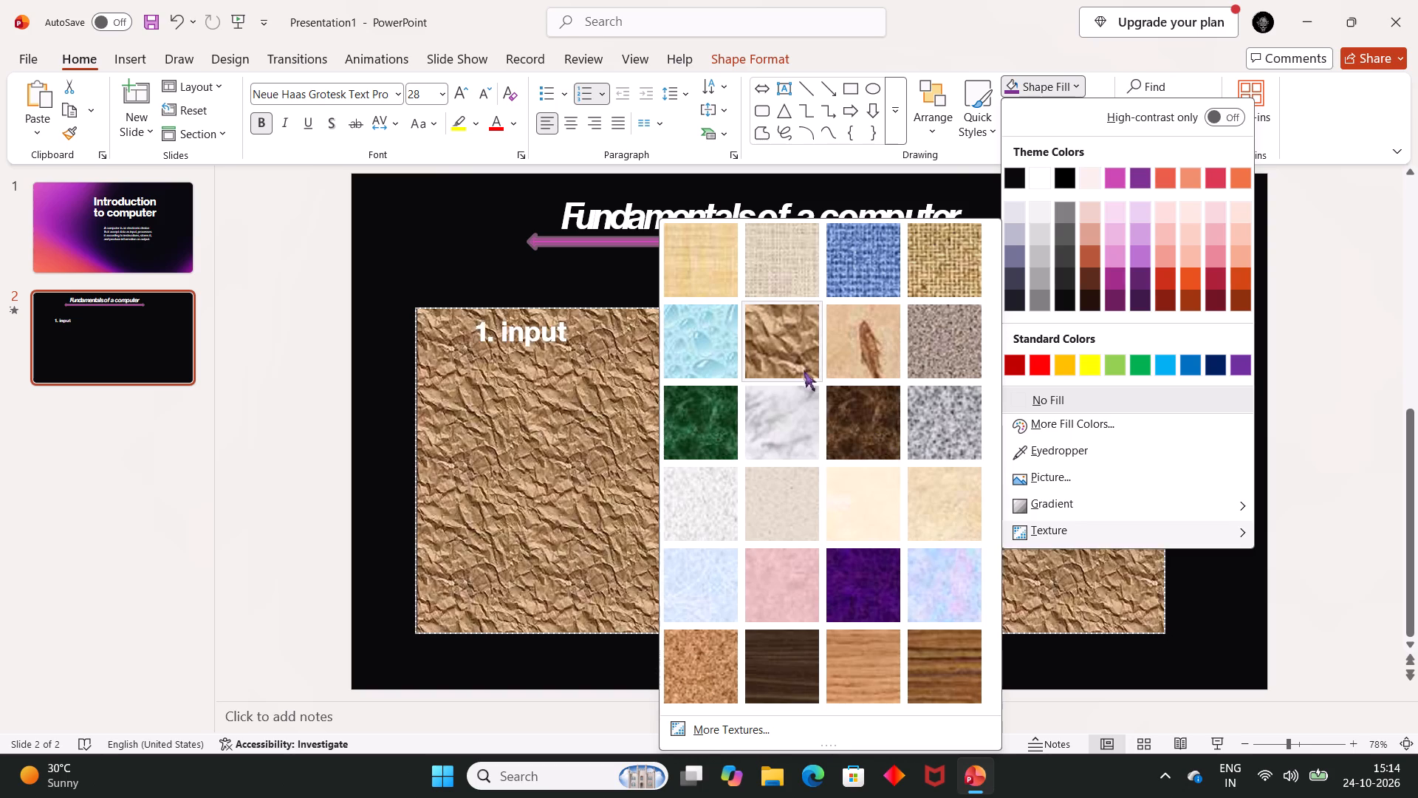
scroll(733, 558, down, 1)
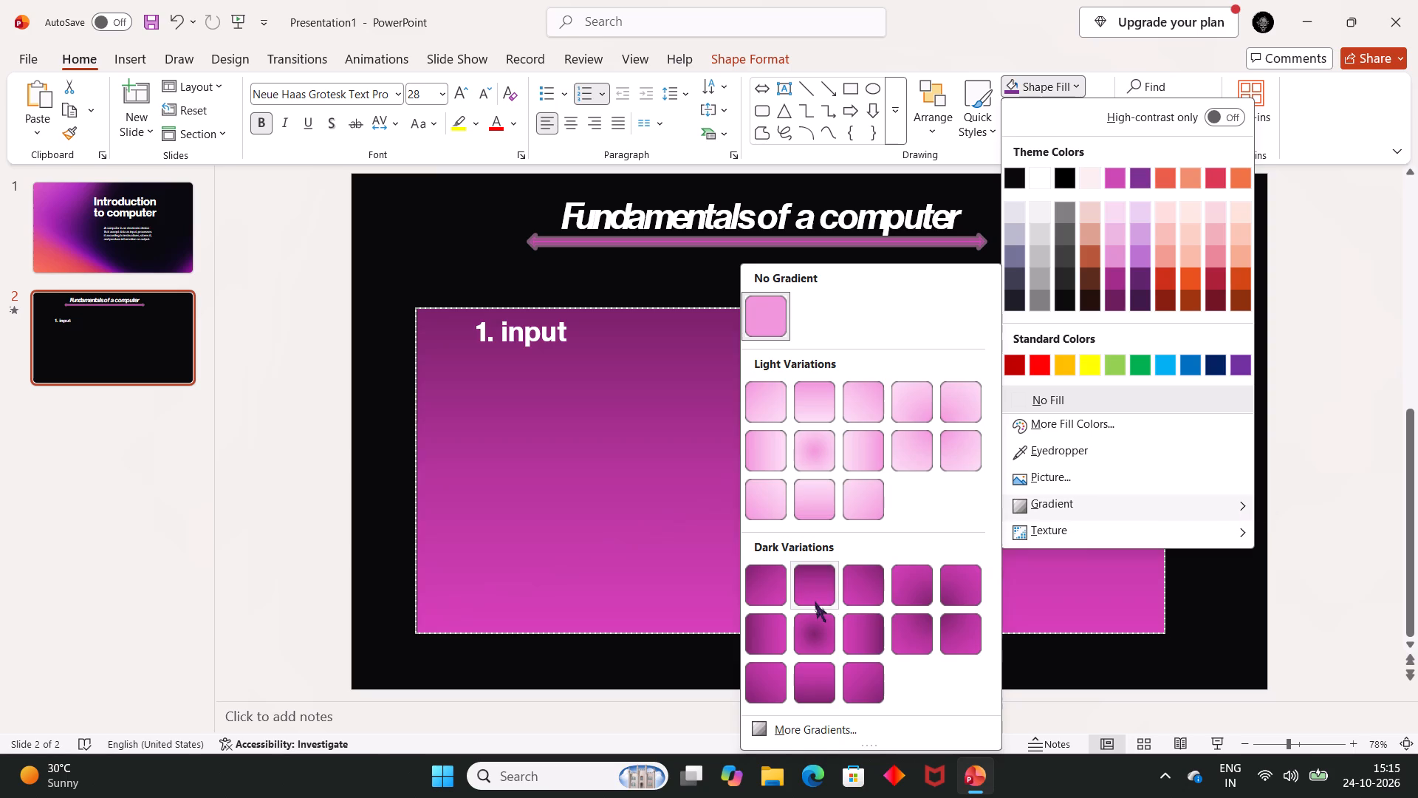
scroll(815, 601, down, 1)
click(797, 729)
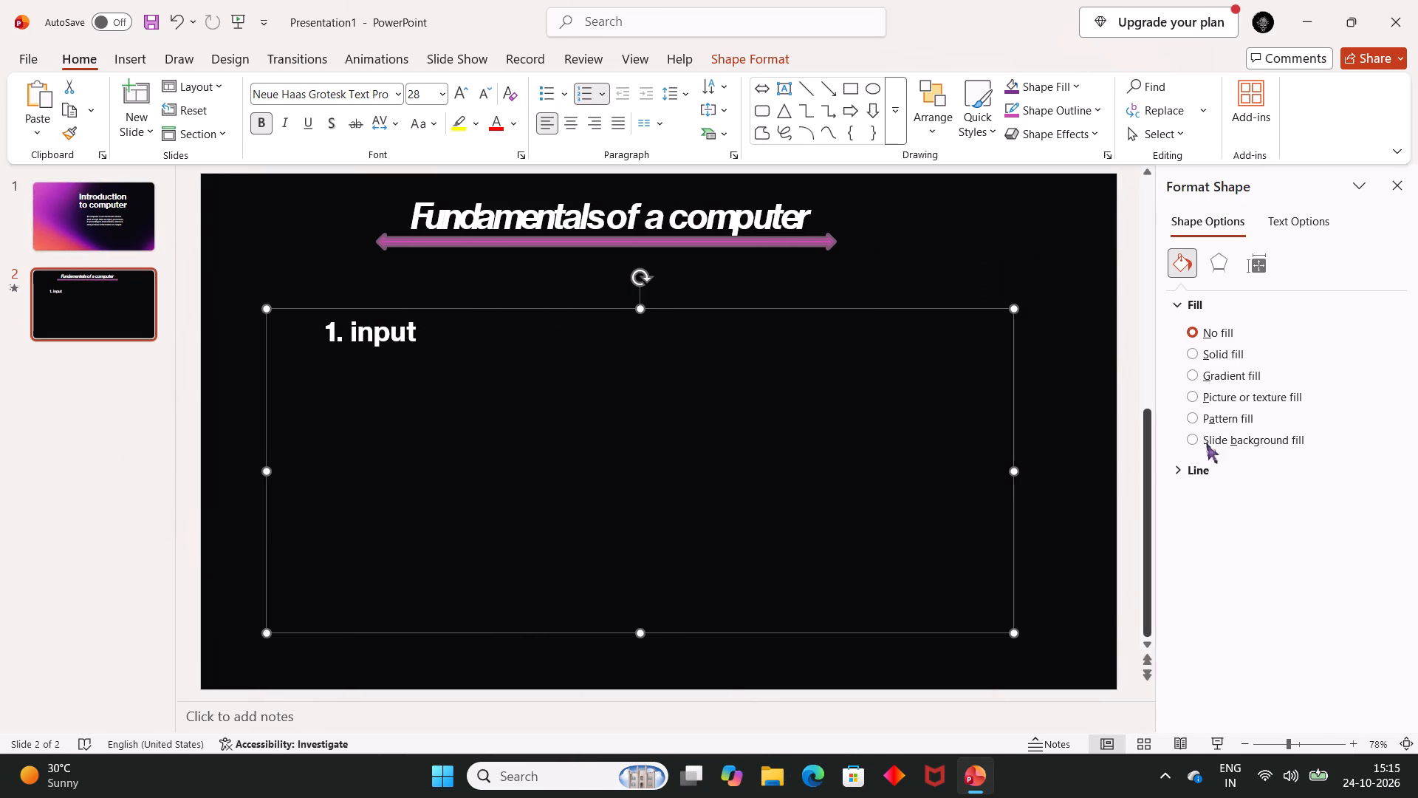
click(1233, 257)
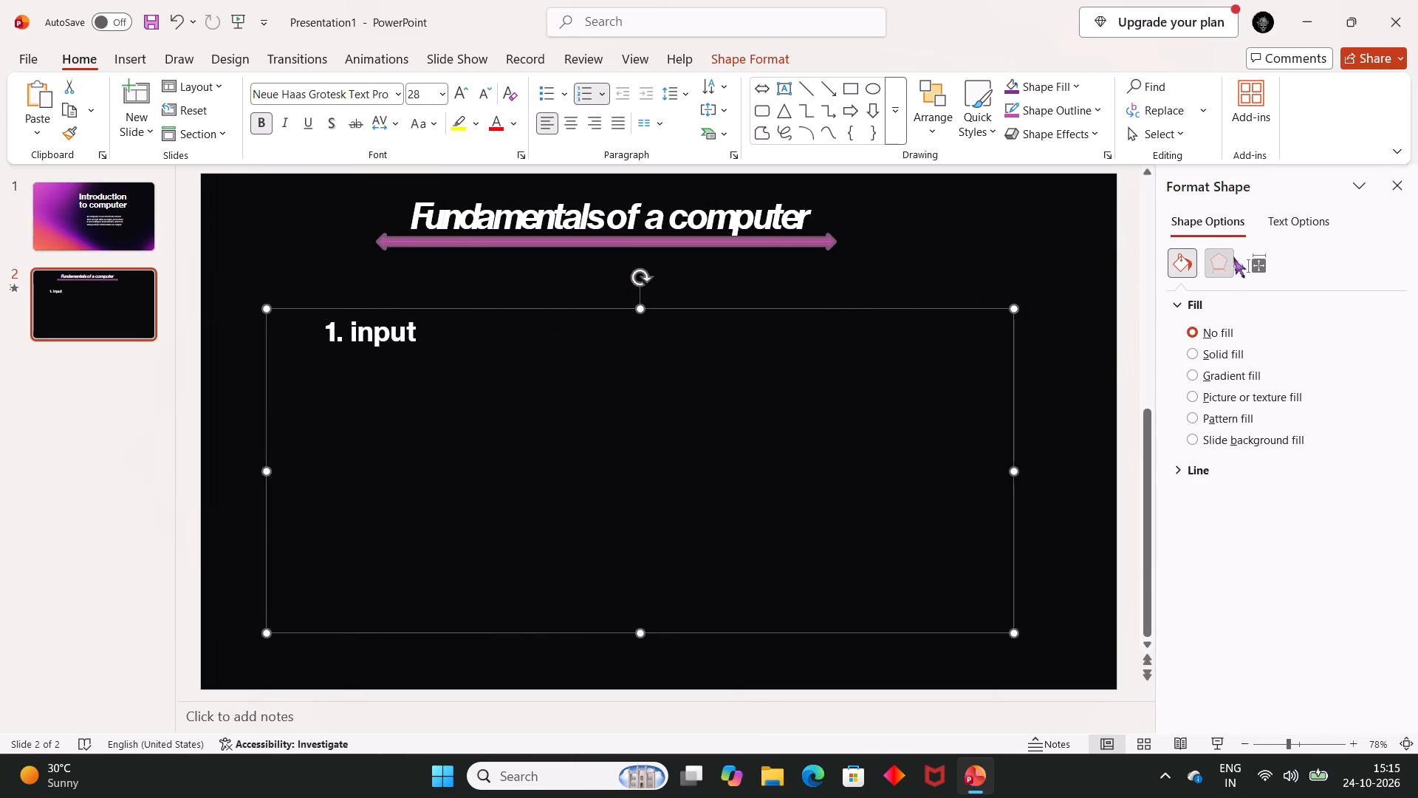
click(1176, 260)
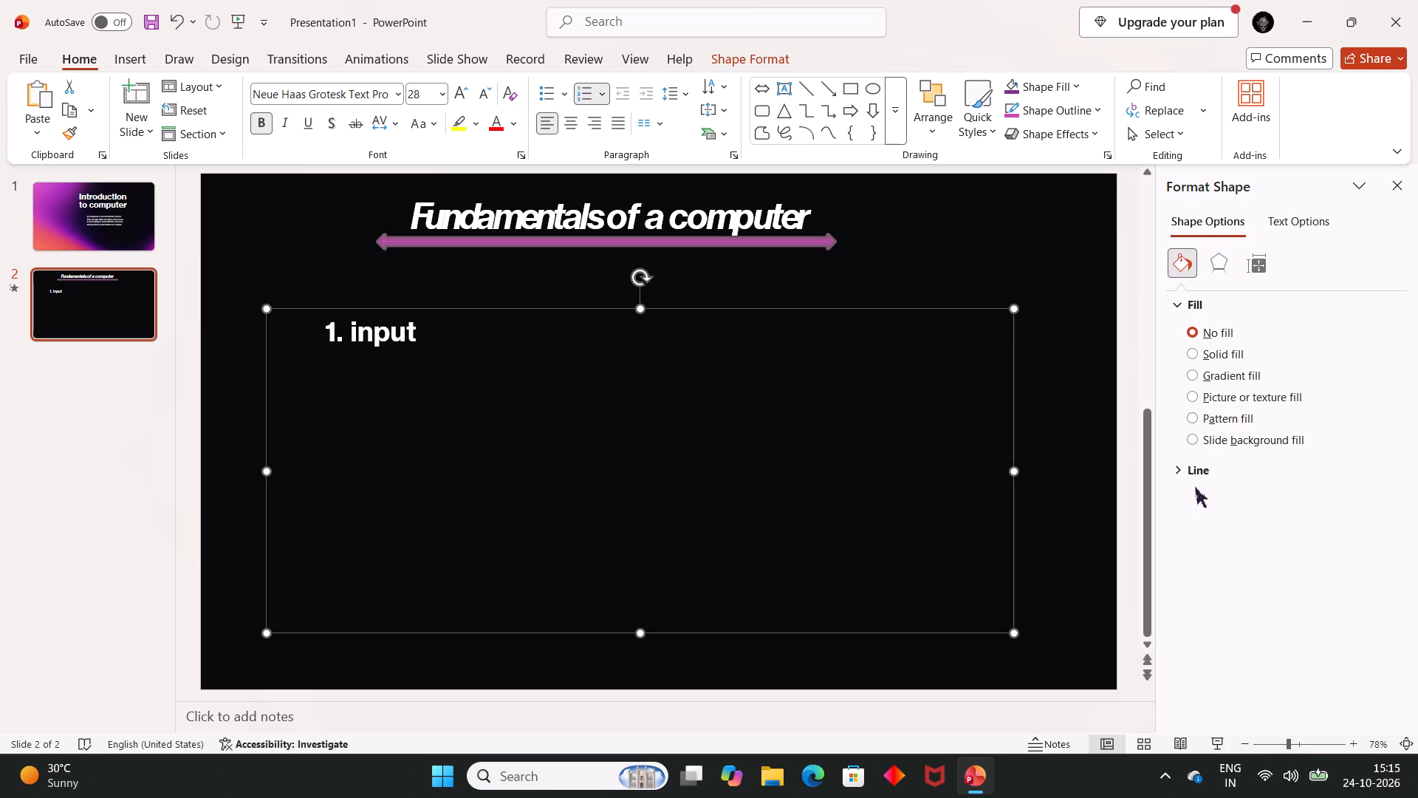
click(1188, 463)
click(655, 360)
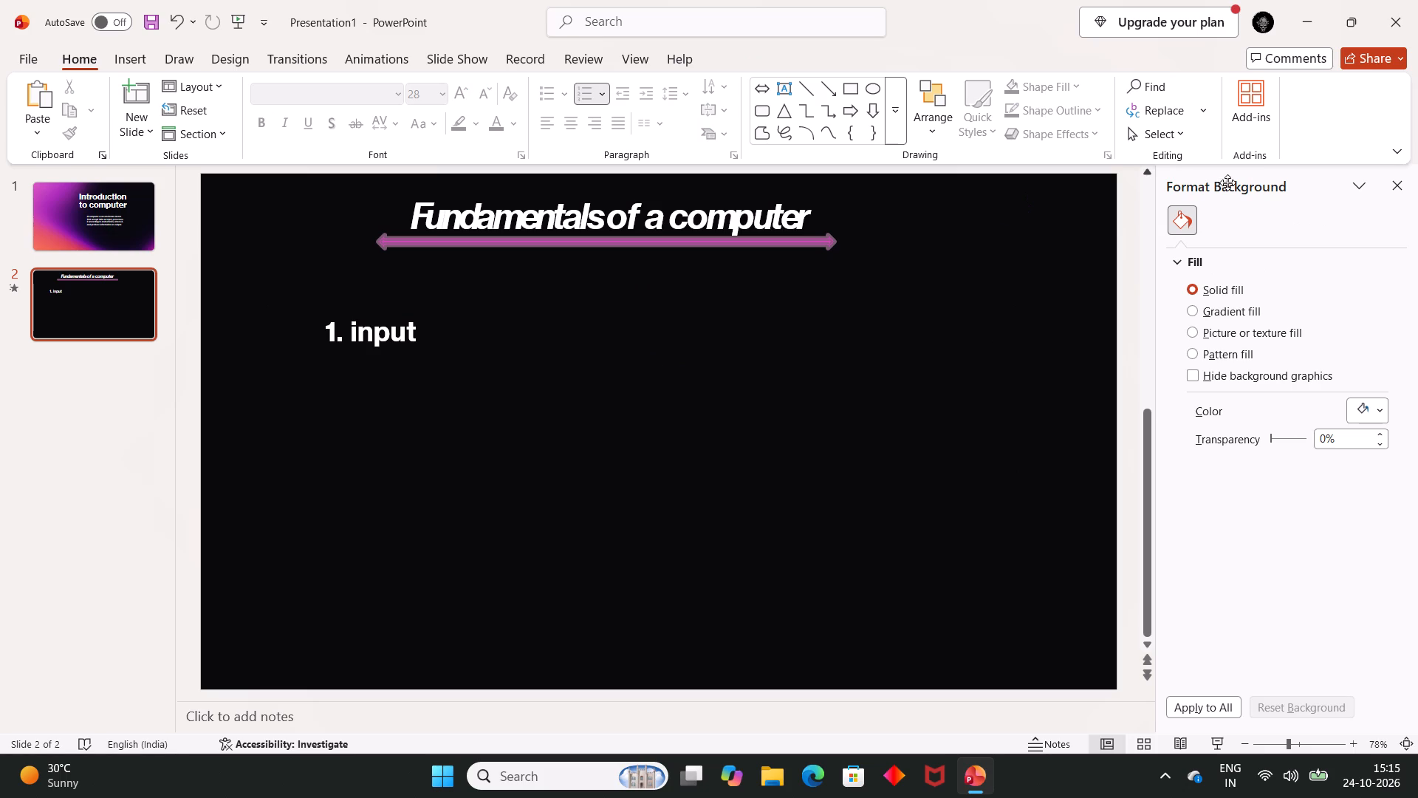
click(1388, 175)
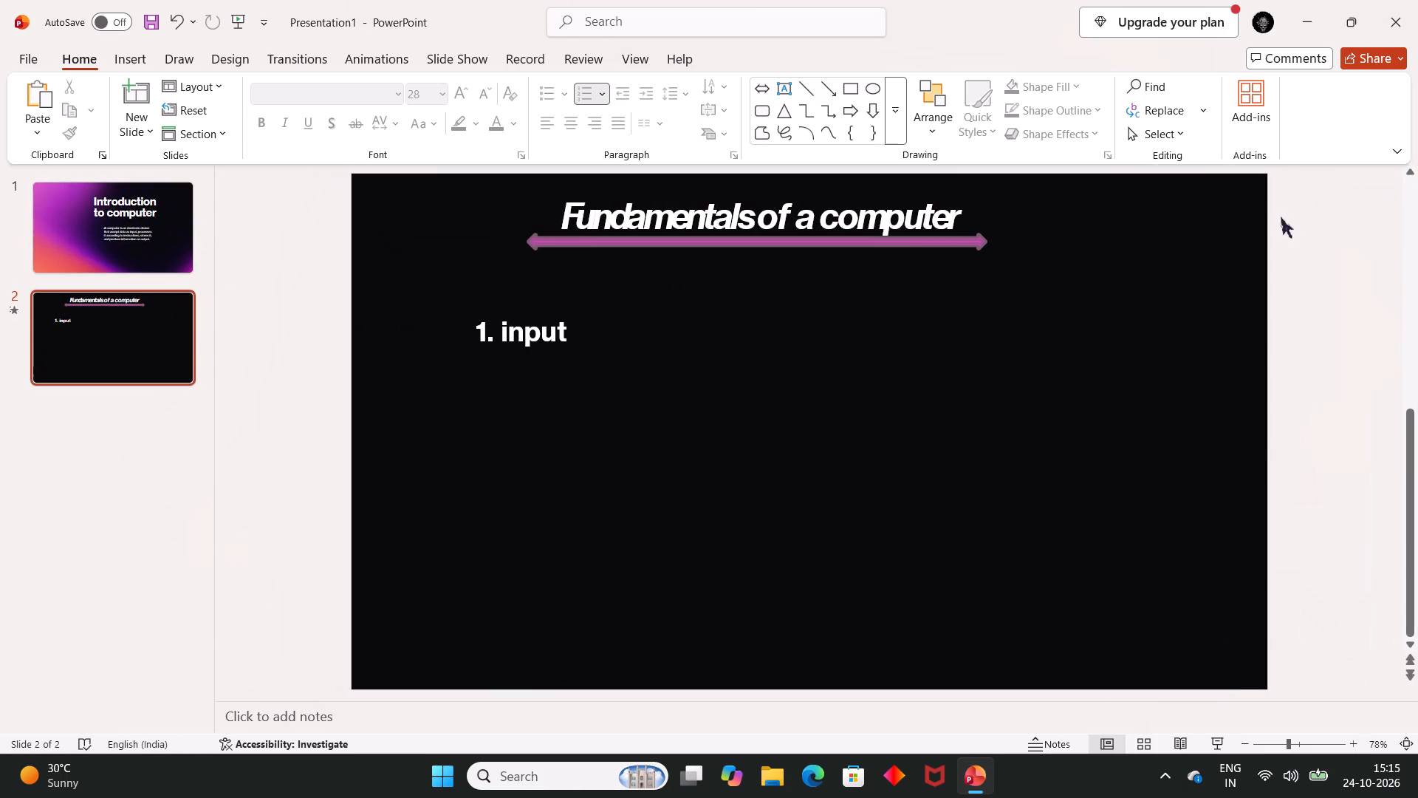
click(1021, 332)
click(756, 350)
Fill the "input" content placeholder with a pink light-variation gradient that fades from top to bottom.
double_click(530, 326)
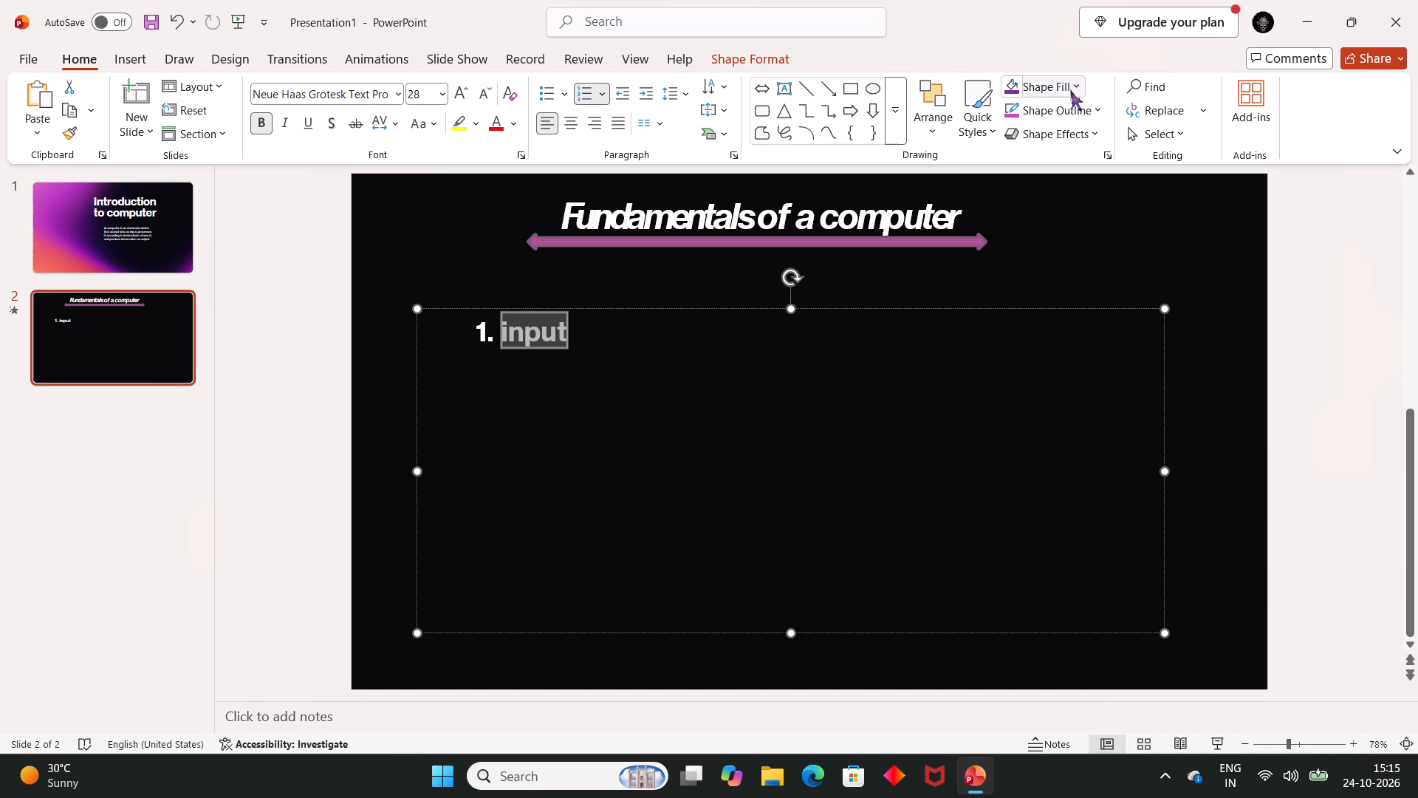
click(1085, 114)
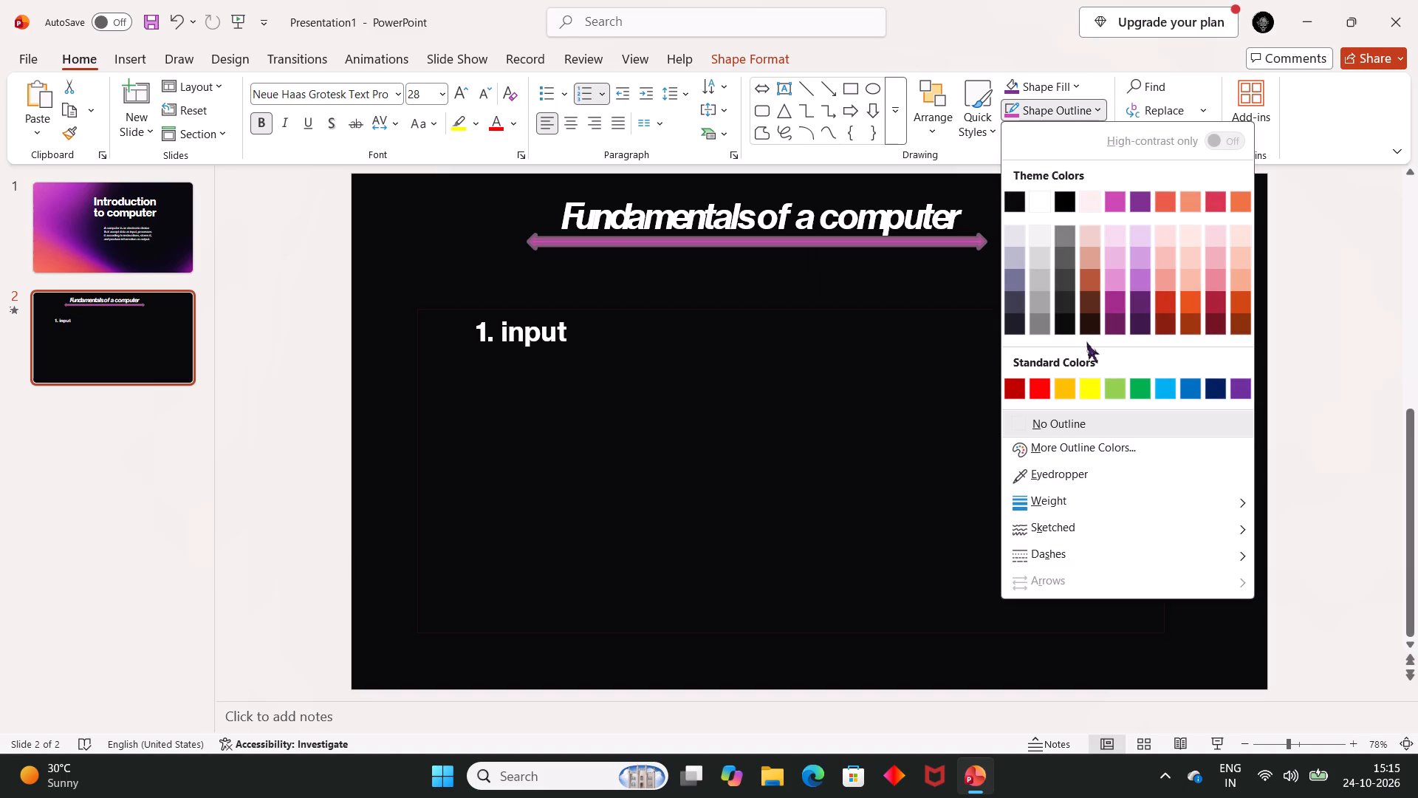
click(1044, 72)
double_click(1042, 90)
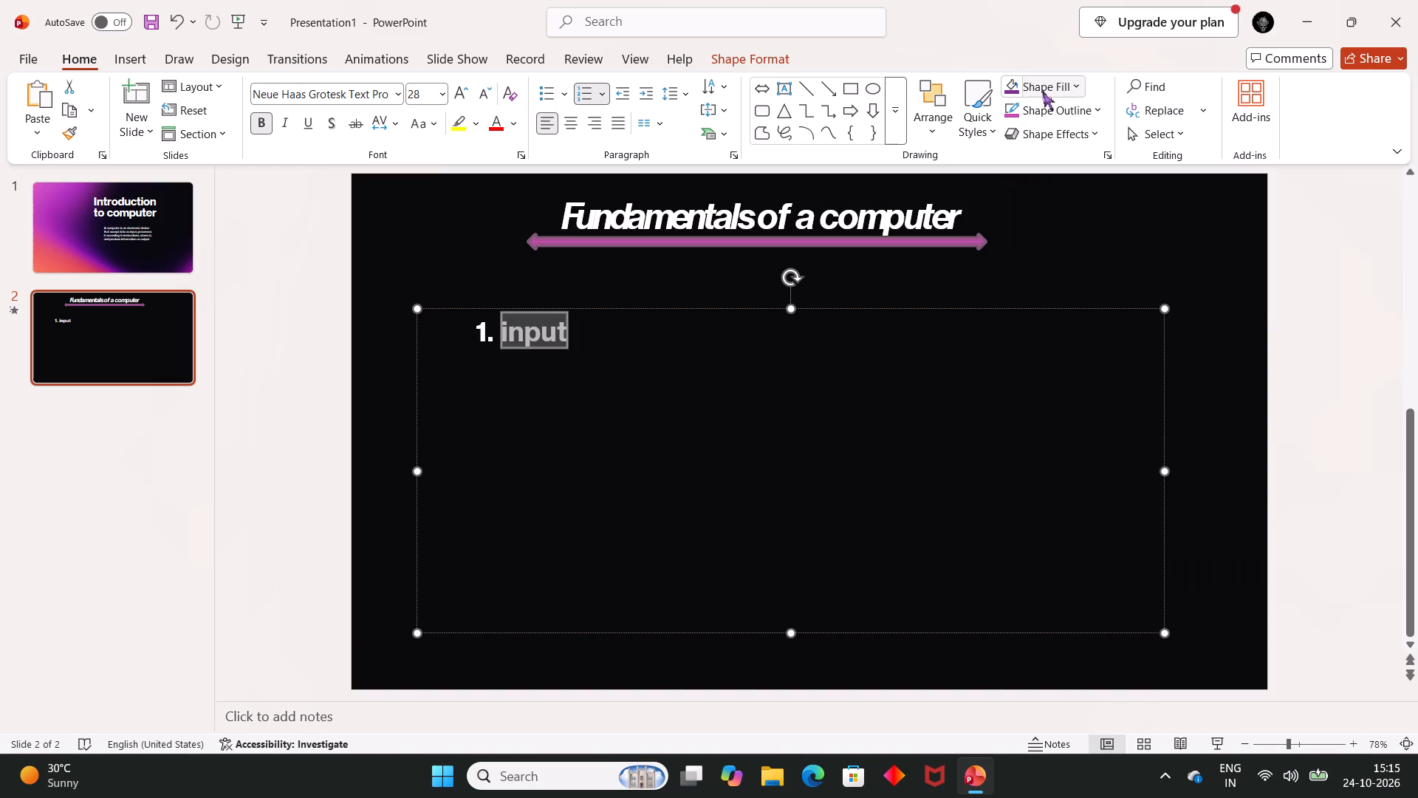
click(1042, 90)
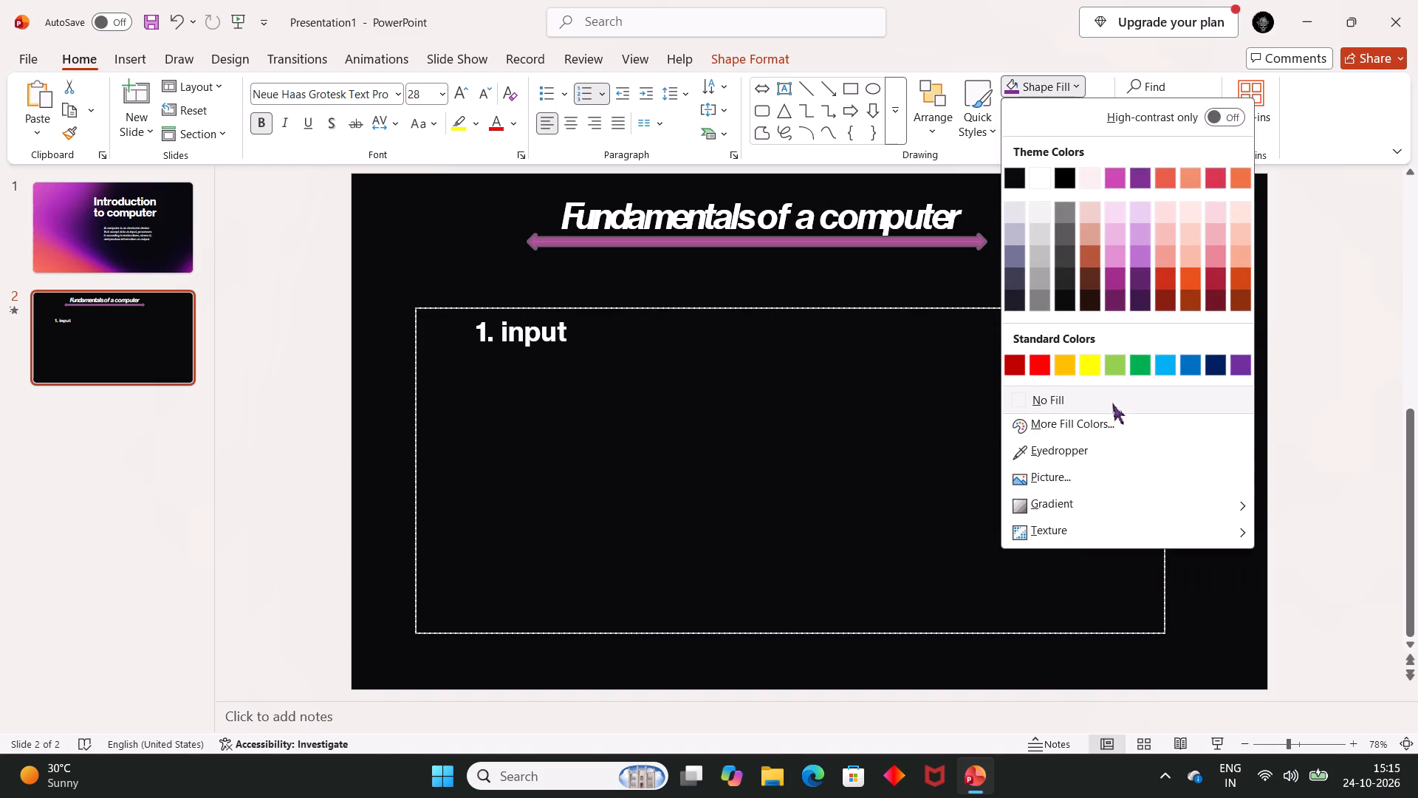
click(1081, 501)
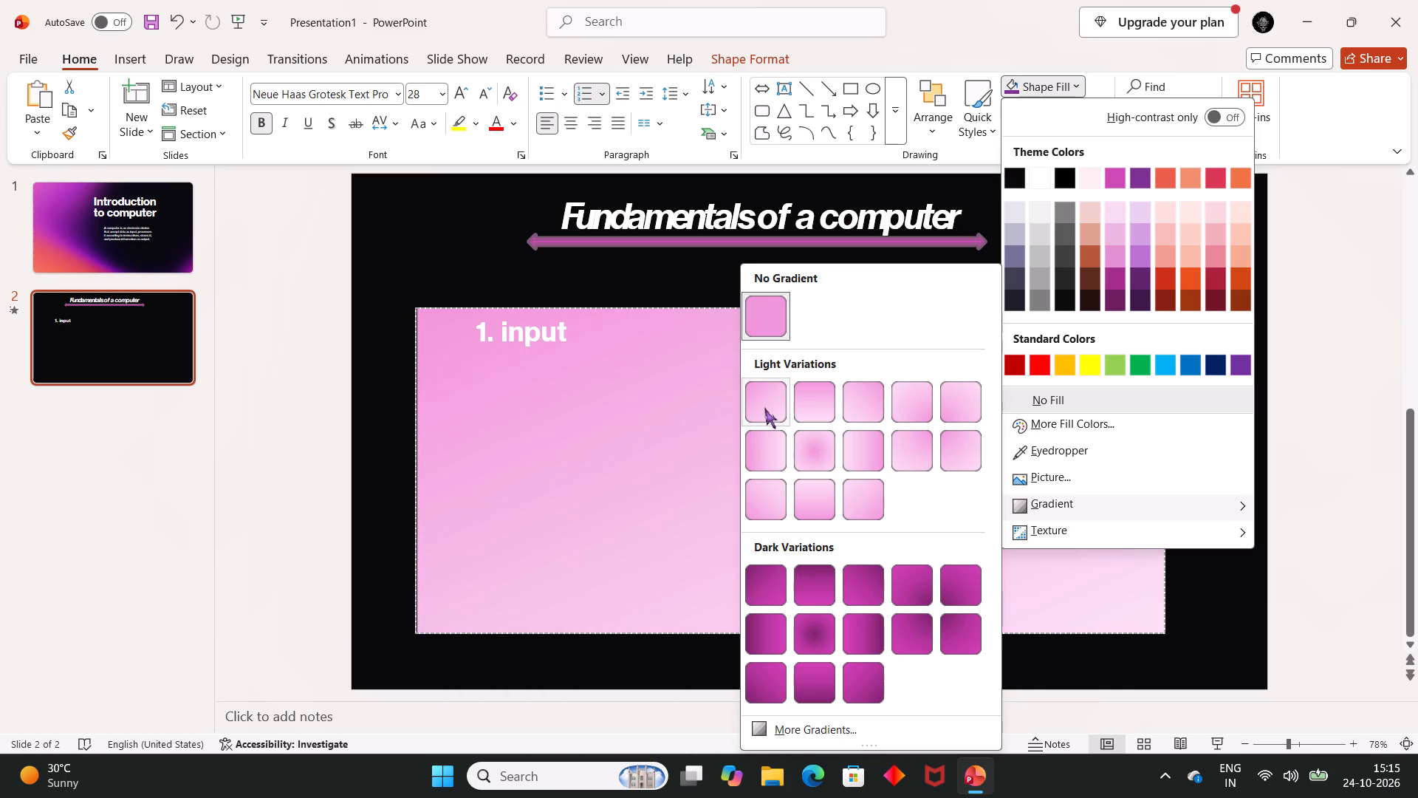
click(793, 407)
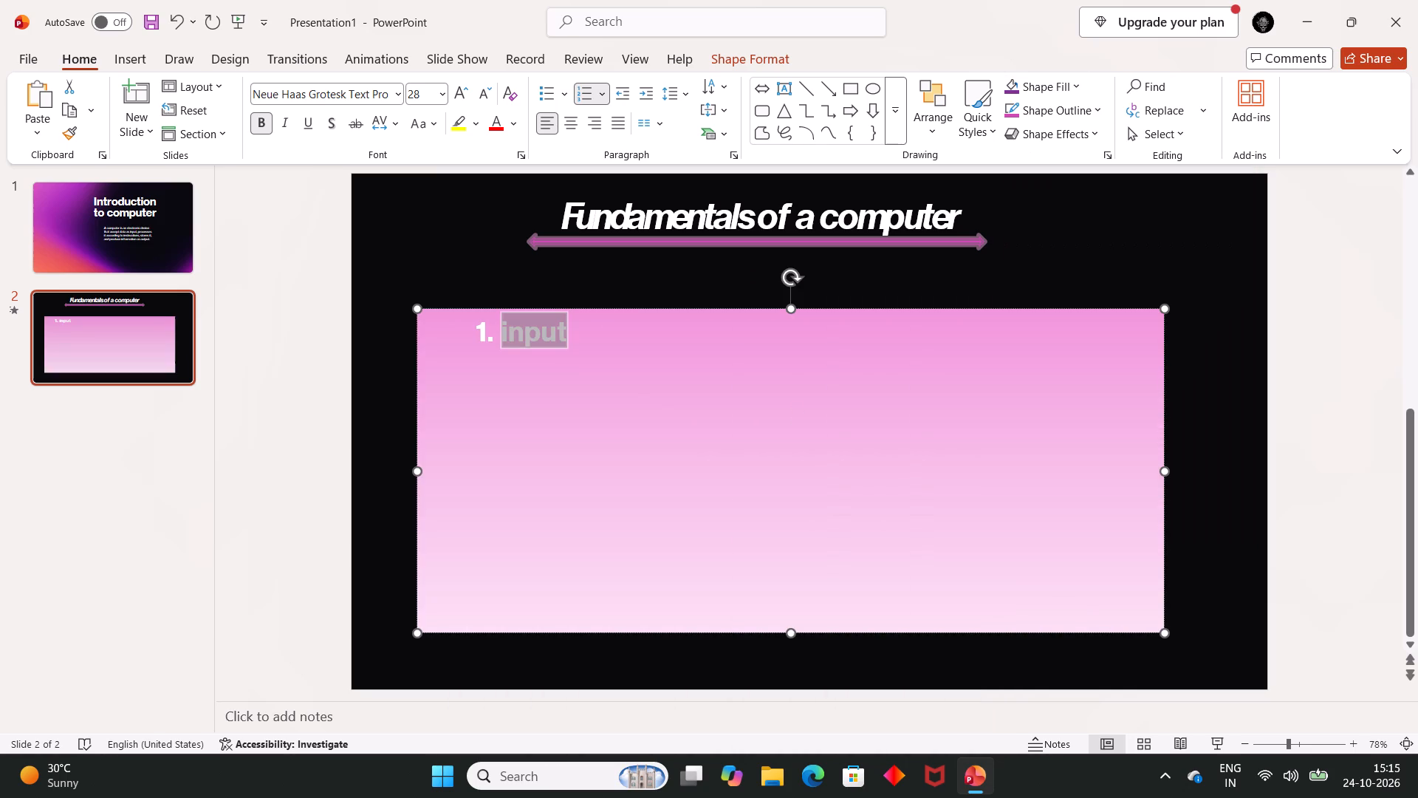
click(895, 460)
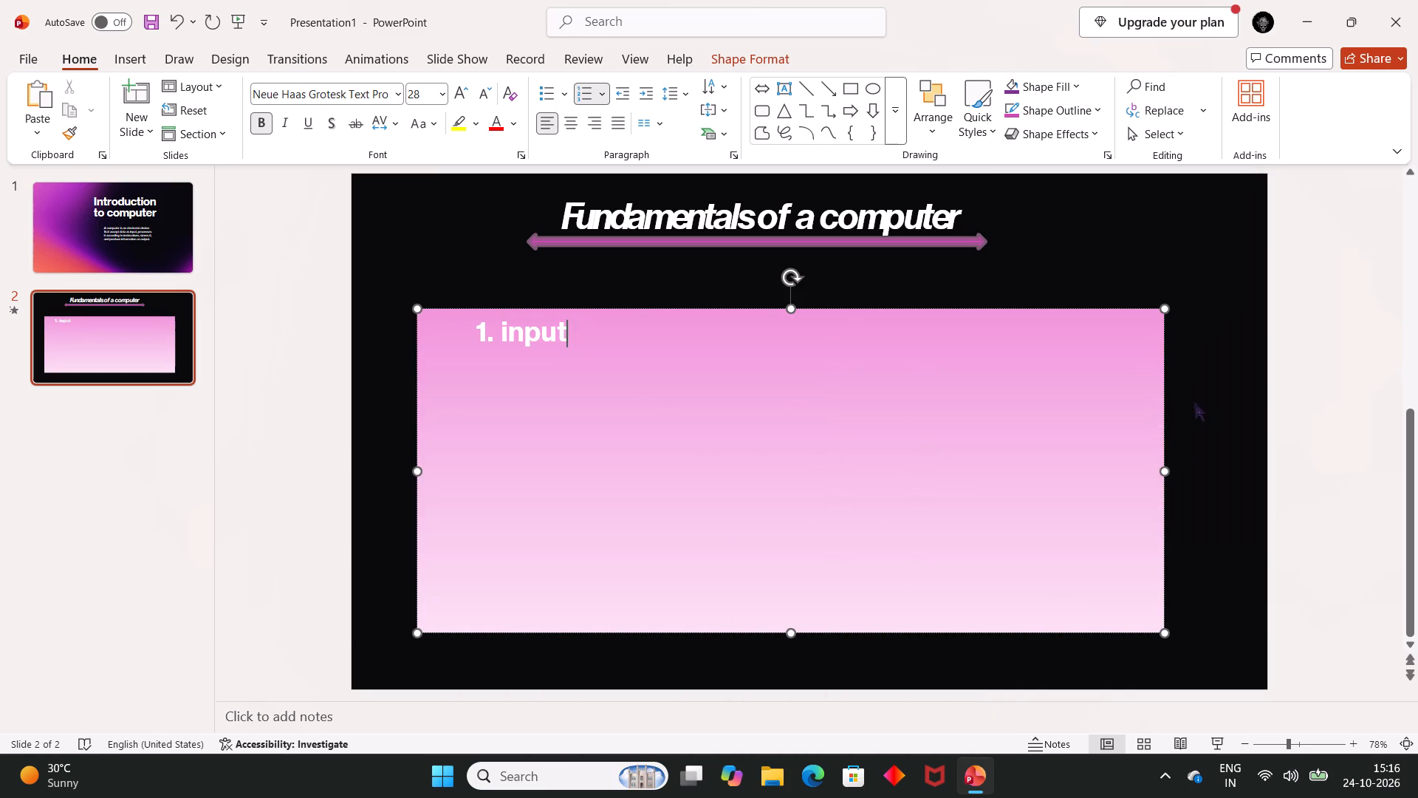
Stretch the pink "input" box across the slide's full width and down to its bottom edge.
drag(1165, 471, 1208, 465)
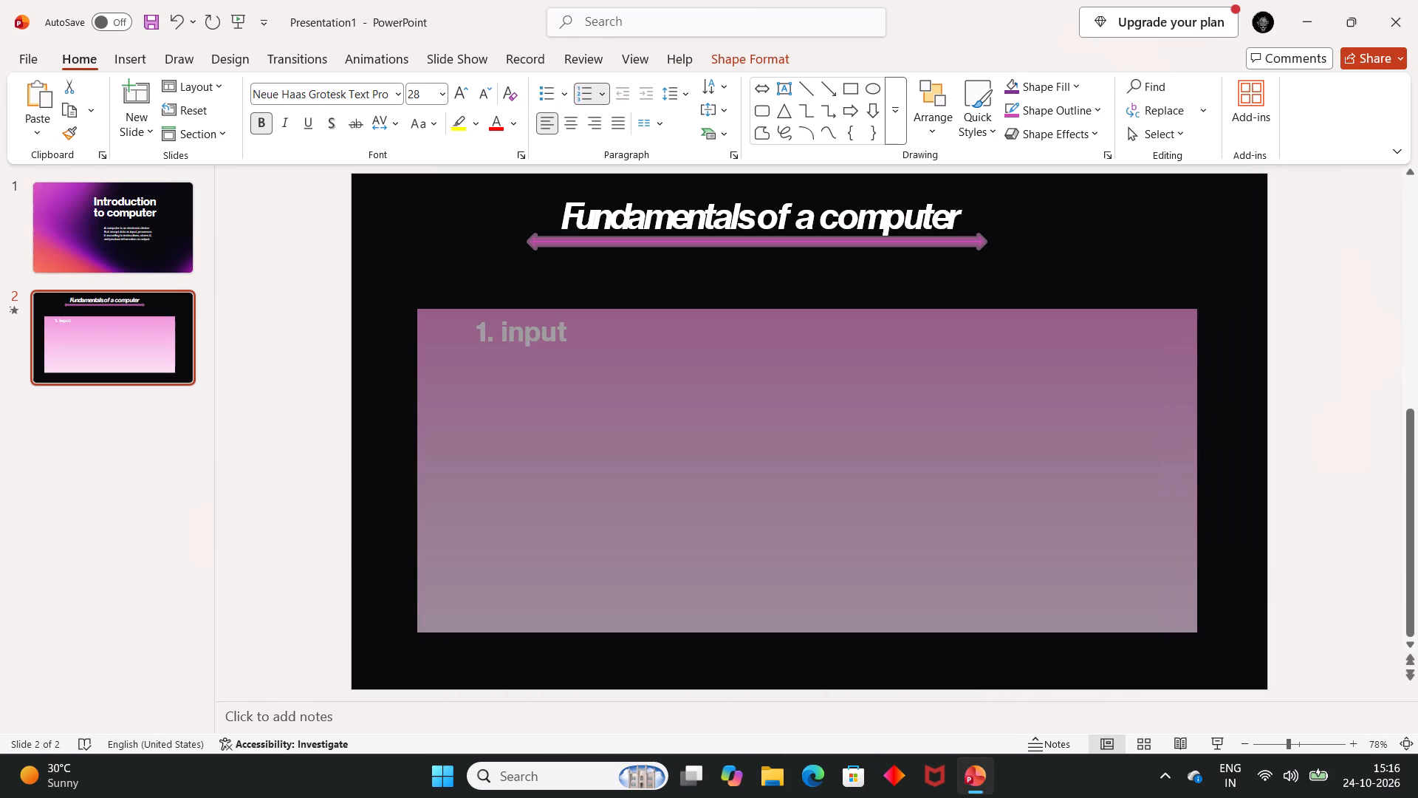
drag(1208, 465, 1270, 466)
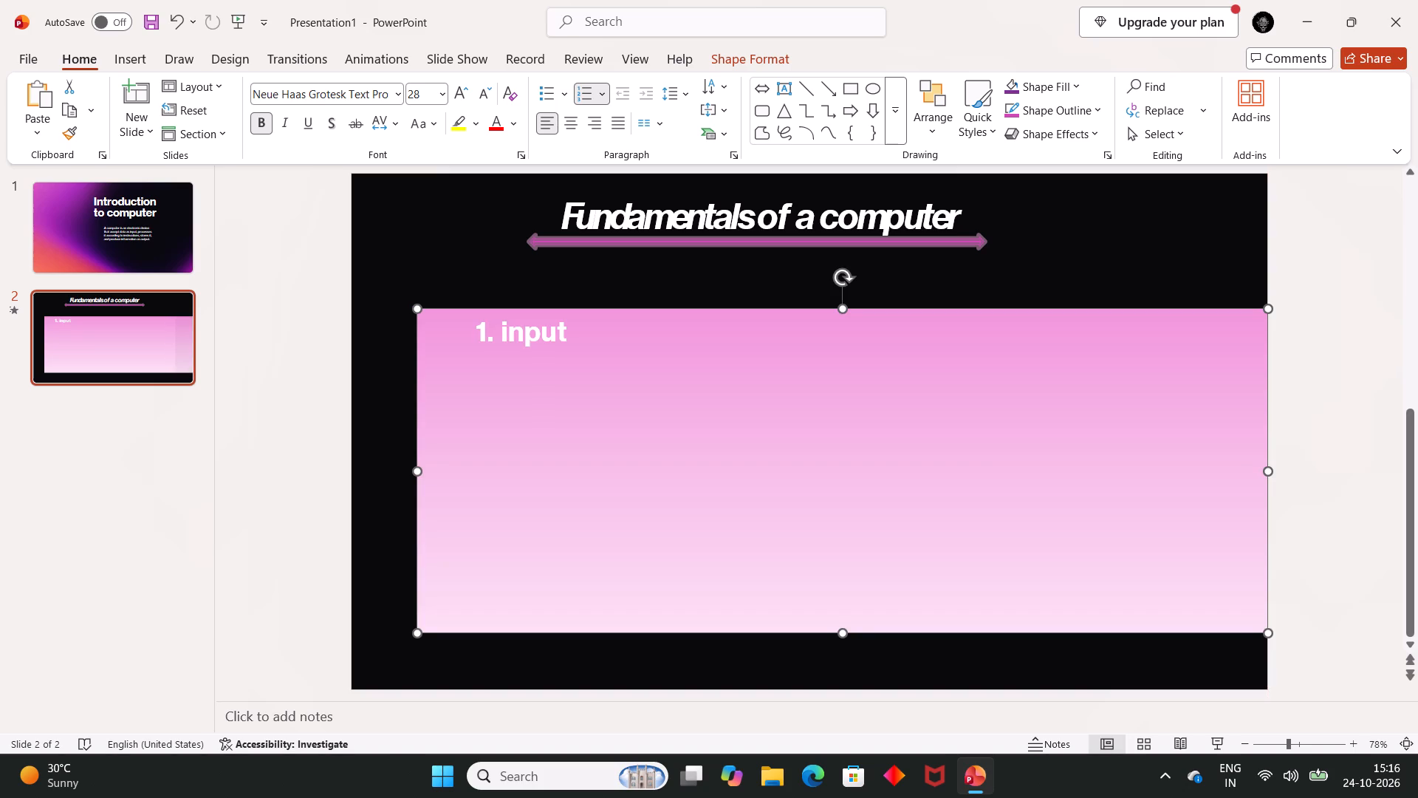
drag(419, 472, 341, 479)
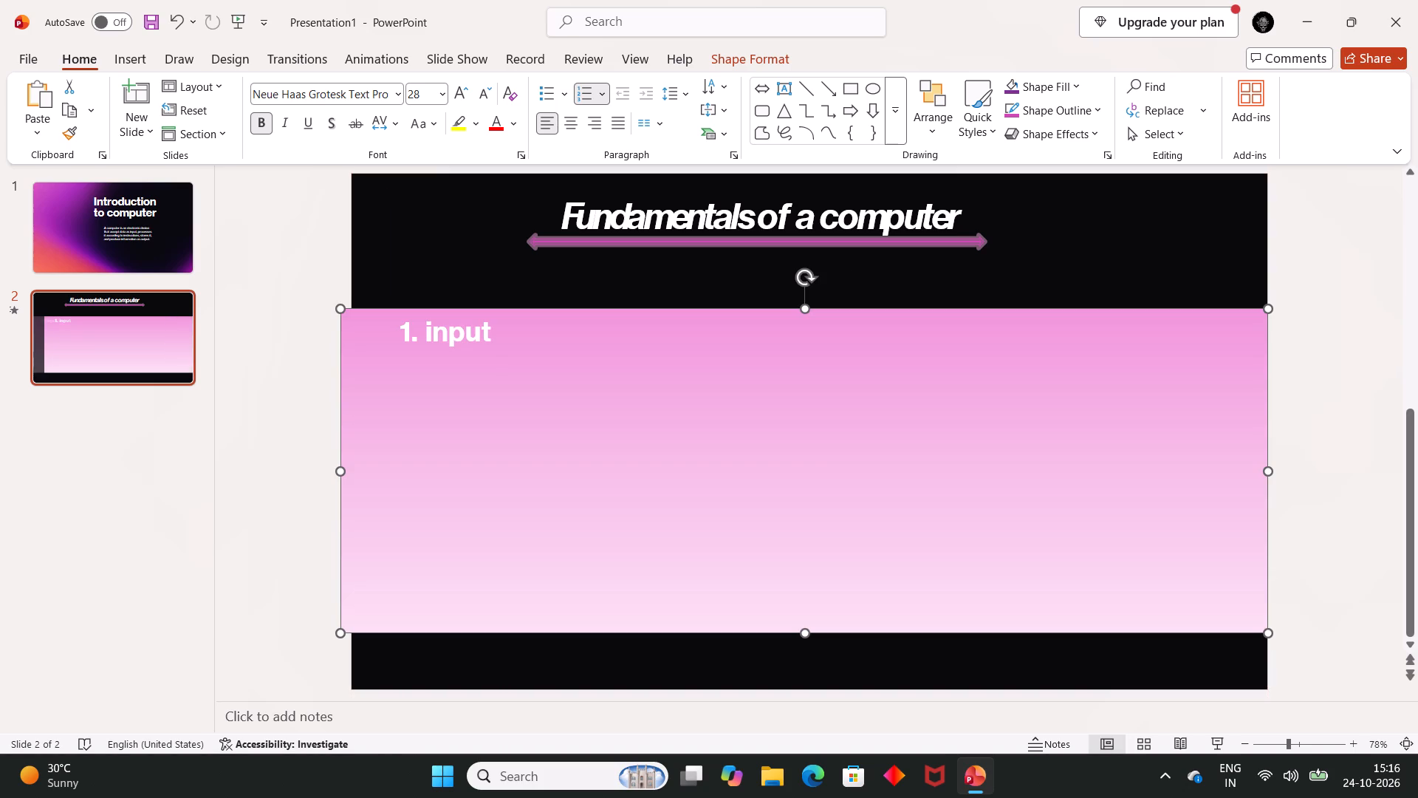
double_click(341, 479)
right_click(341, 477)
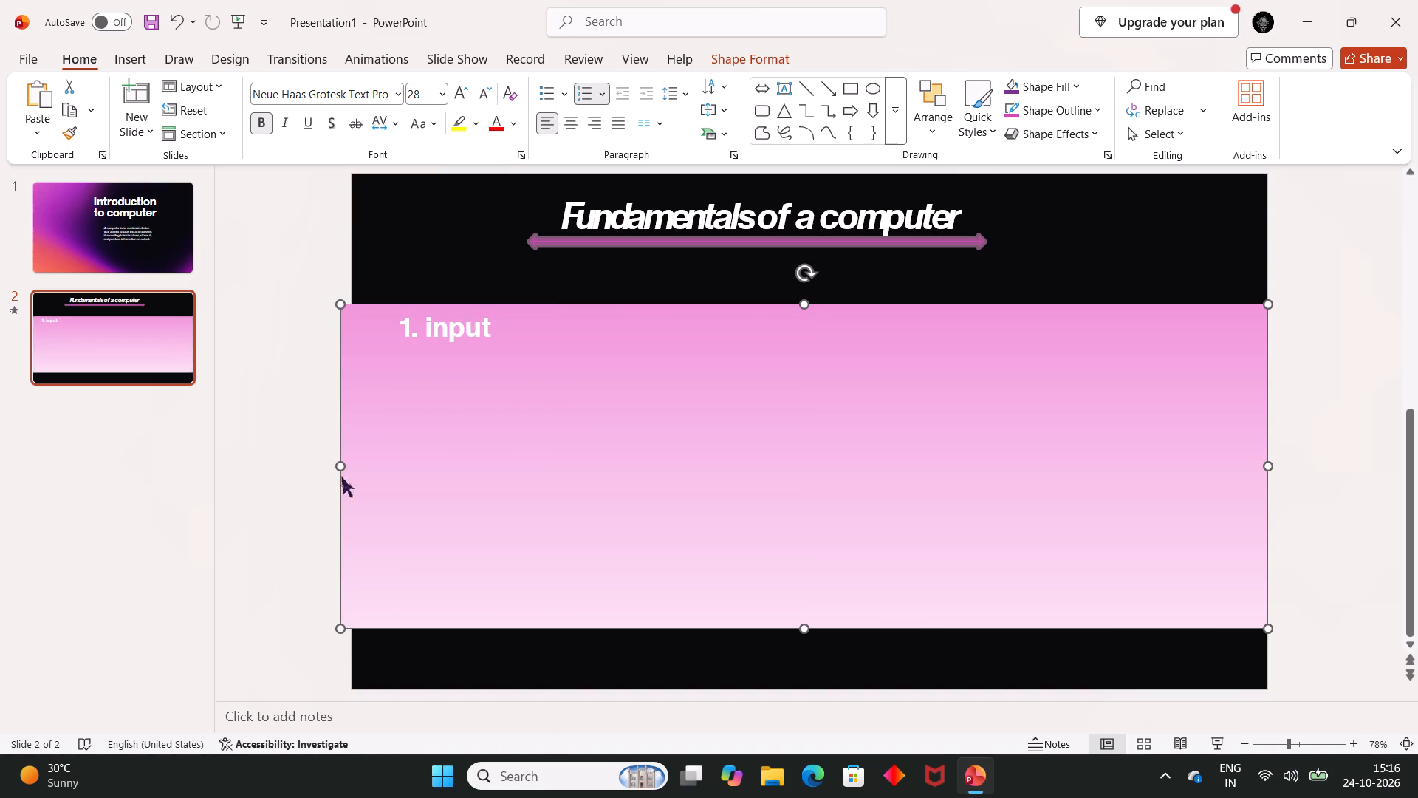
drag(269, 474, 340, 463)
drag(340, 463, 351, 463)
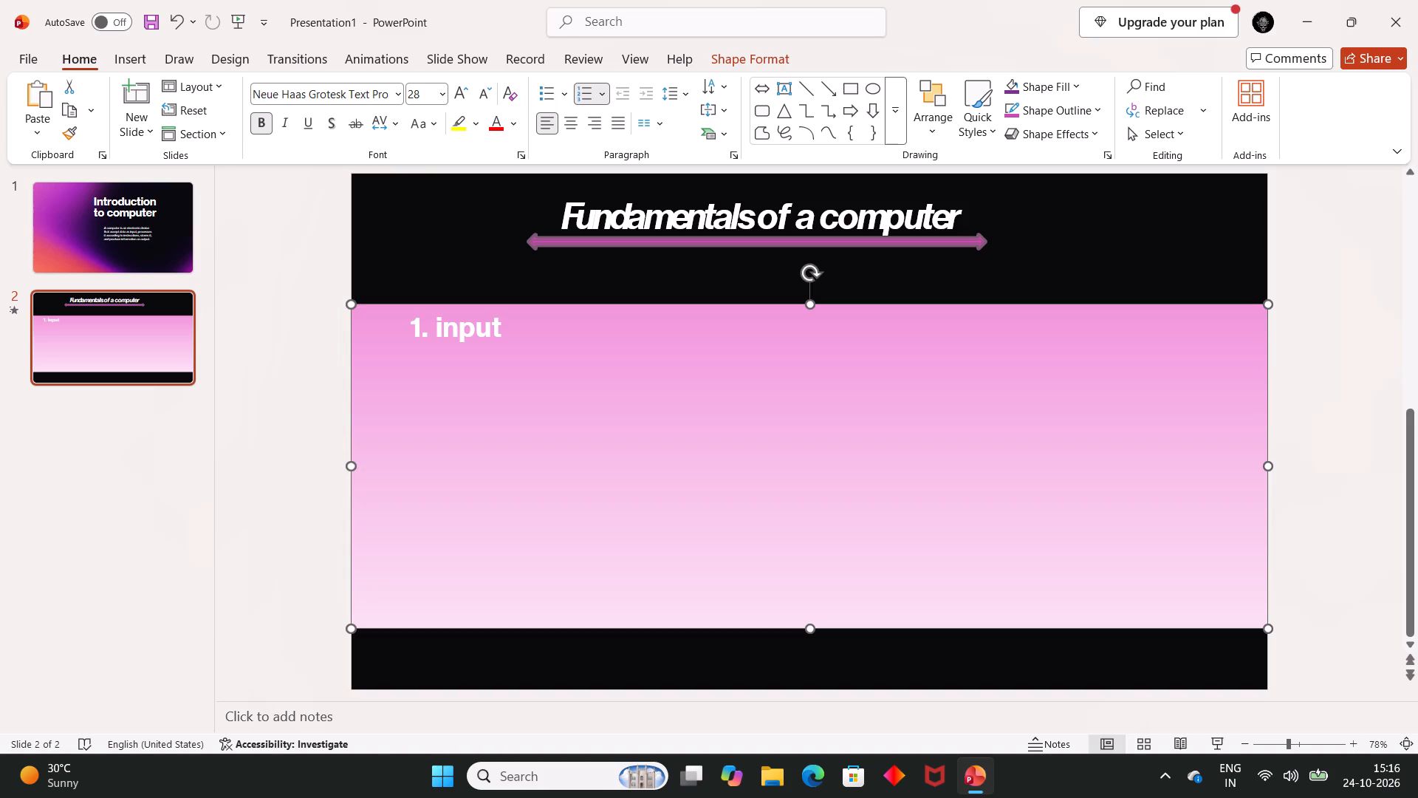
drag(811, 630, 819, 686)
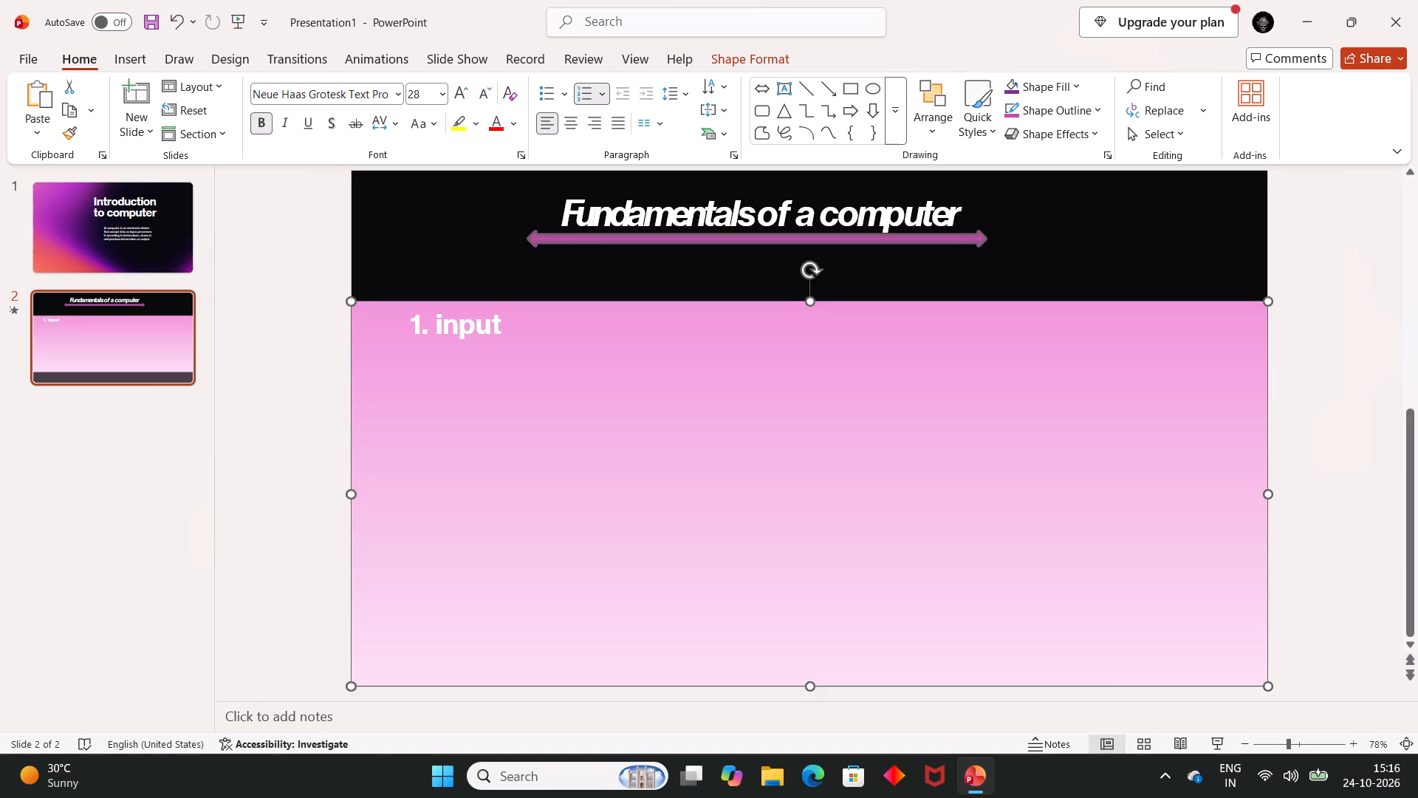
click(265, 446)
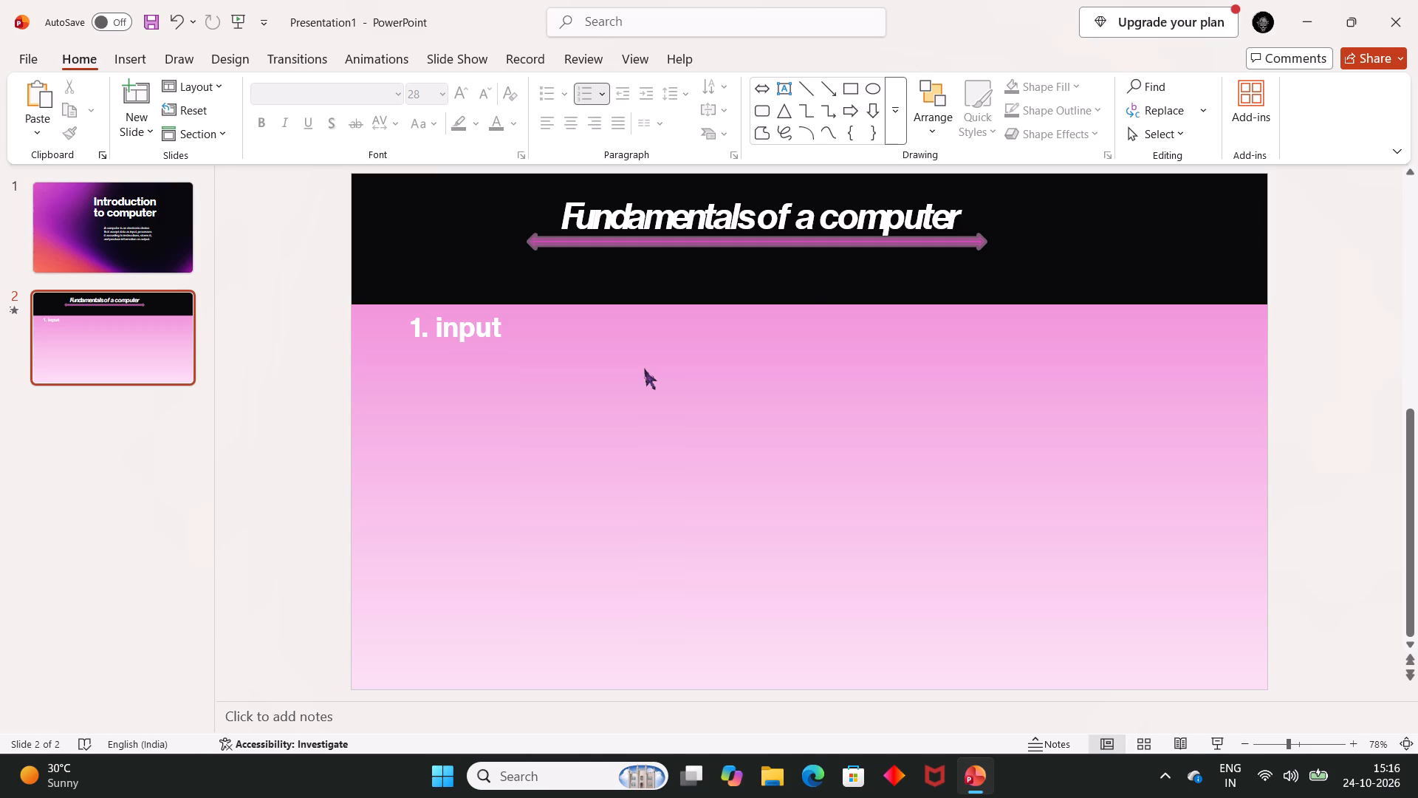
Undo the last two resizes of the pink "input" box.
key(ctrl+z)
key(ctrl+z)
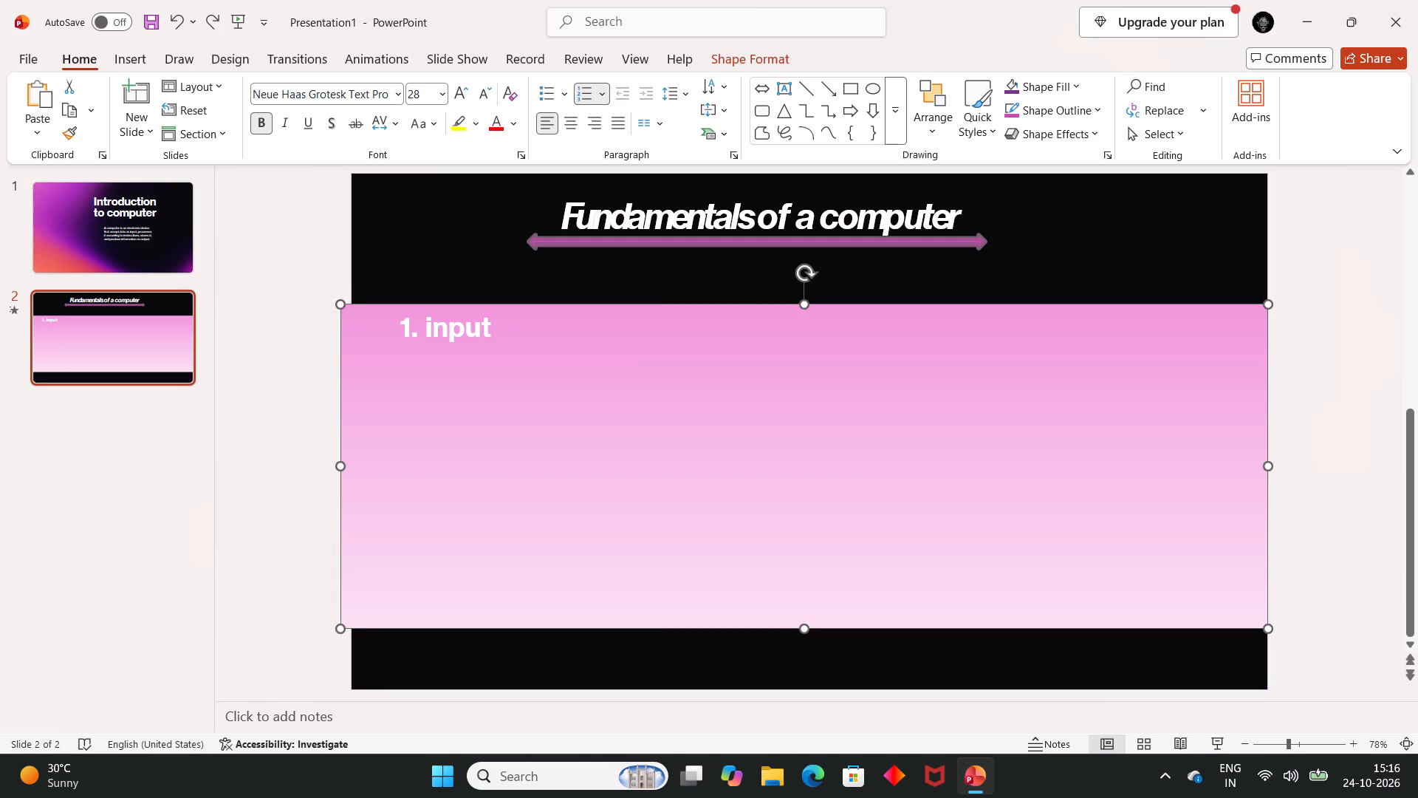
Shrink the pink "input" box to a small rectangle lying inside the slide's left edge.
drag(802, 630, 788, 484)
drag(1269, 393, 663, 502)
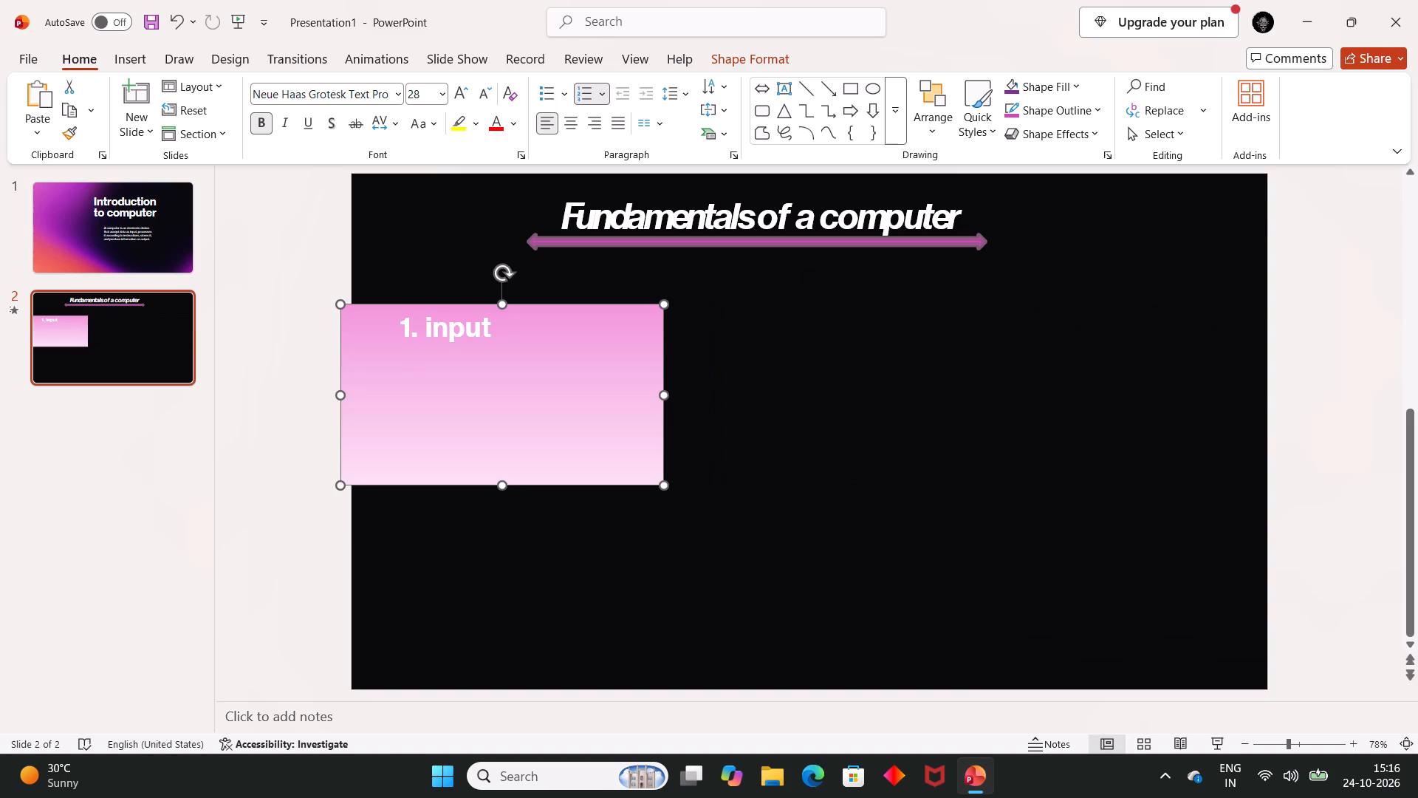
drag(338, 395, 377, 392)
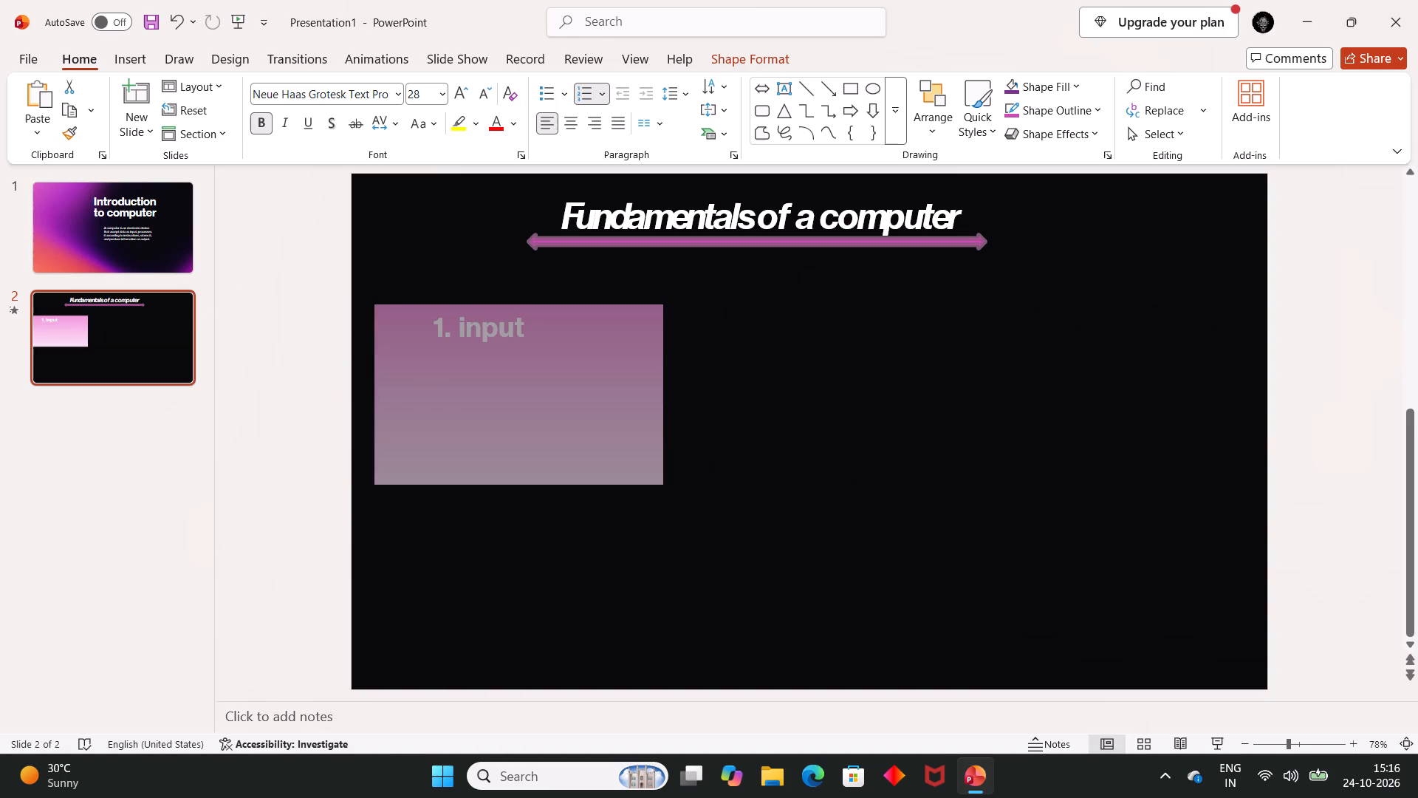
drag(377, 392, 397, 392)
Move the pink "input" box just below the title's arrow underline and narrow it from its right side.
drag(542, 375, 673, 367)
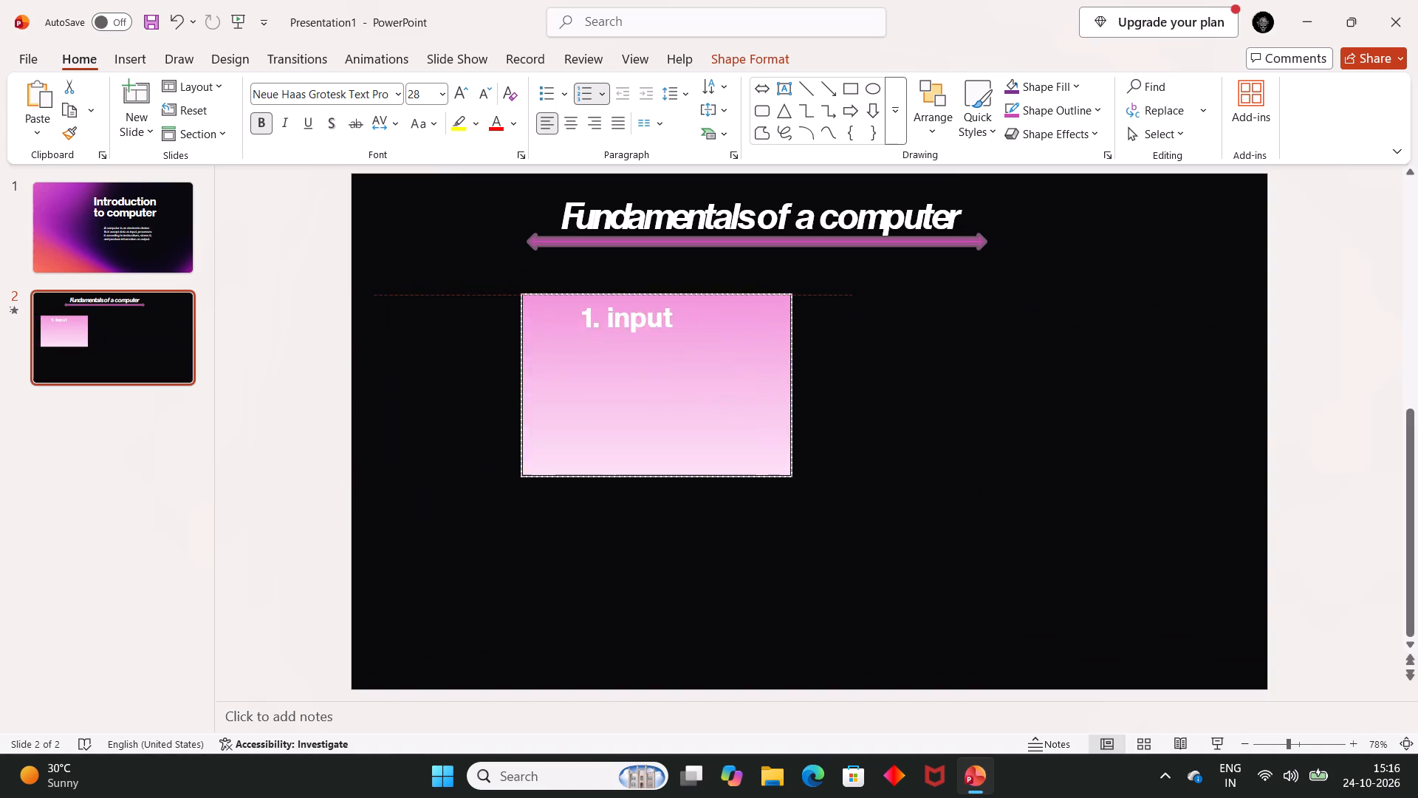
drag(673, 367, 693, 347)
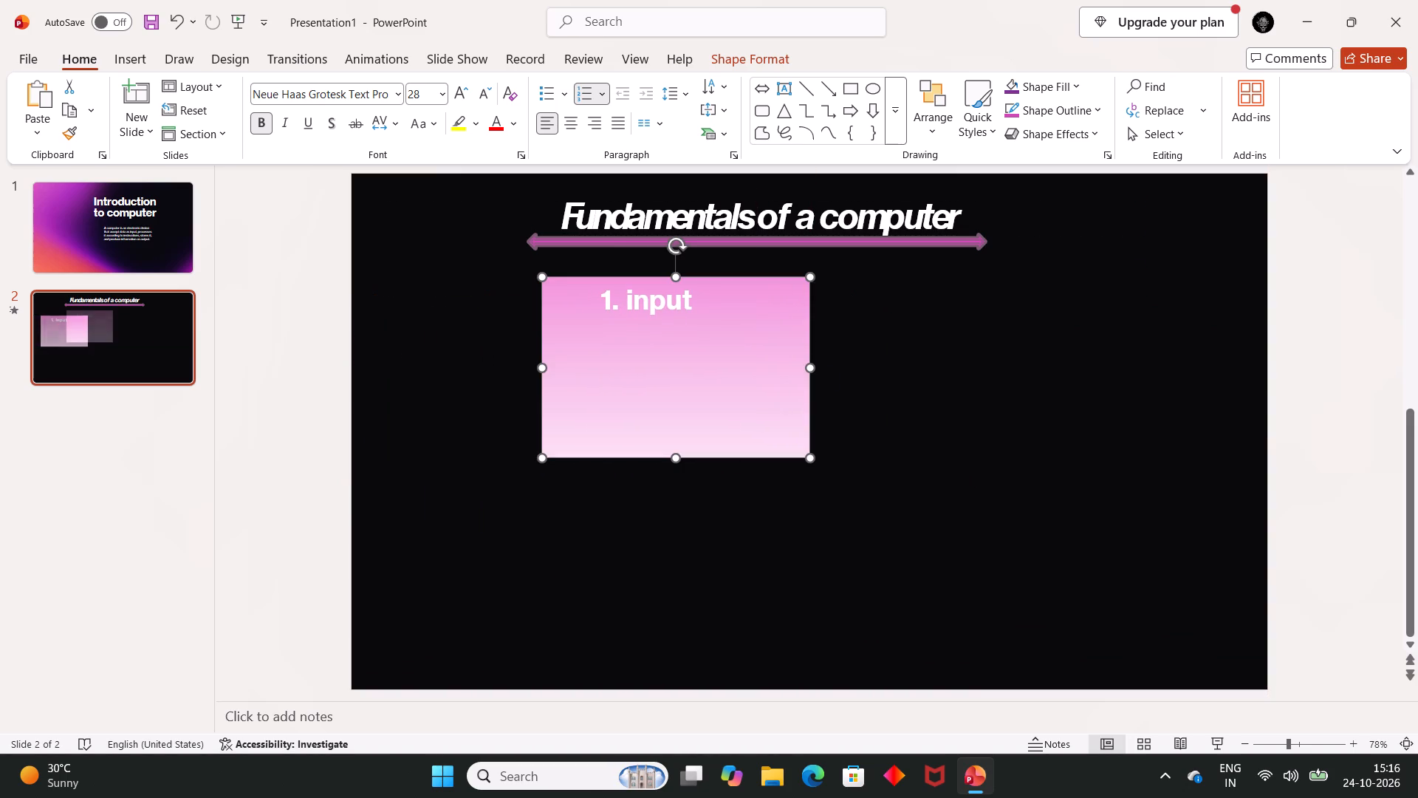
drag(810, 369, 758, 366)
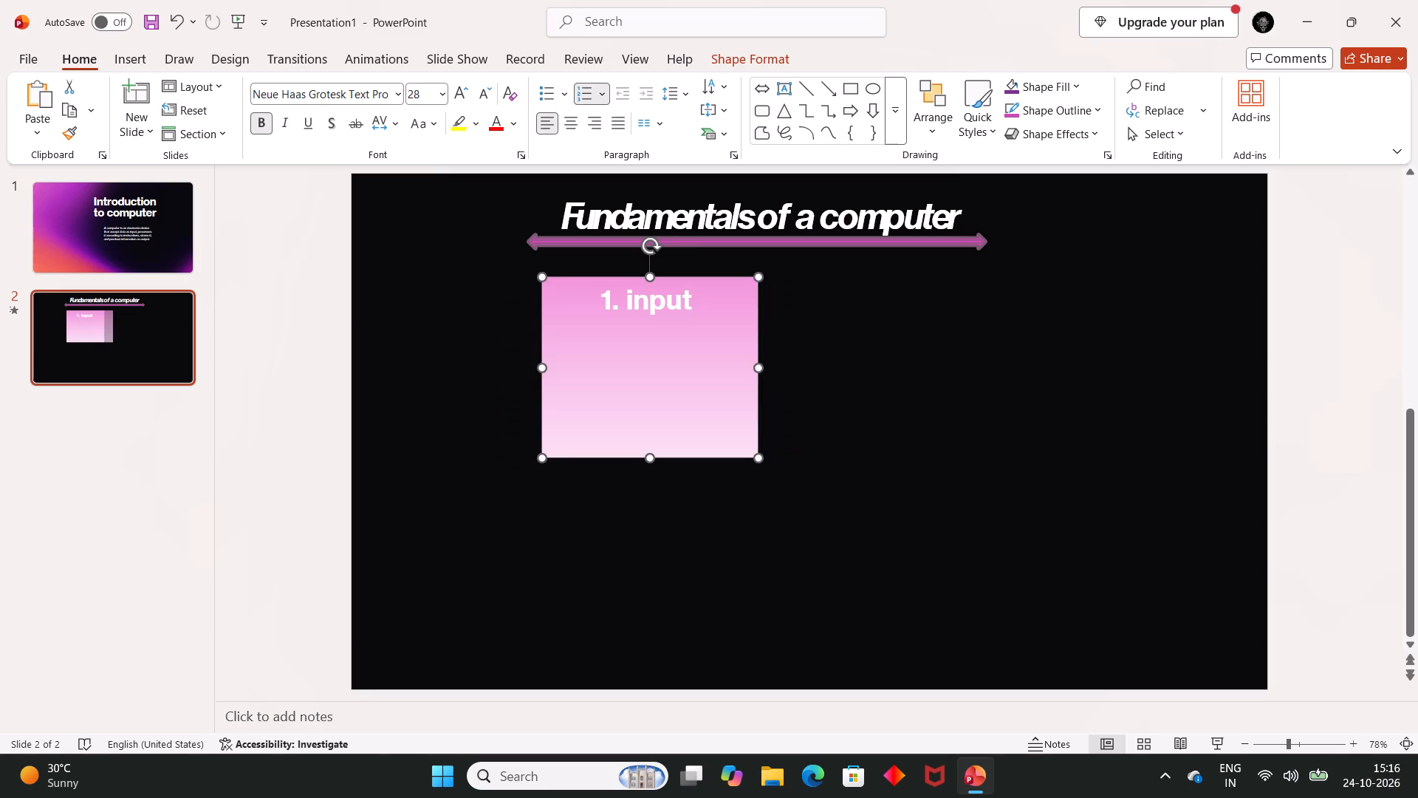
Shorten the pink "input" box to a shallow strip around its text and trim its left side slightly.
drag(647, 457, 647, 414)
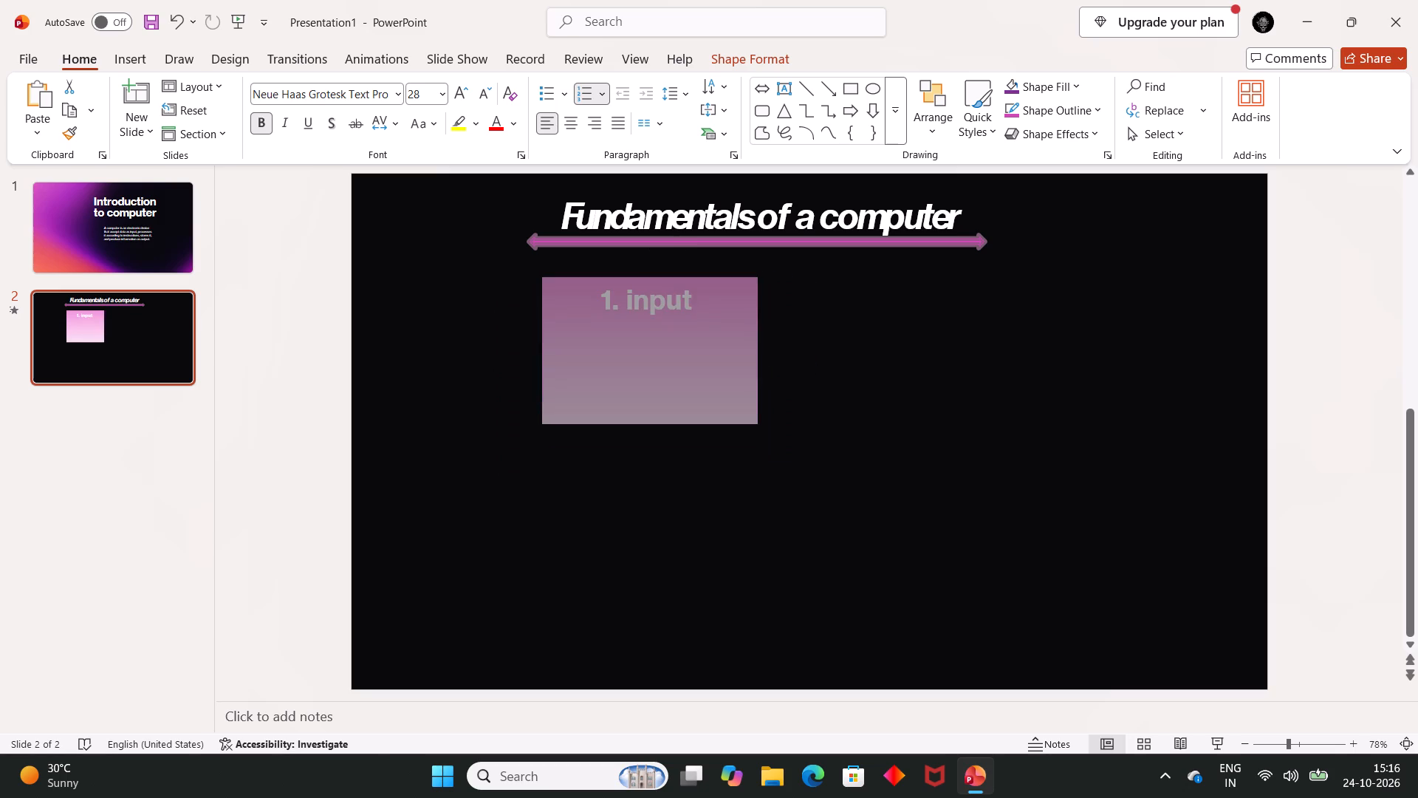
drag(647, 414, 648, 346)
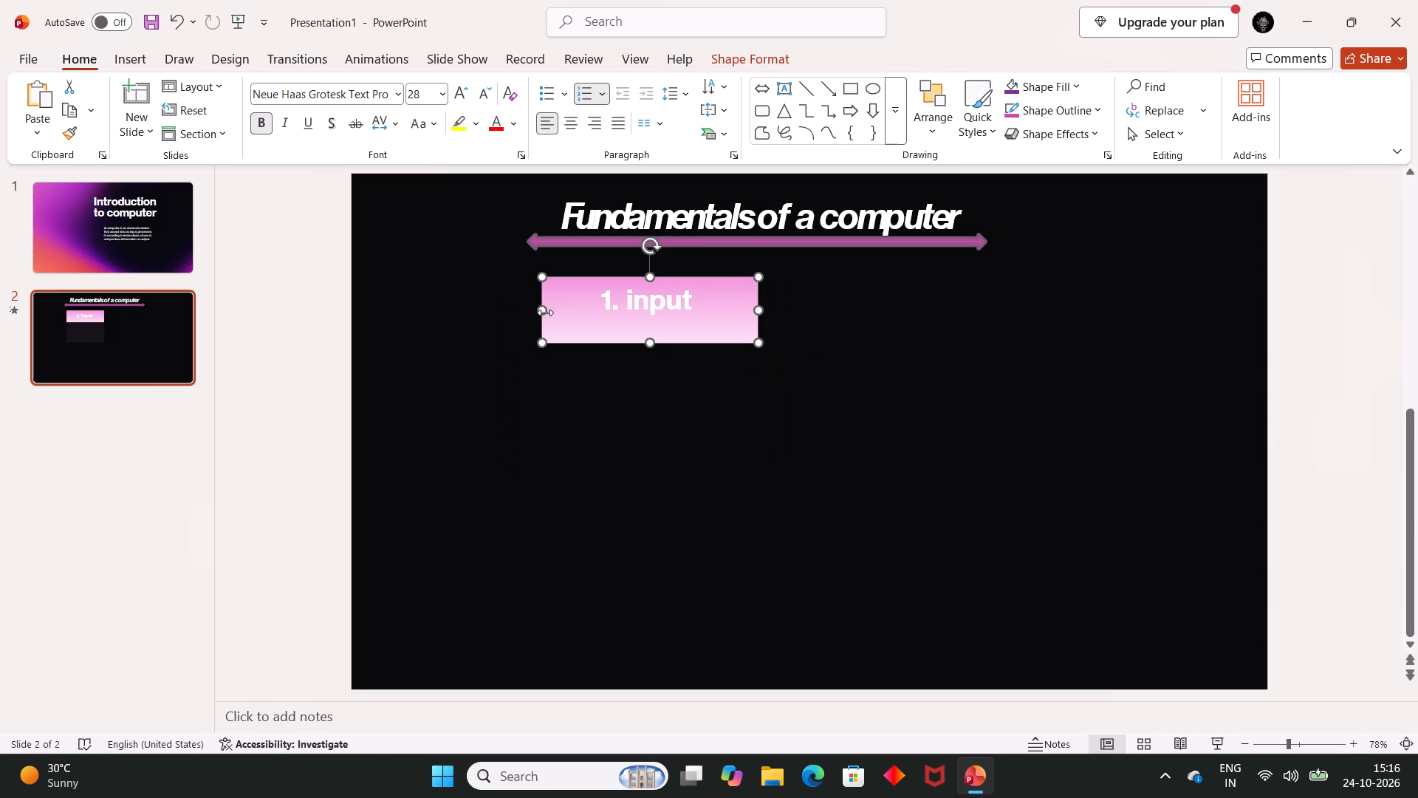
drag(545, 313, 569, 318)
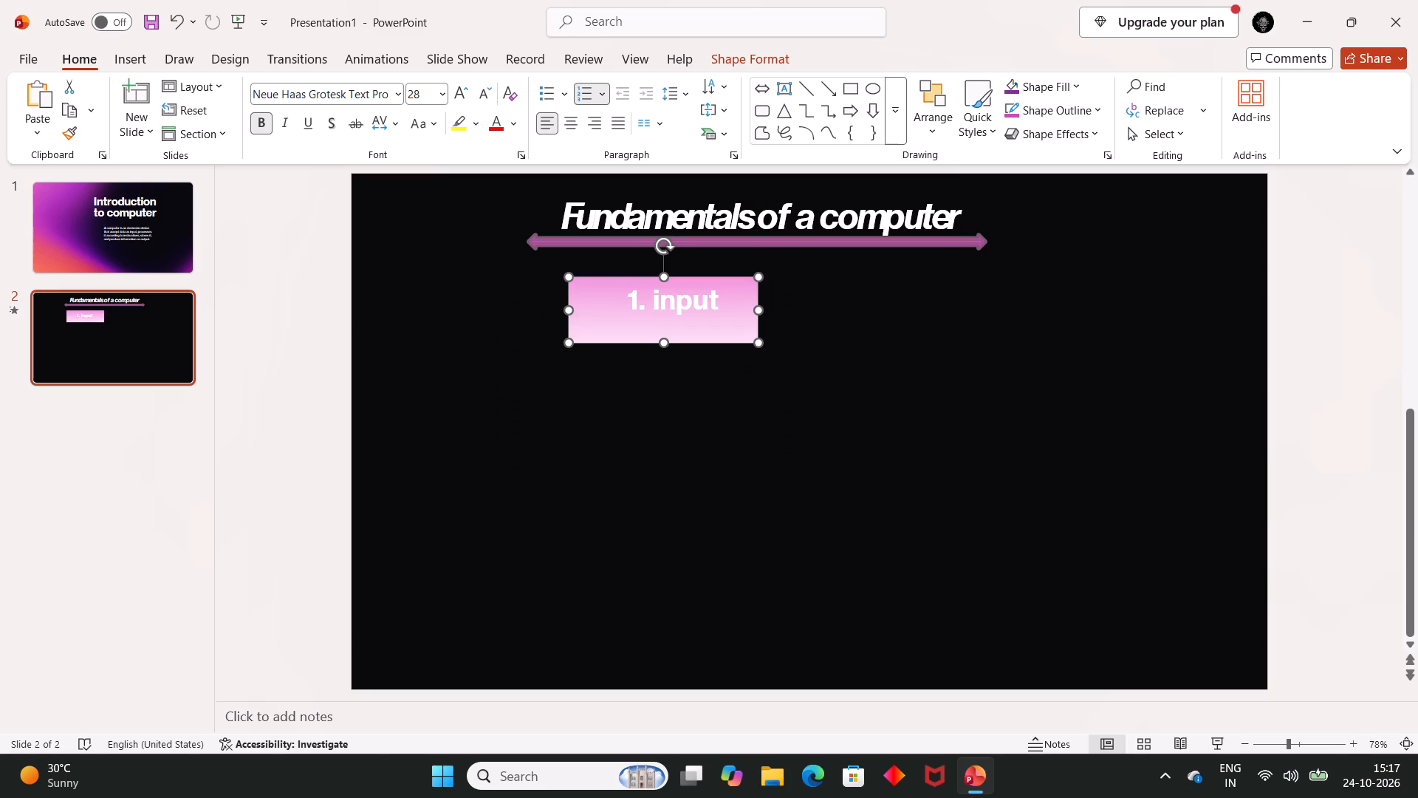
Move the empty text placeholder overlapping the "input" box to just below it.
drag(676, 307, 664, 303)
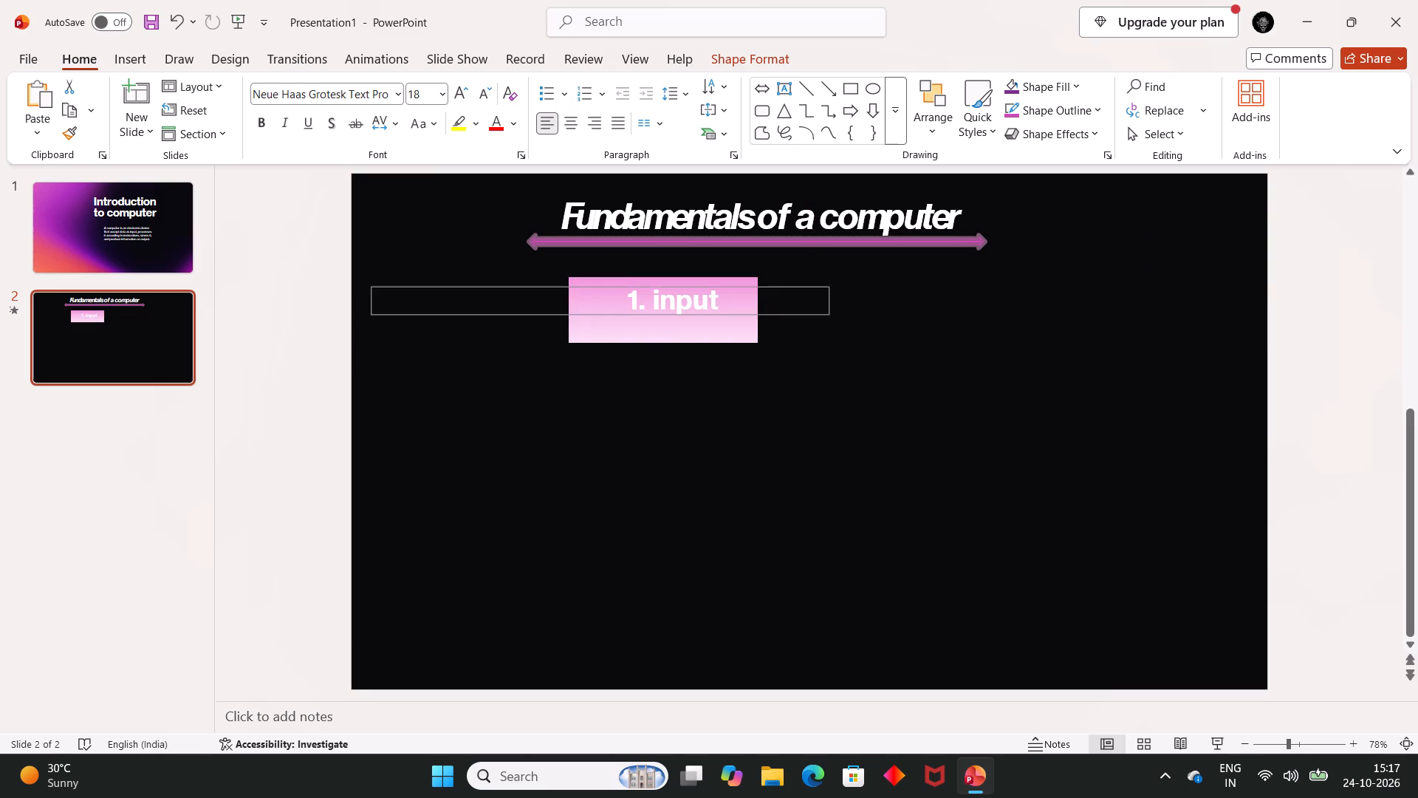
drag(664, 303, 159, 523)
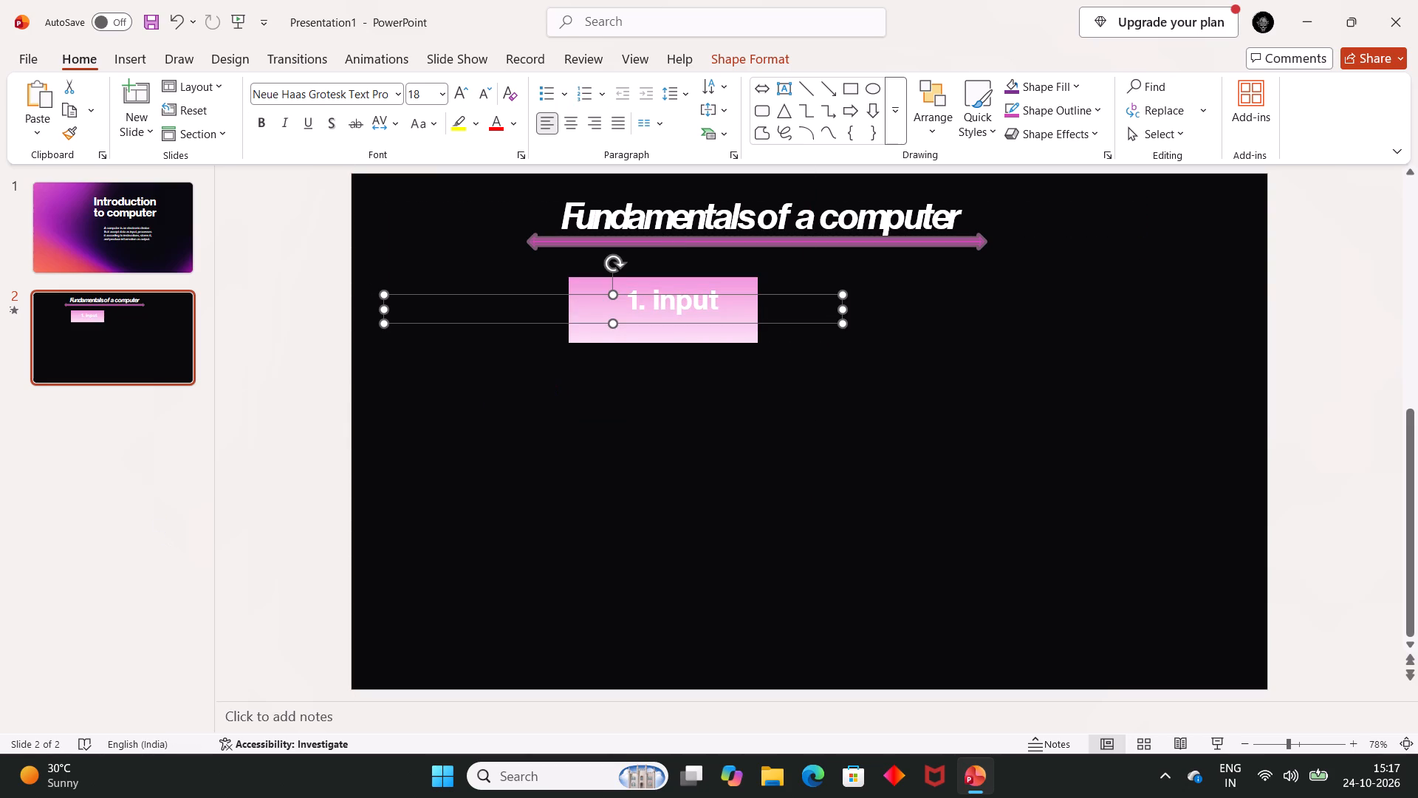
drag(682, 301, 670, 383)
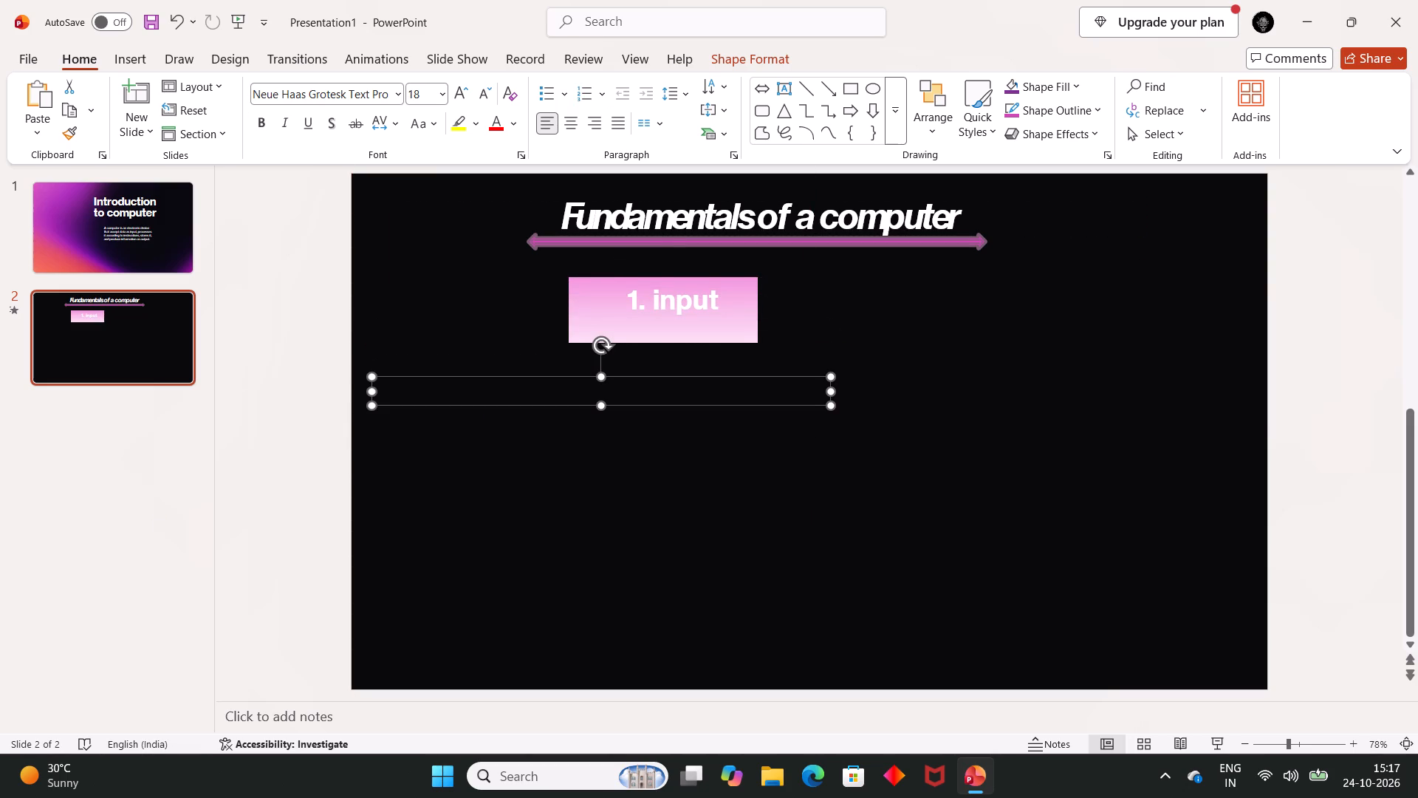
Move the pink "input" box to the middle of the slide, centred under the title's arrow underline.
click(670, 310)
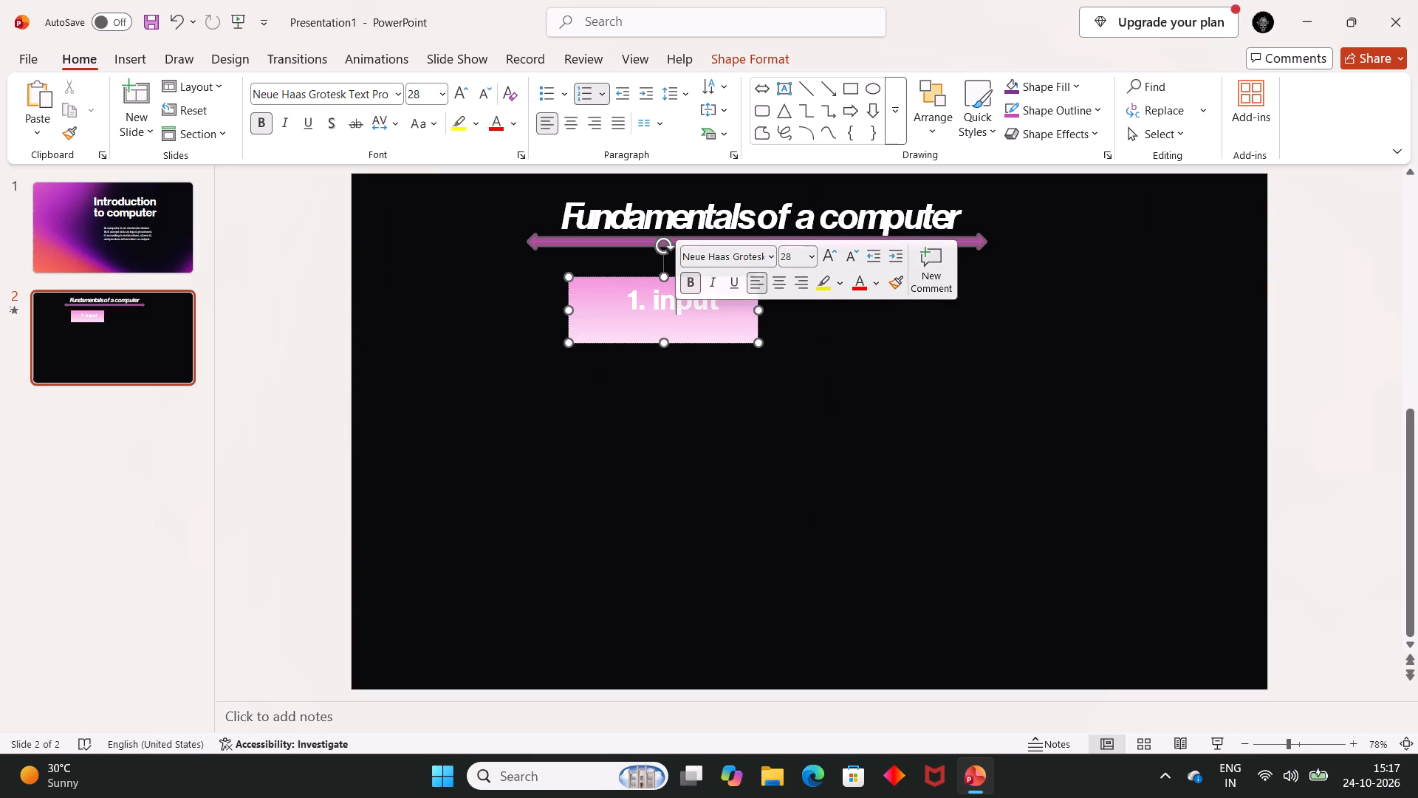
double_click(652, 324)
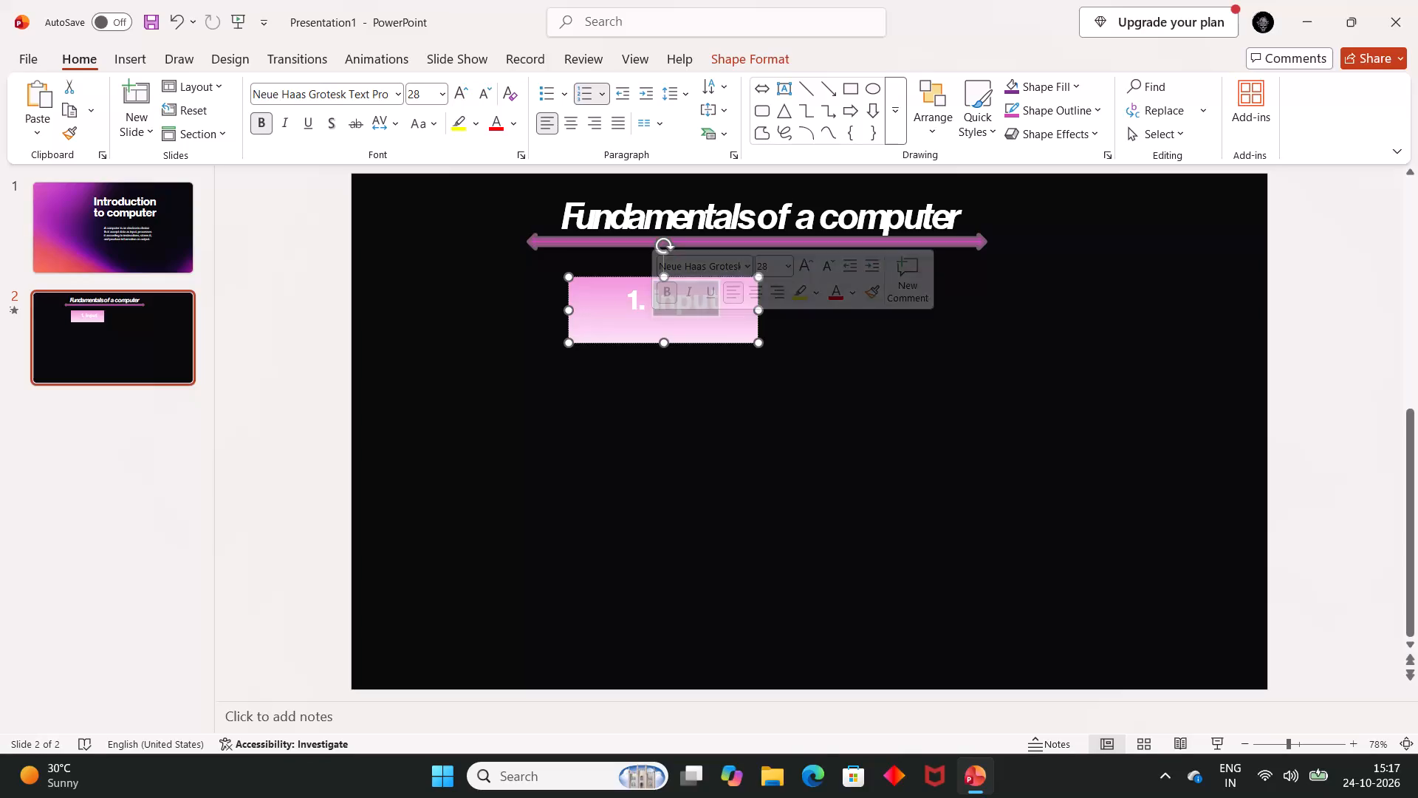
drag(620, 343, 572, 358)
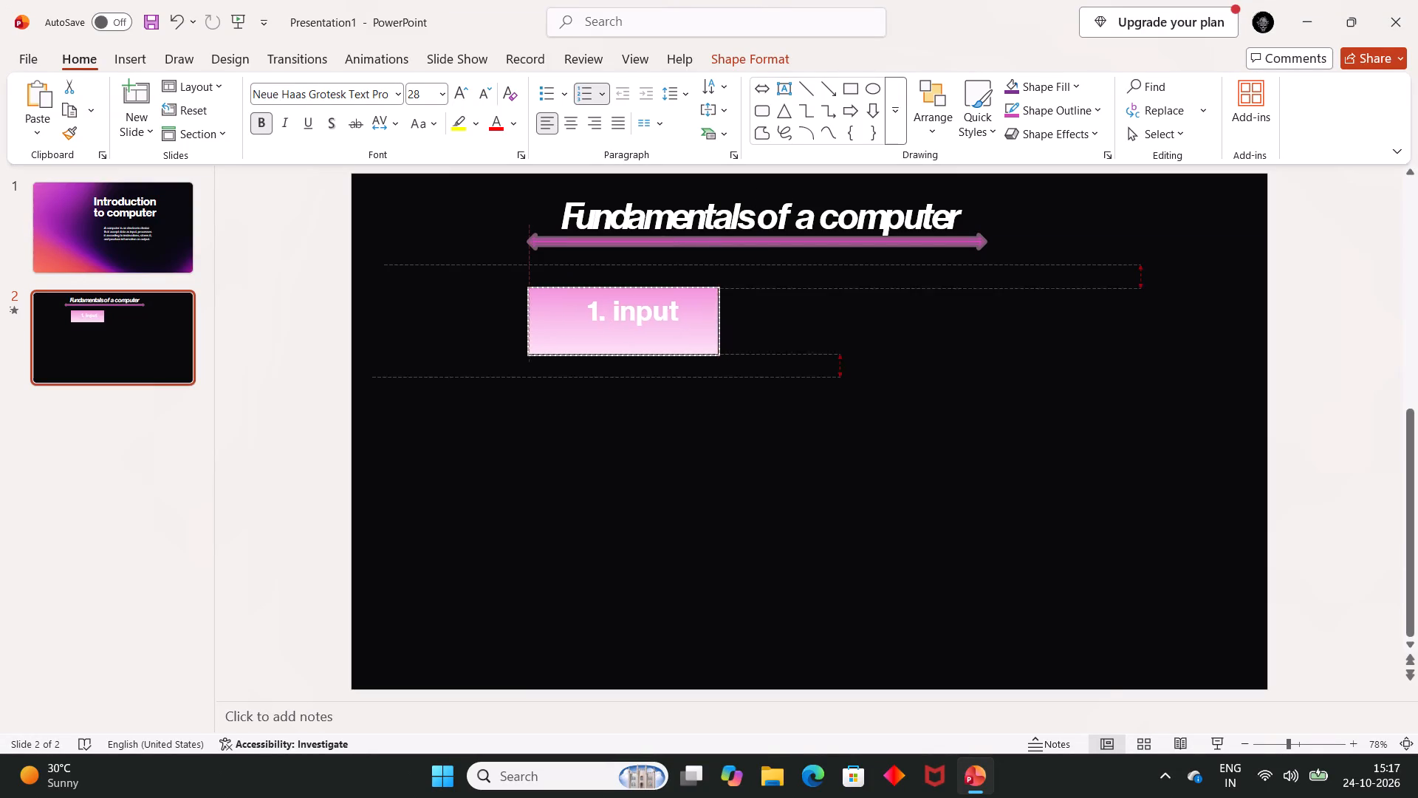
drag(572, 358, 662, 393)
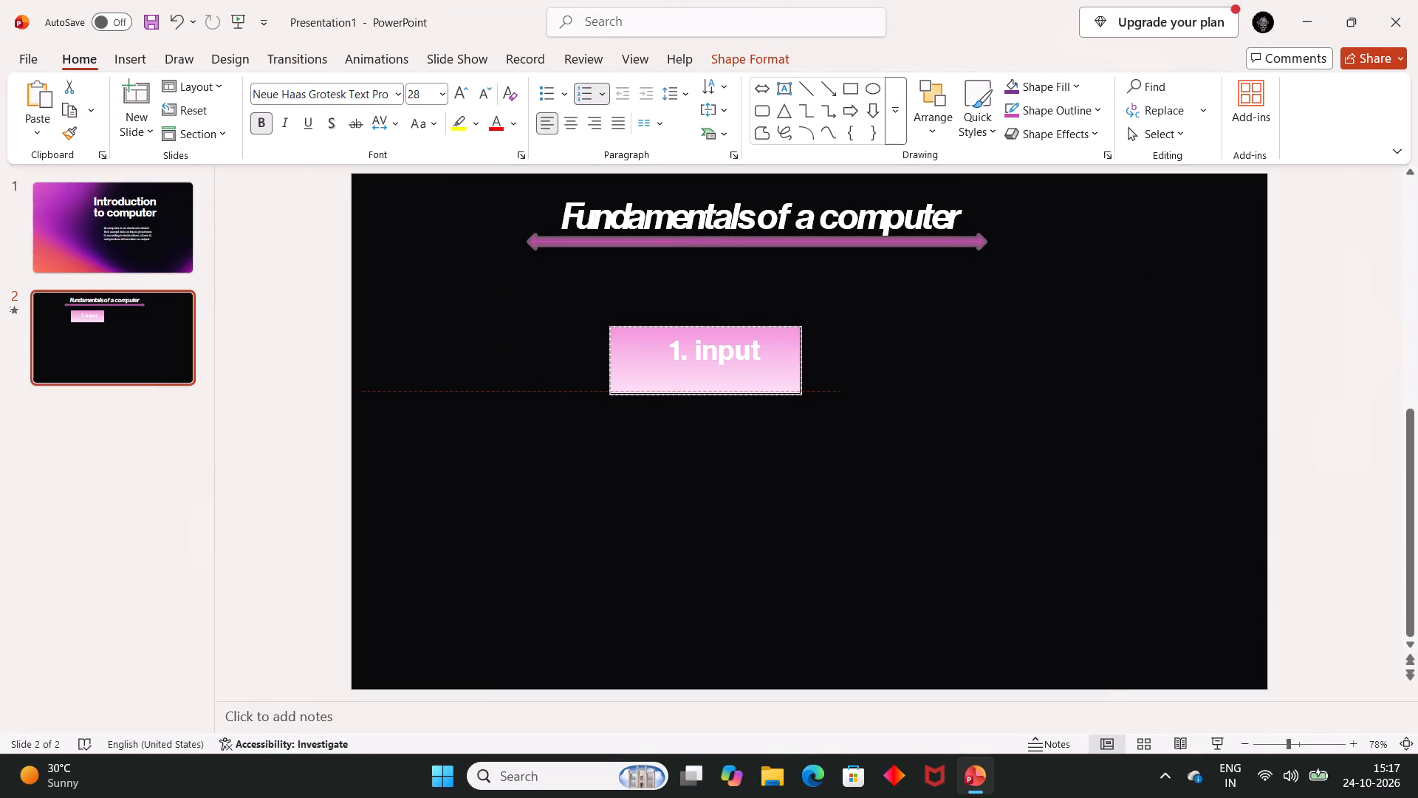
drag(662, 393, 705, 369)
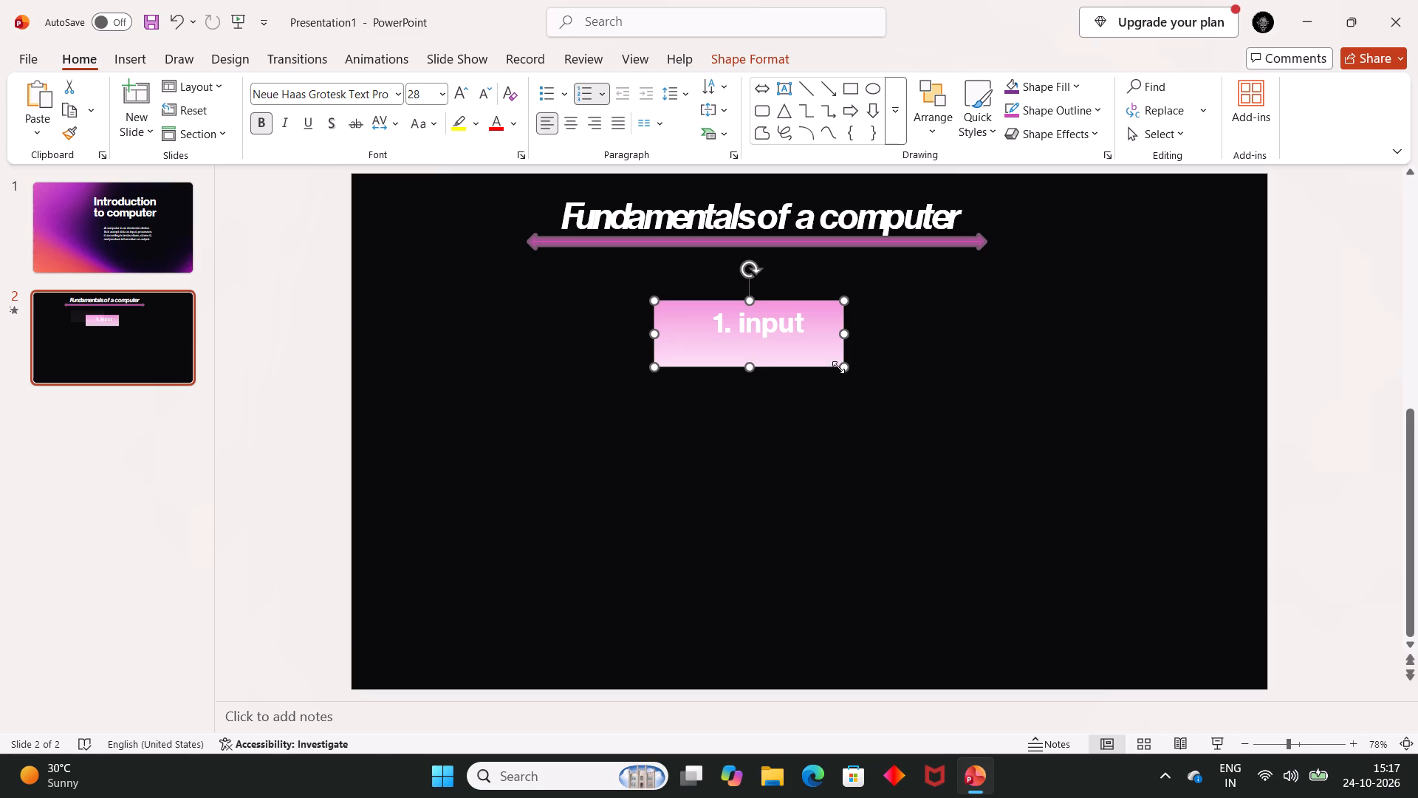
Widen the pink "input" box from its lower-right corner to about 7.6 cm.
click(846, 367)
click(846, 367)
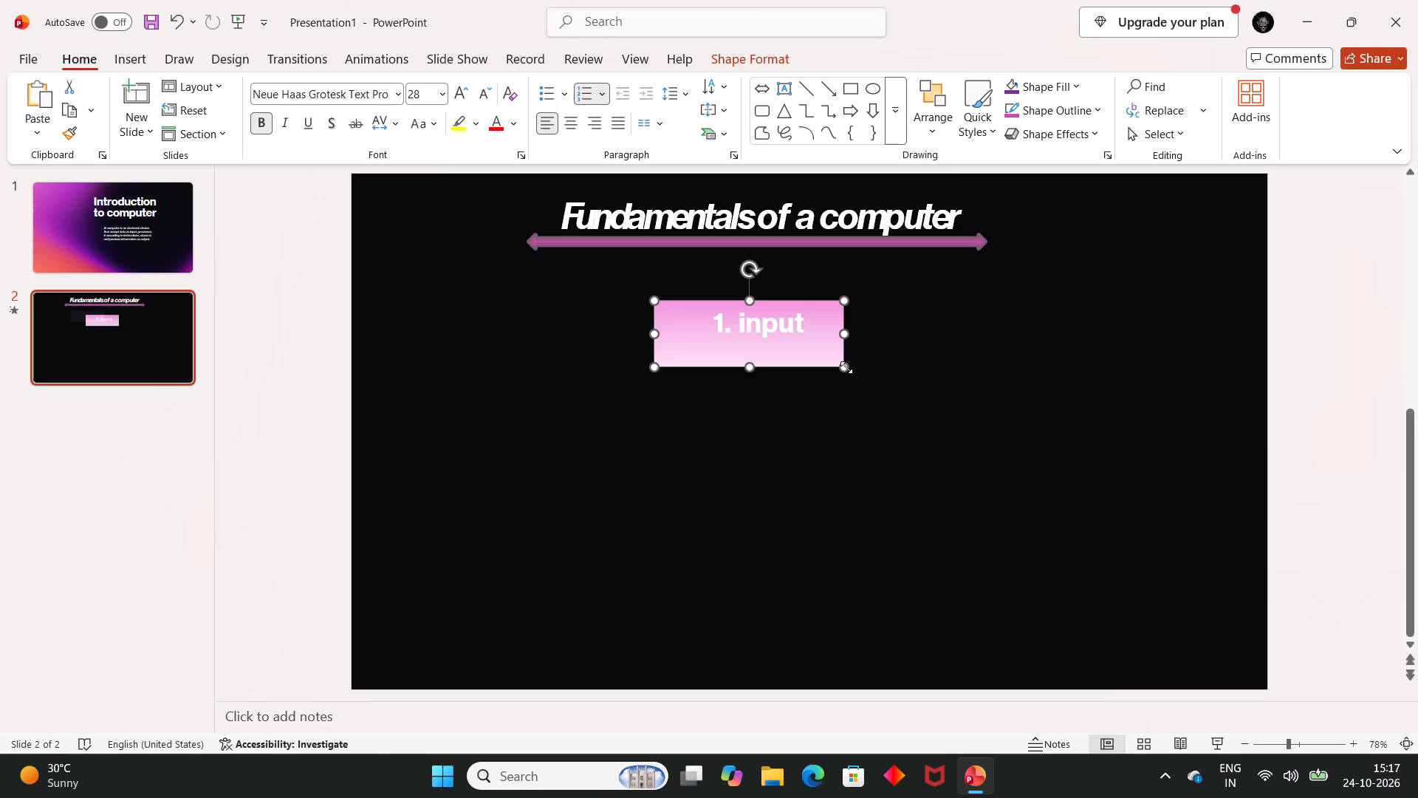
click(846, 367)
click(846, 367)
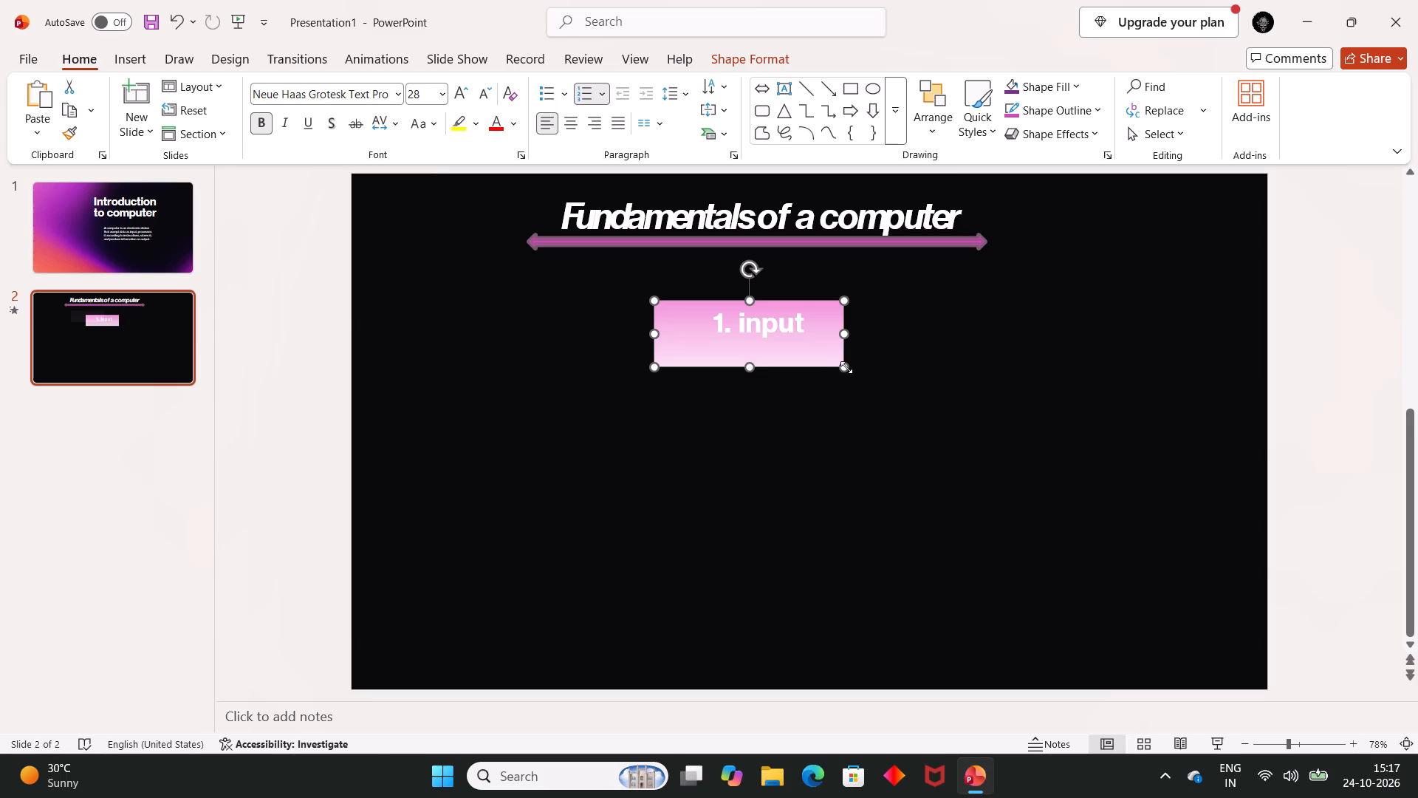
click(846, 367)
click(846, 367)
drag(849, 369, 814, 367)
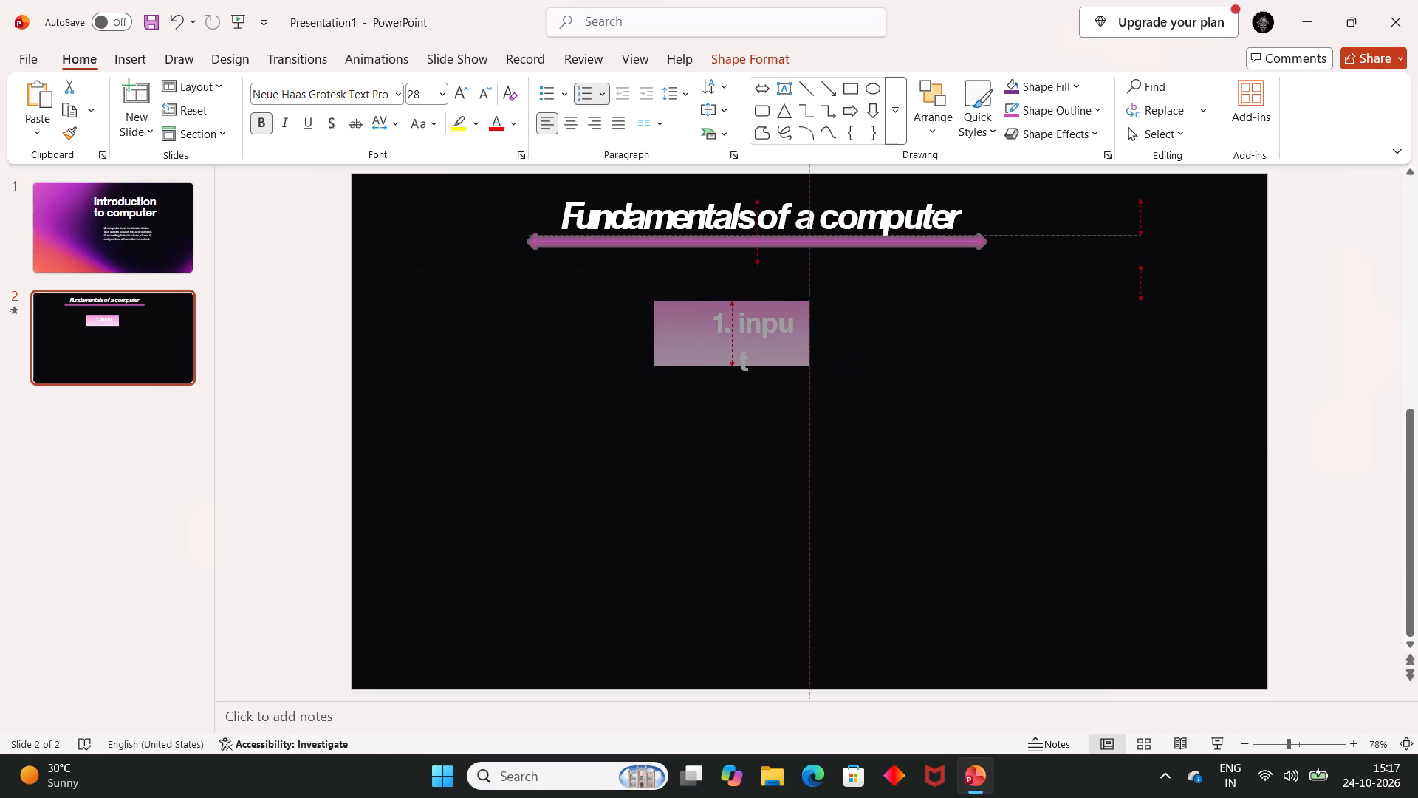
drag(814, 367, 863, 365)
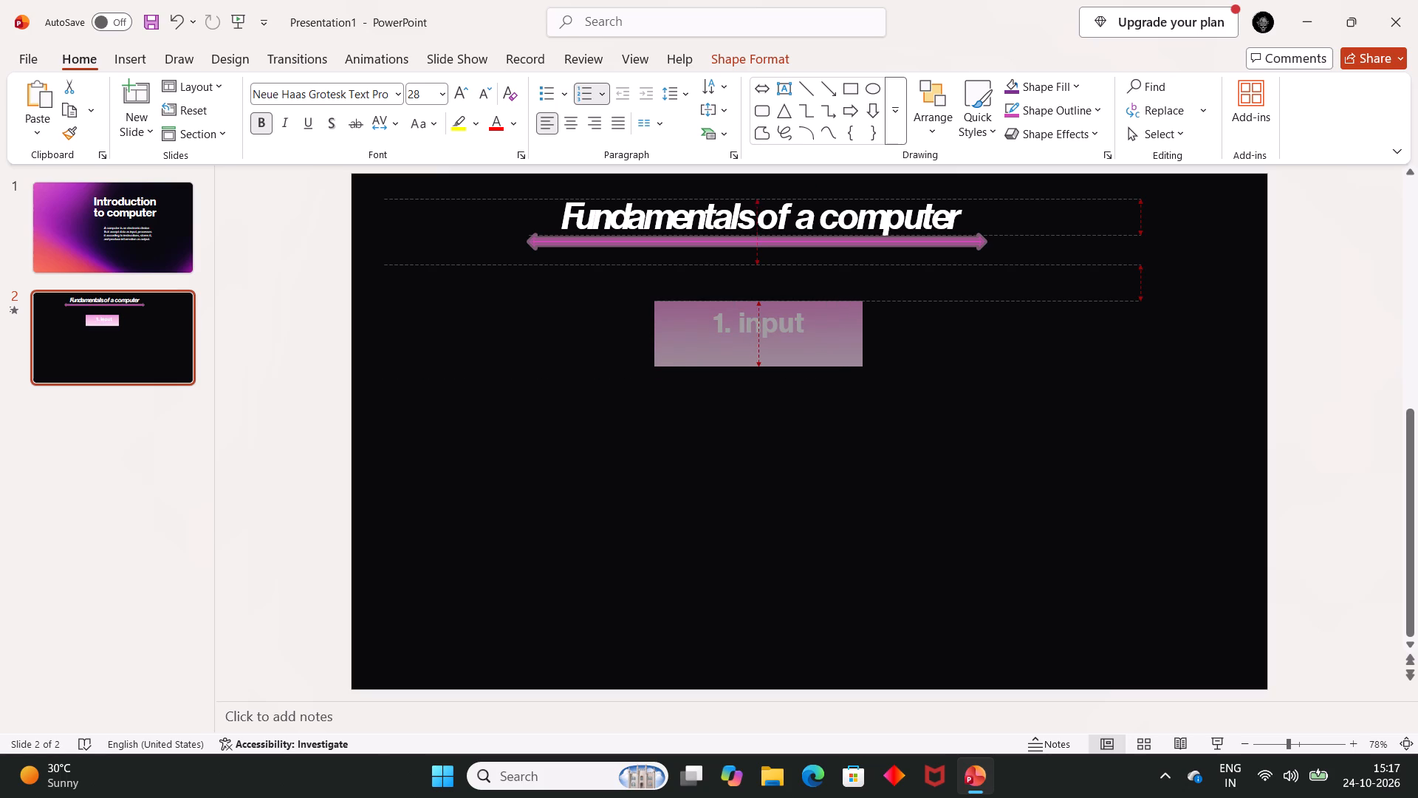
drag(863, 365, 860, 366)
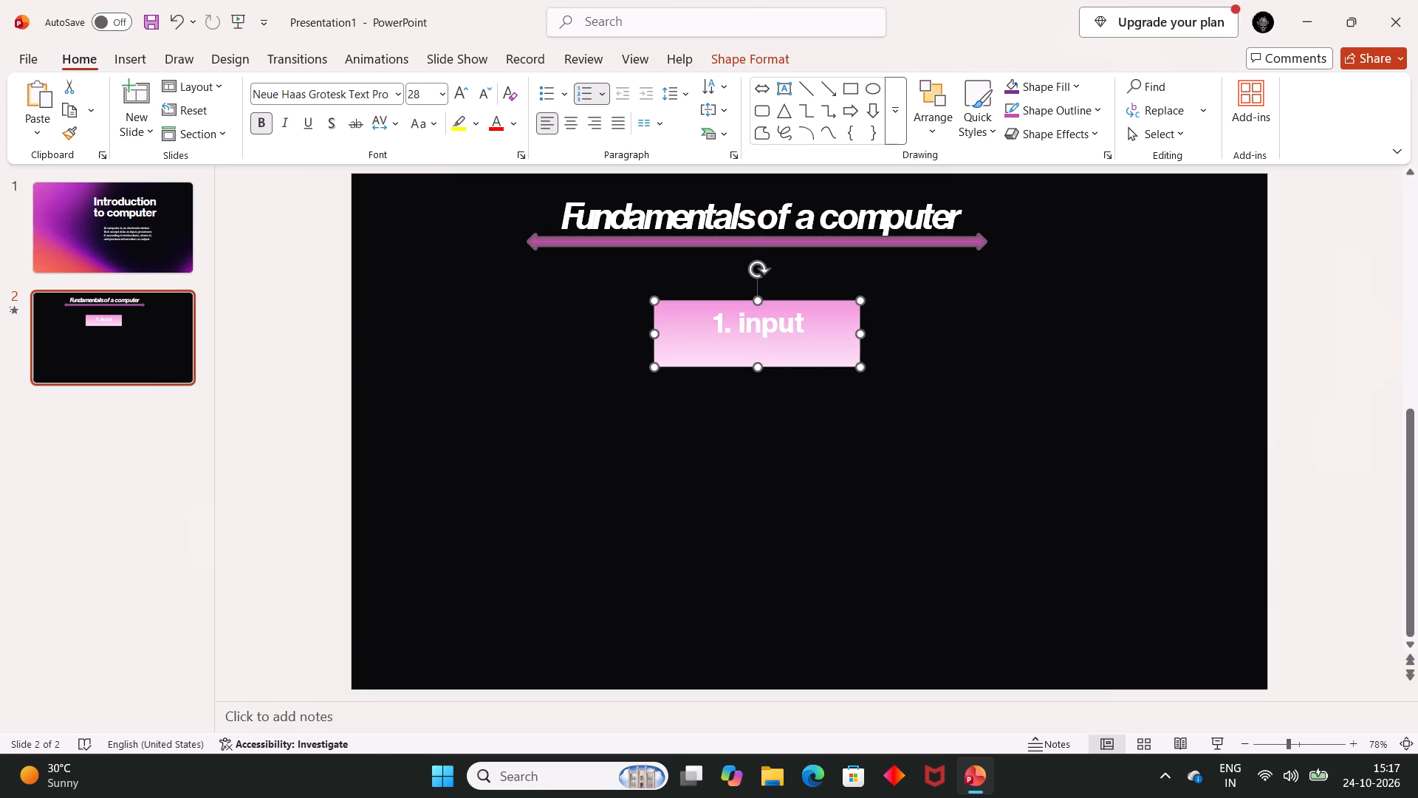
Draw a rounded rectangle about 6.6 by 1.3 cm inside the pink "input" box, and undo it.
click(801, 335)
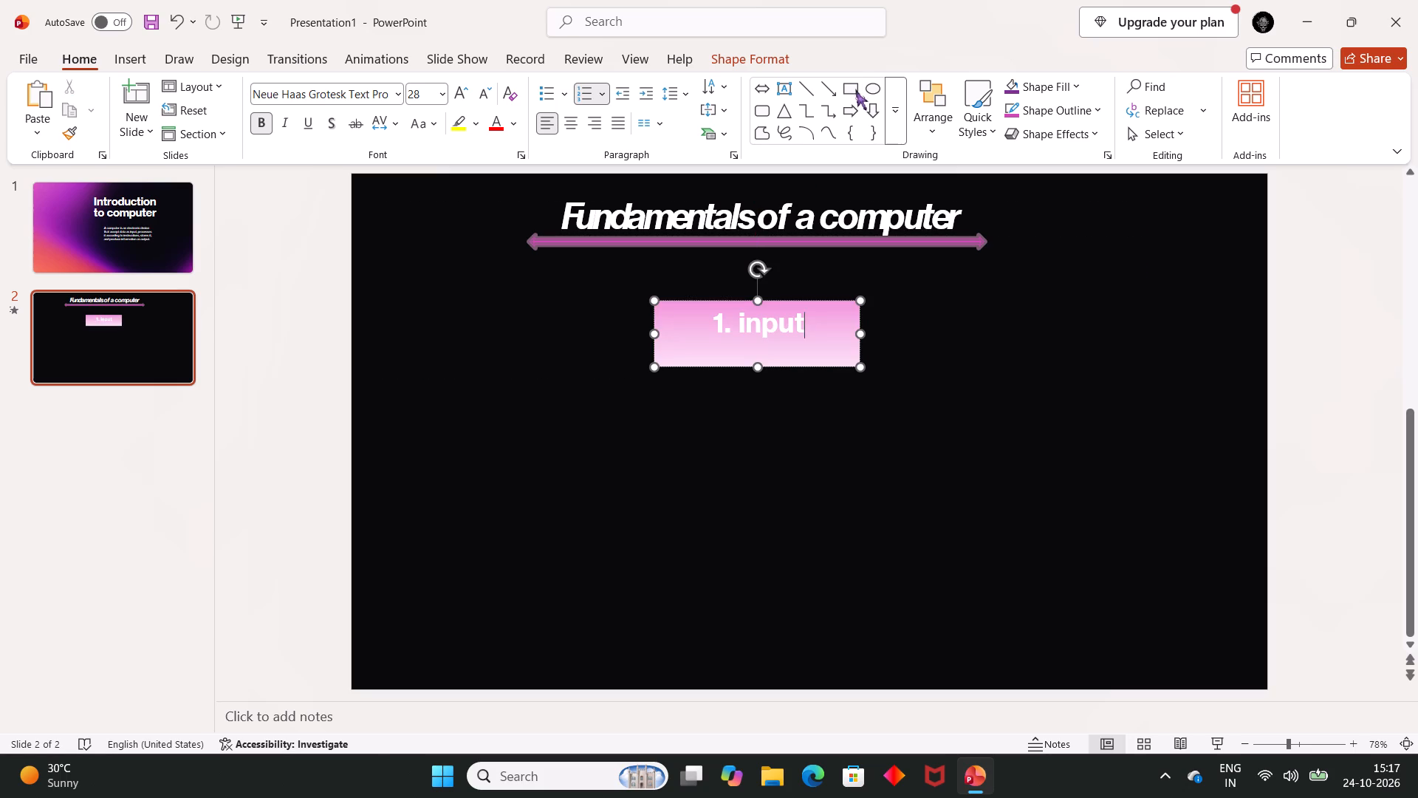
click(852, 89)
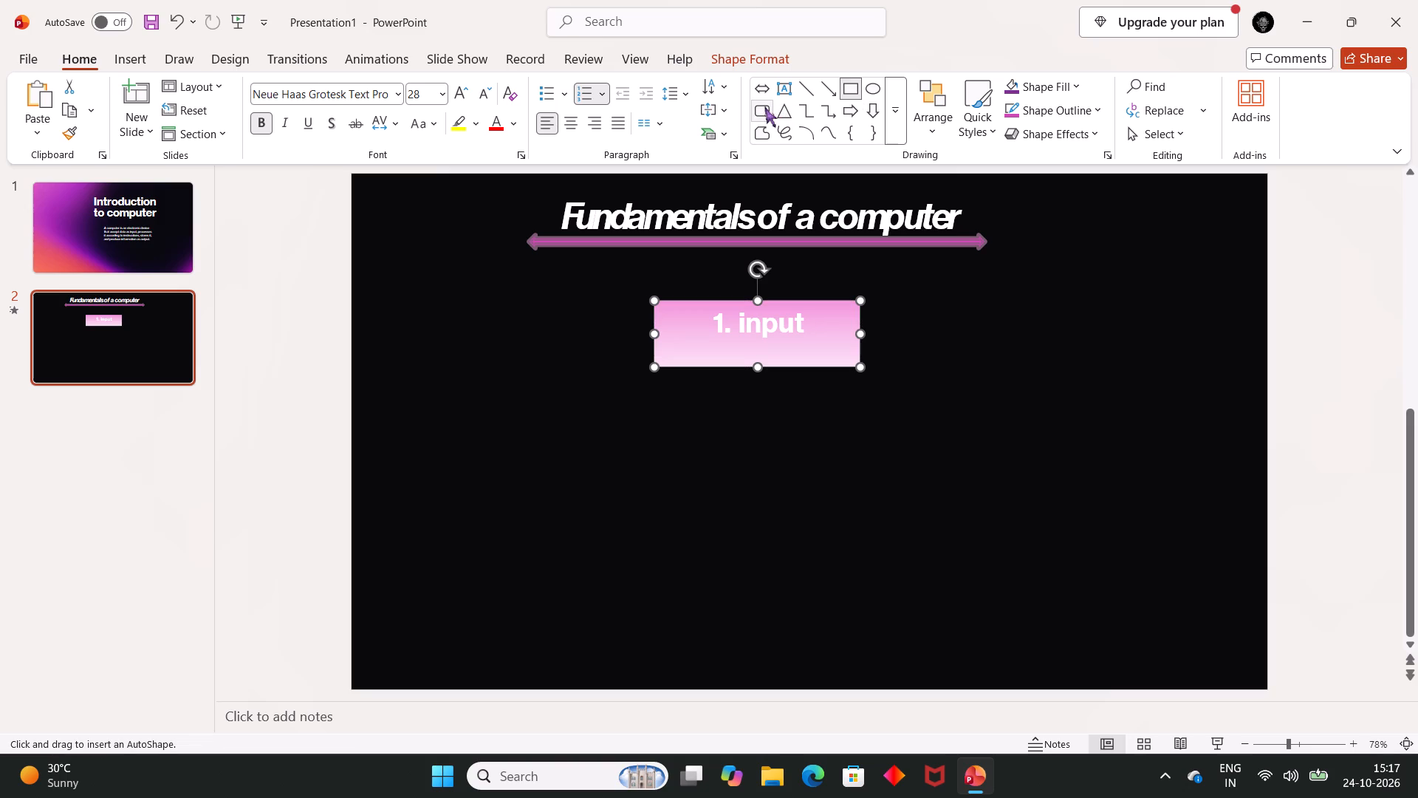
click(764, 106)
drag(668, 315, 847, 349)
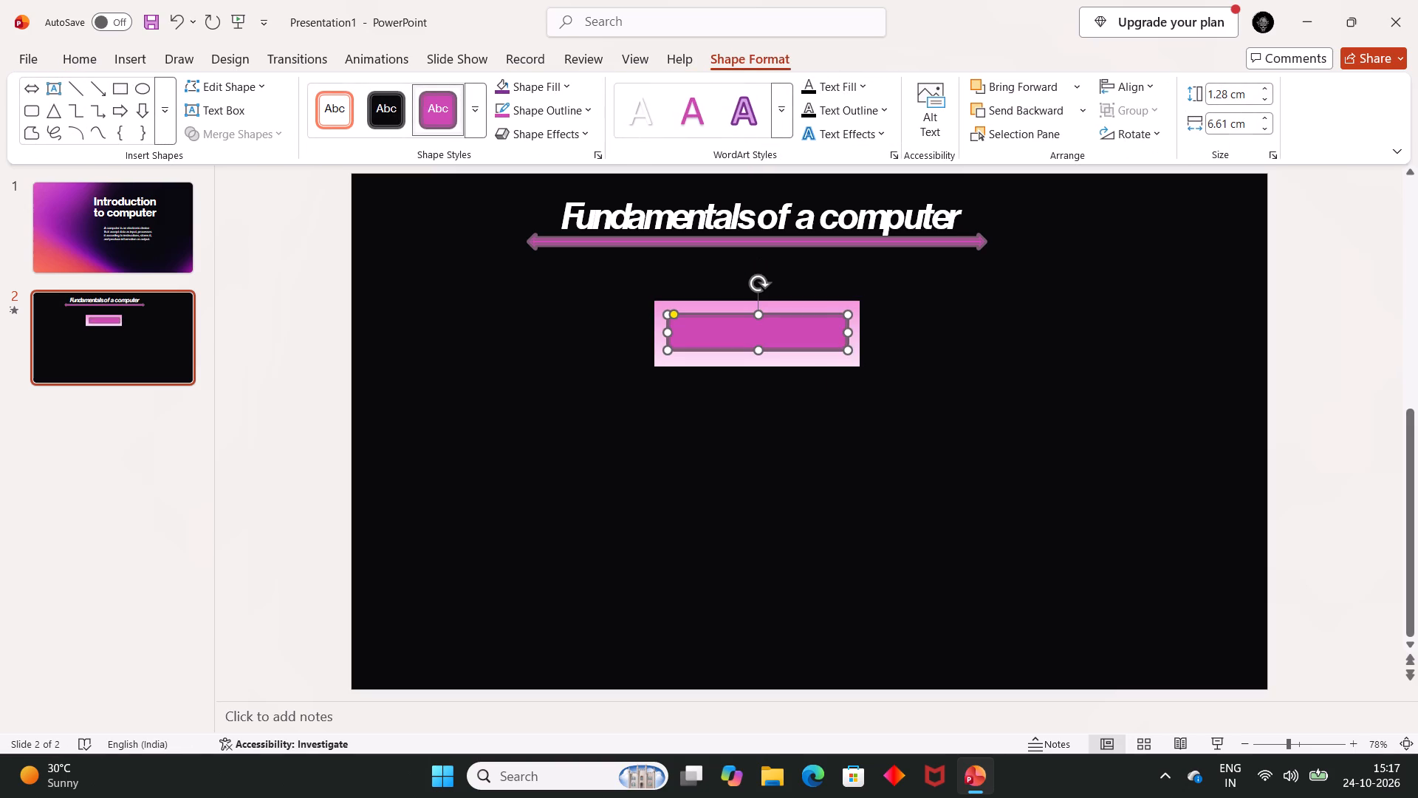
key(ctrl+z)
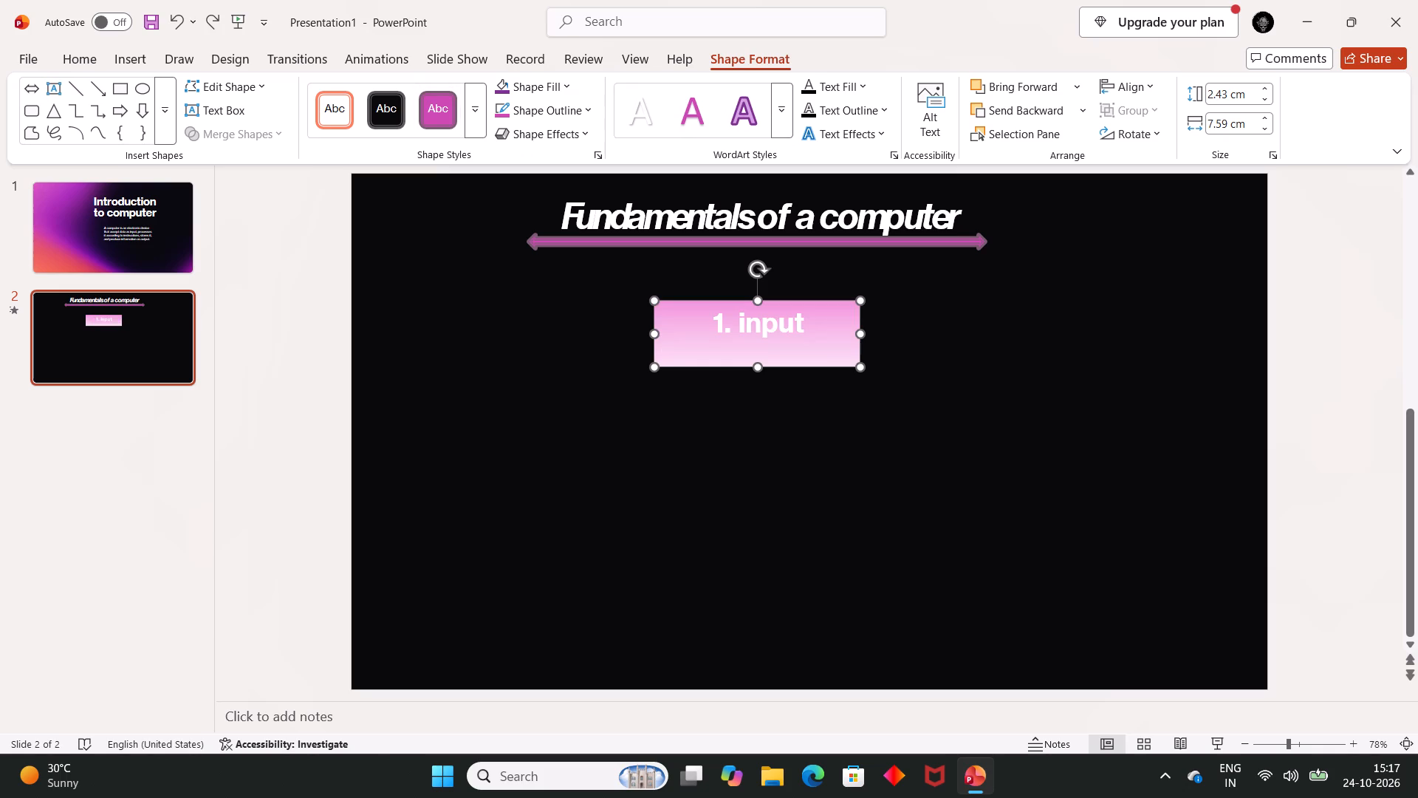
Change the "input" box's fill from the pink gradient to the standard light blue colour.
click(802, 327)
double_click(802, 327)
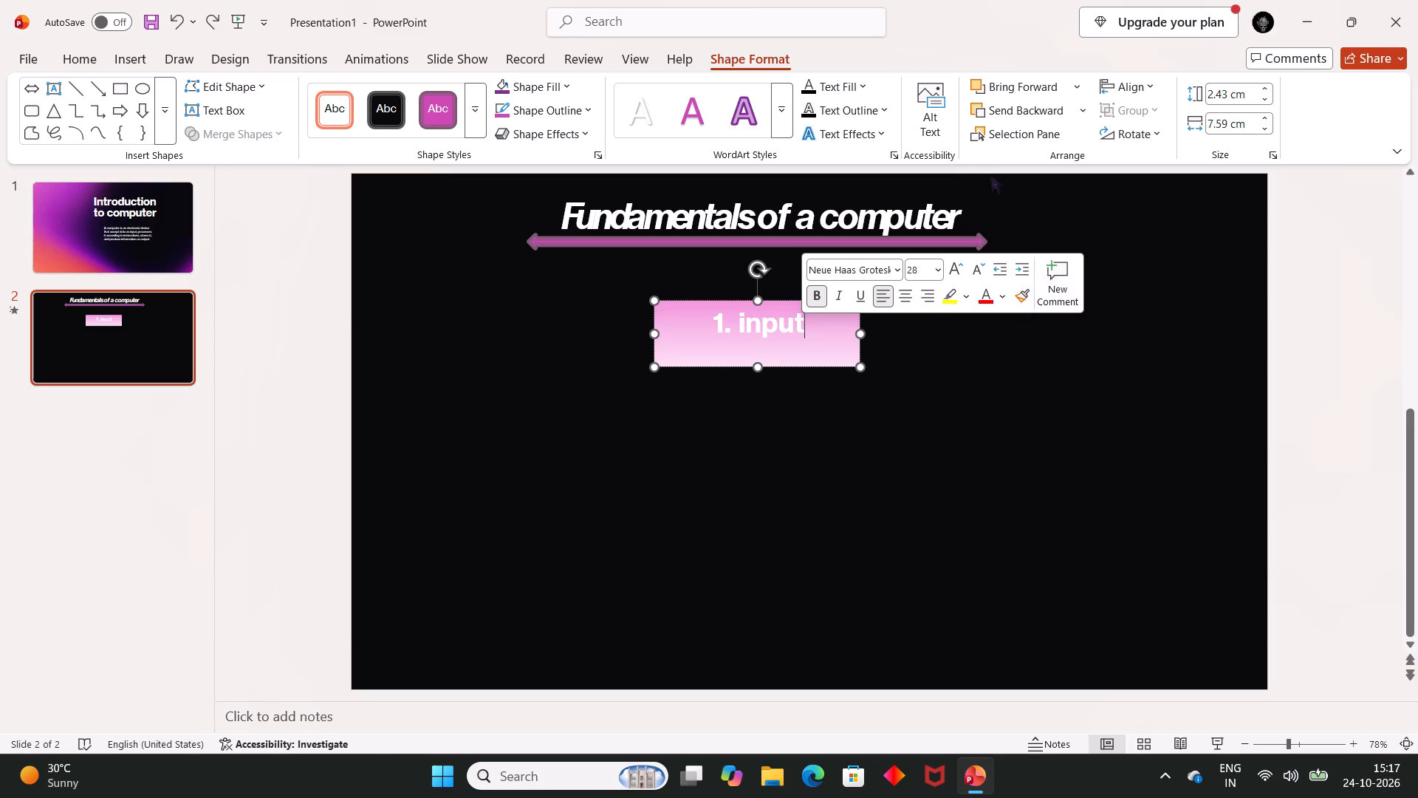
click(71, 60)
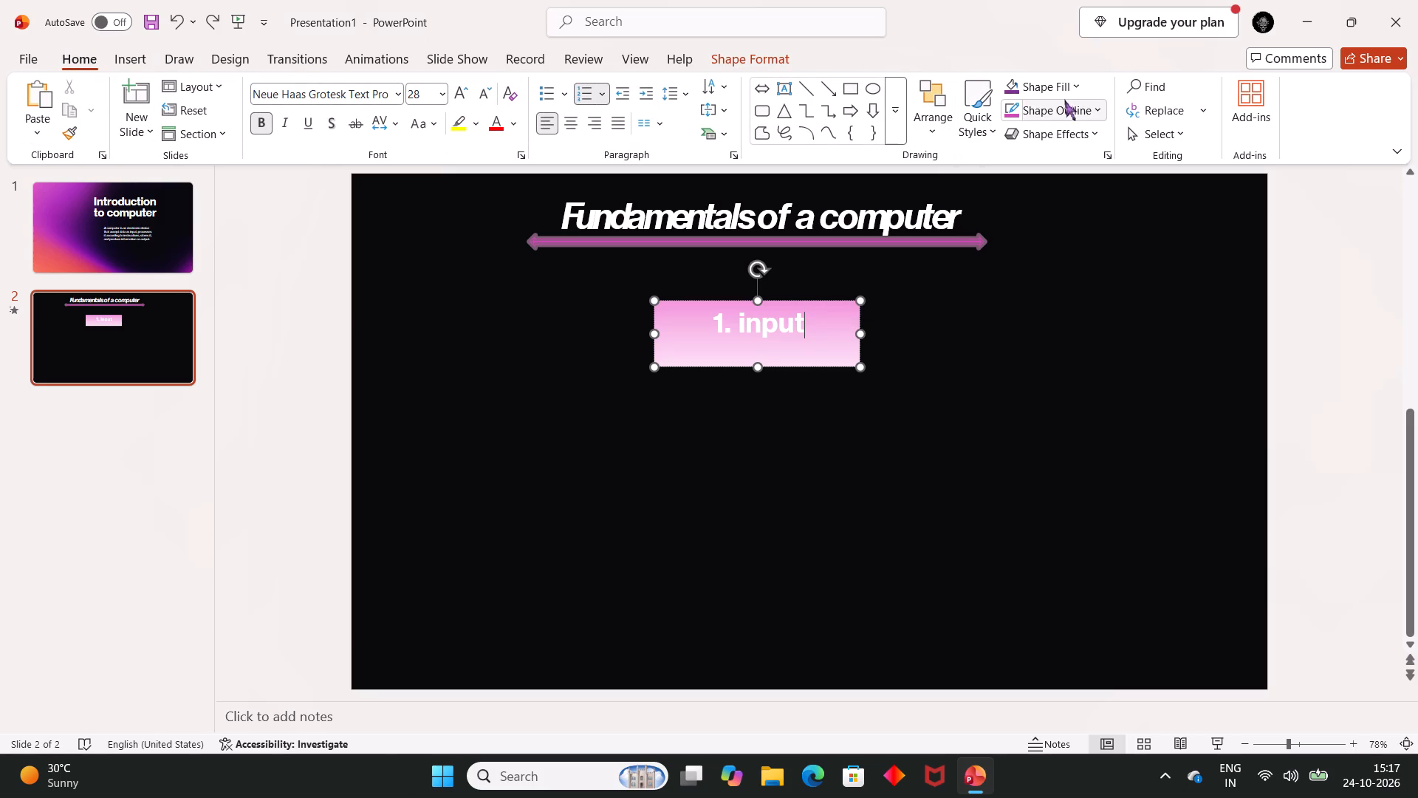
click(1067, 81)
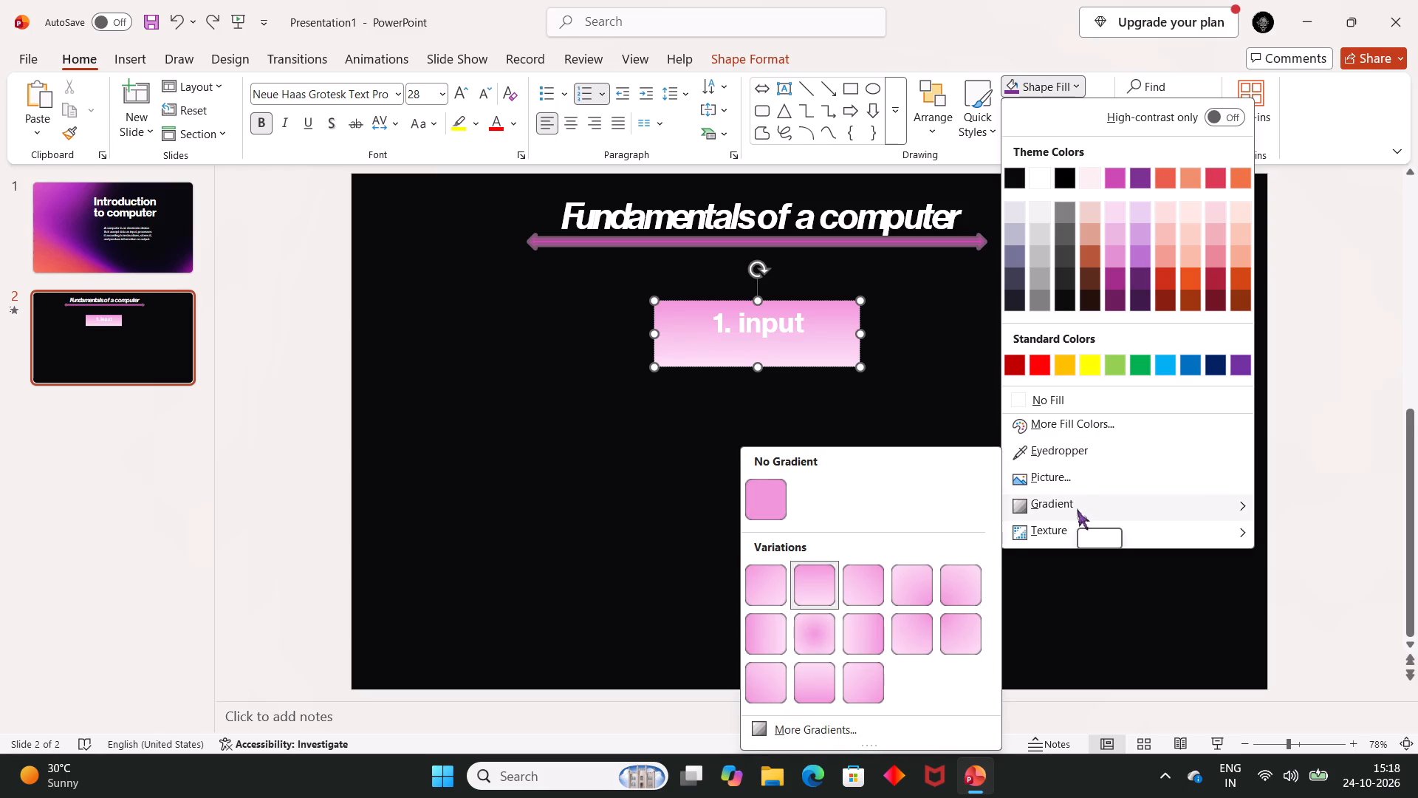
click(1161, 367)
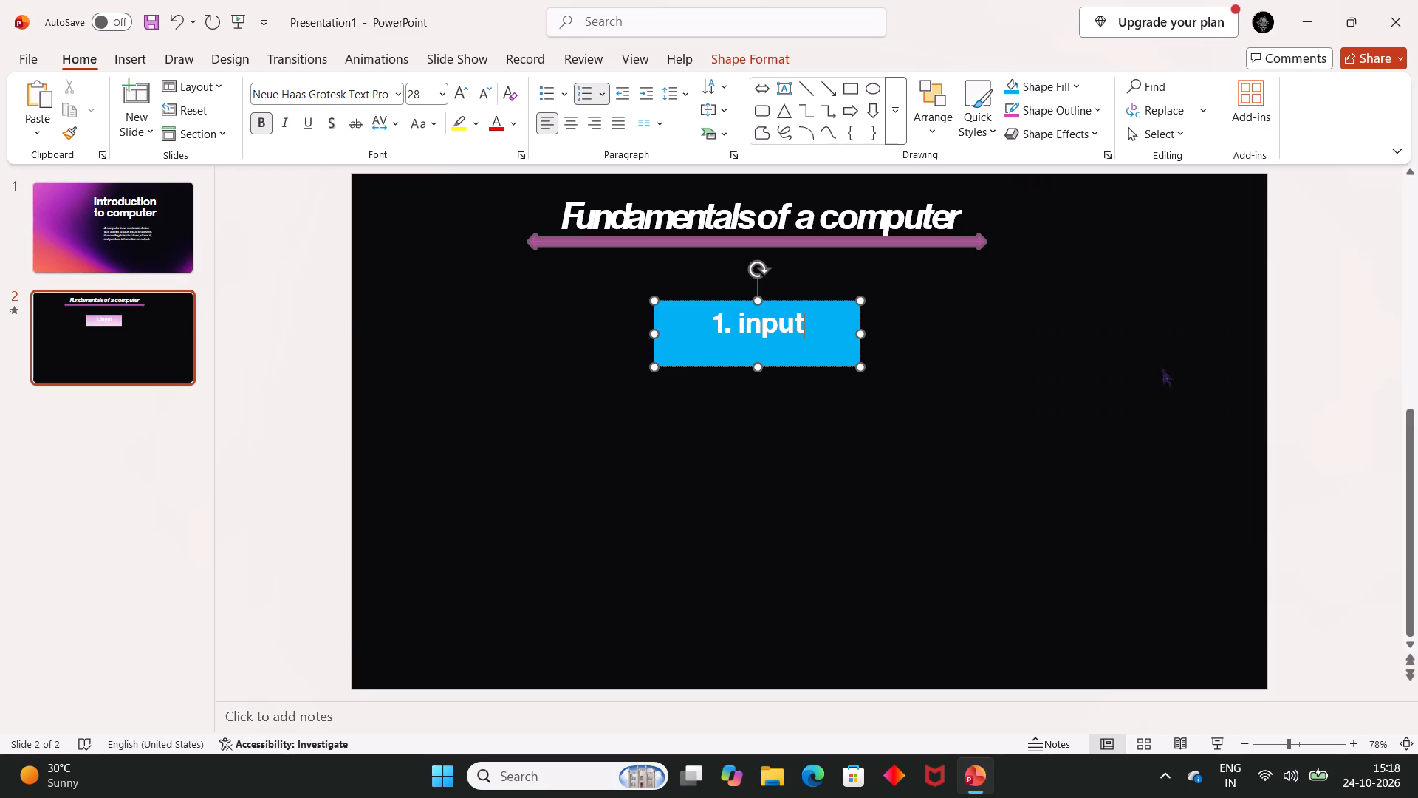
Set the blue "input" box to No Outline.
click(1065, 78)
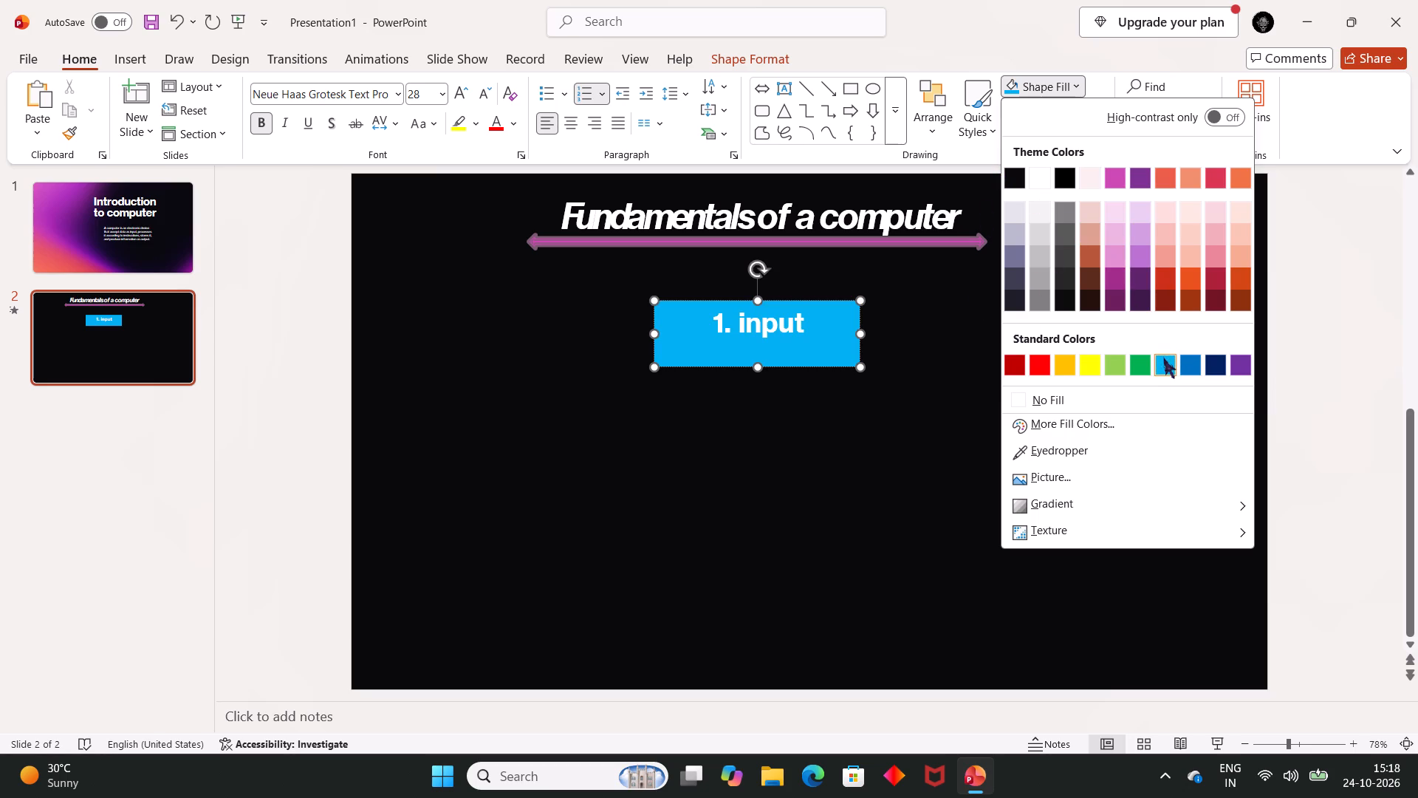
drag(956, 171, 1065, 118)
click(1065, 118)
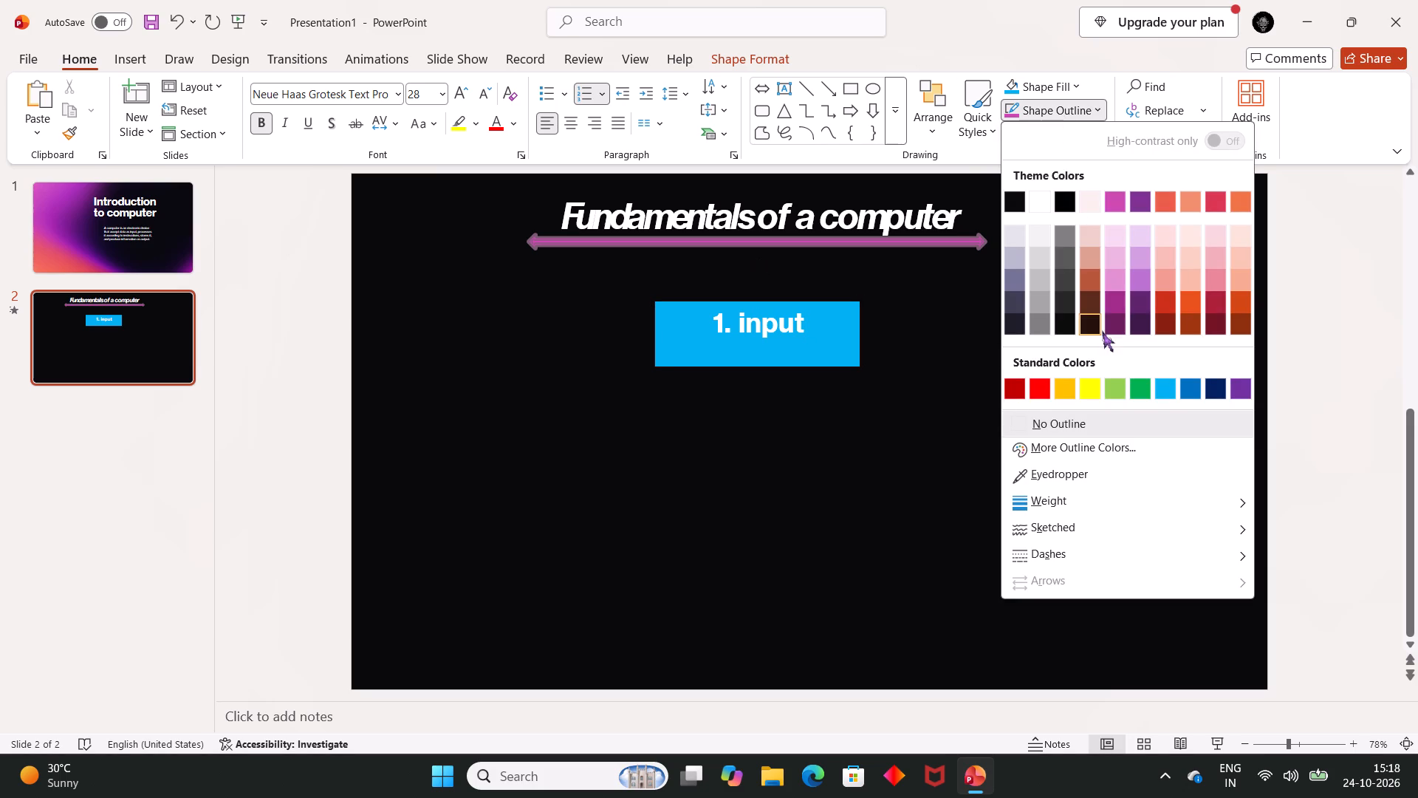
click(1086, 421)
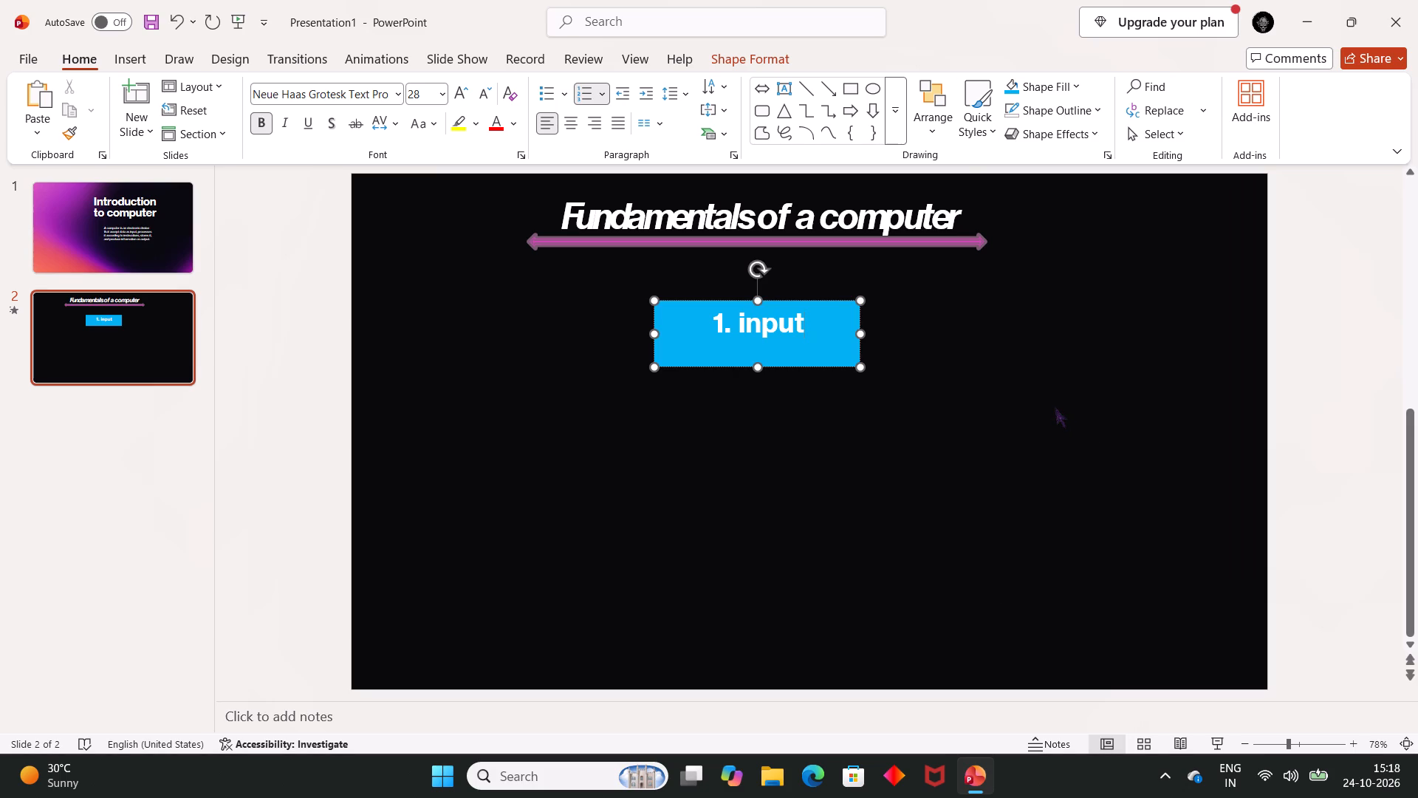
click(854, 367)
Undo the outline, fill, move and resize edits back to the large, unfilled "input" text box.
key(ctrl+z)
key(ctrl+z)
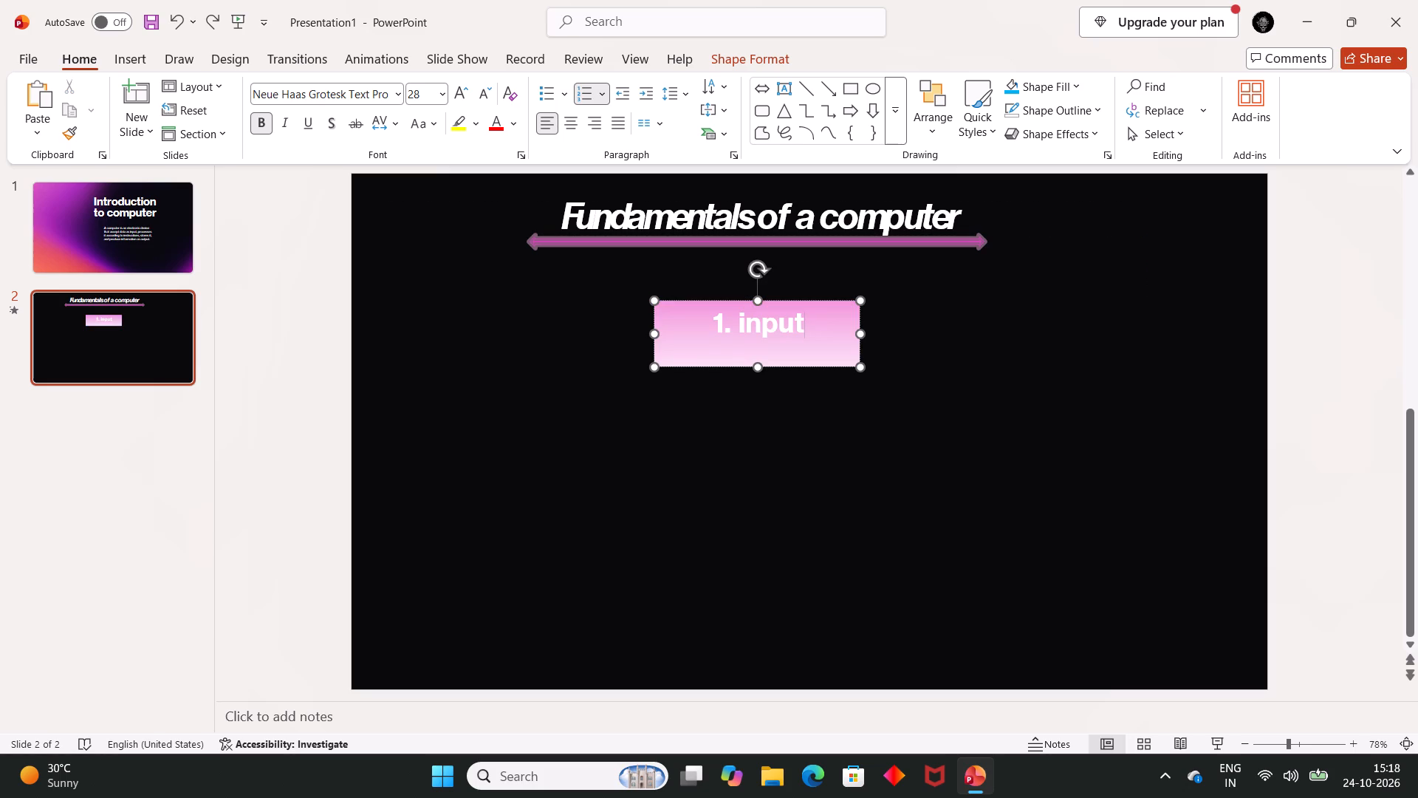
key(ctrl+z)
key(ctrl+z)
key(ctrl+z)
key(ctrl+z)
key(ctrl+z)
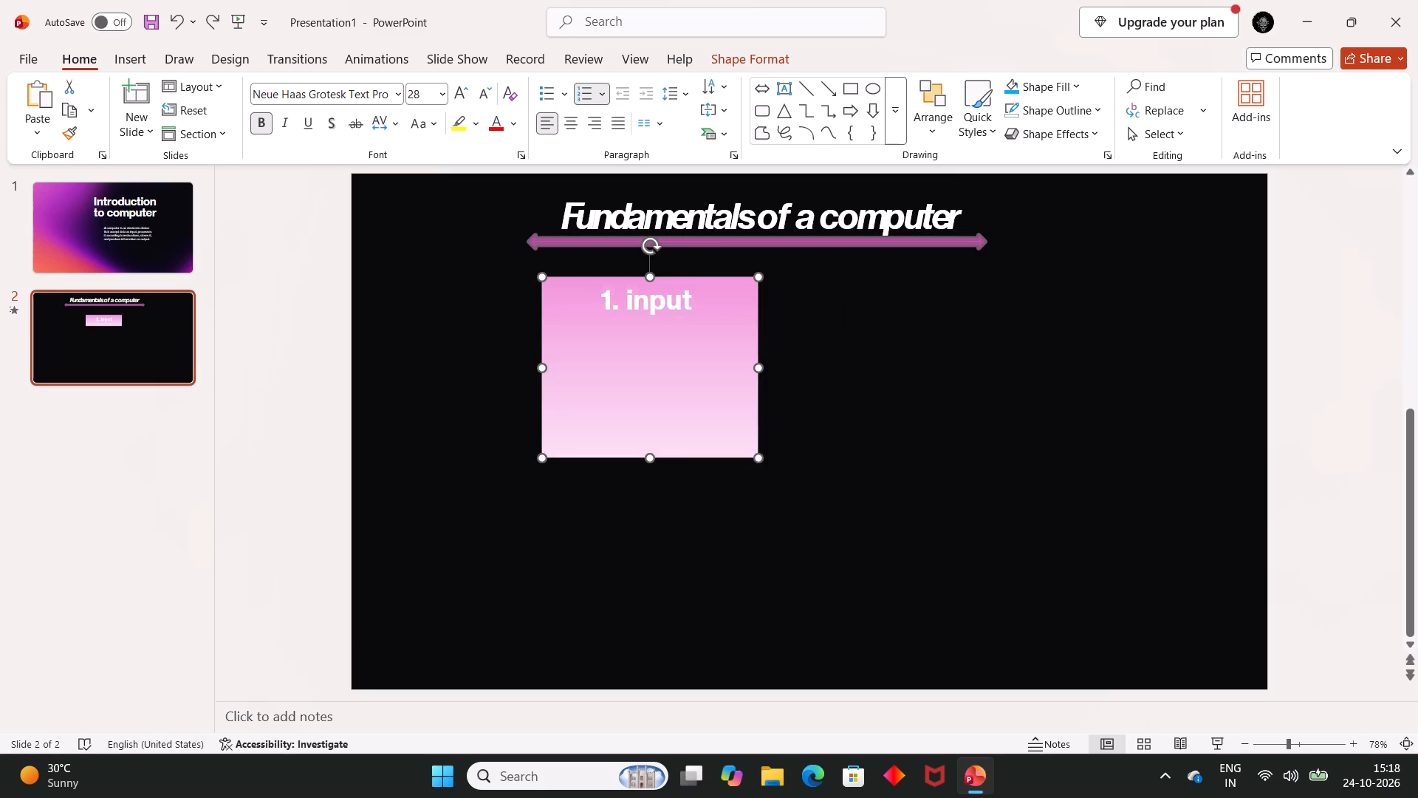
key(ctrl+z)
key(ctrl+z)
key(ctrl+z)
key(ctrl+z)
key(ctrl+z)
key(ctrl+z)
key(ctrl+z)
key(ctrl+z)
key(ctrl+z)
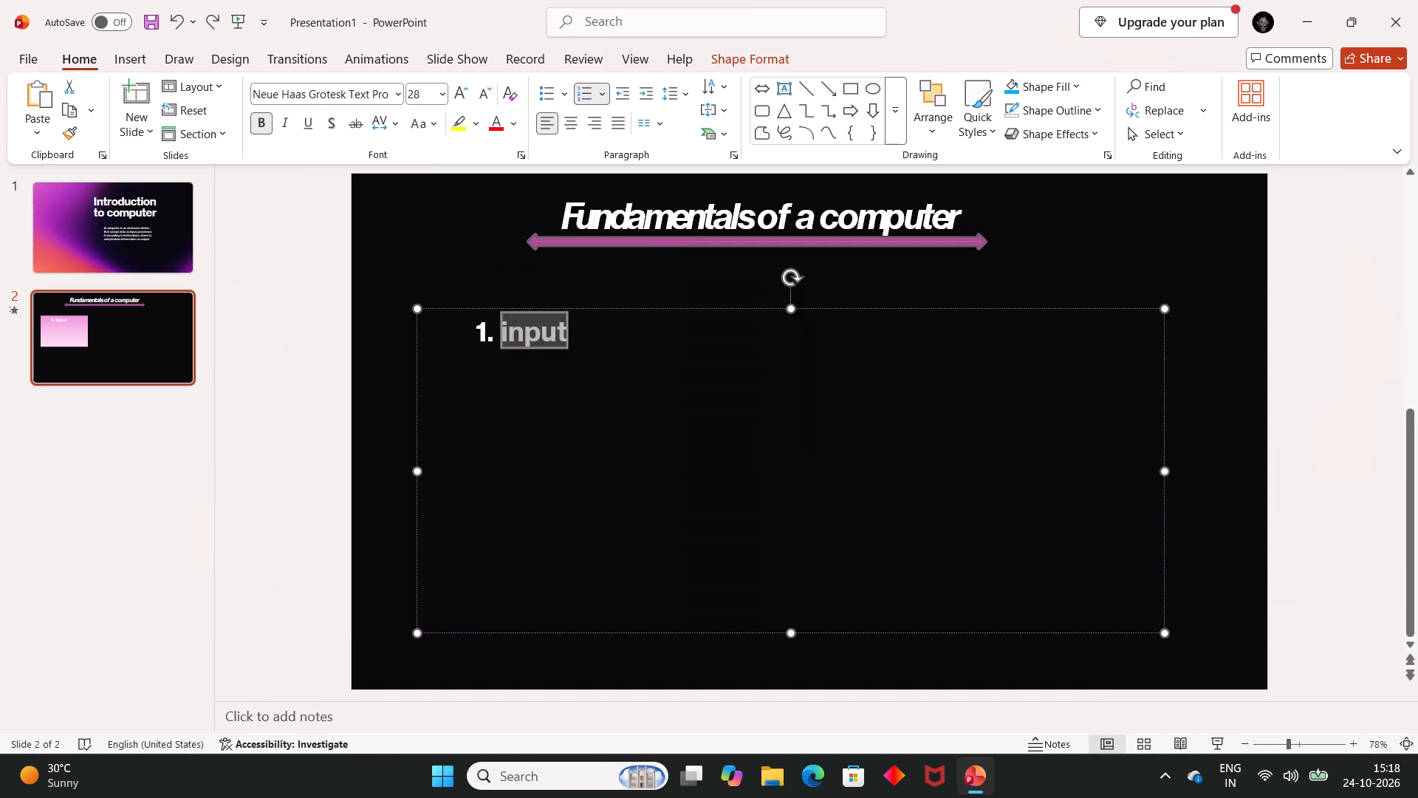
key(ctrl+z)
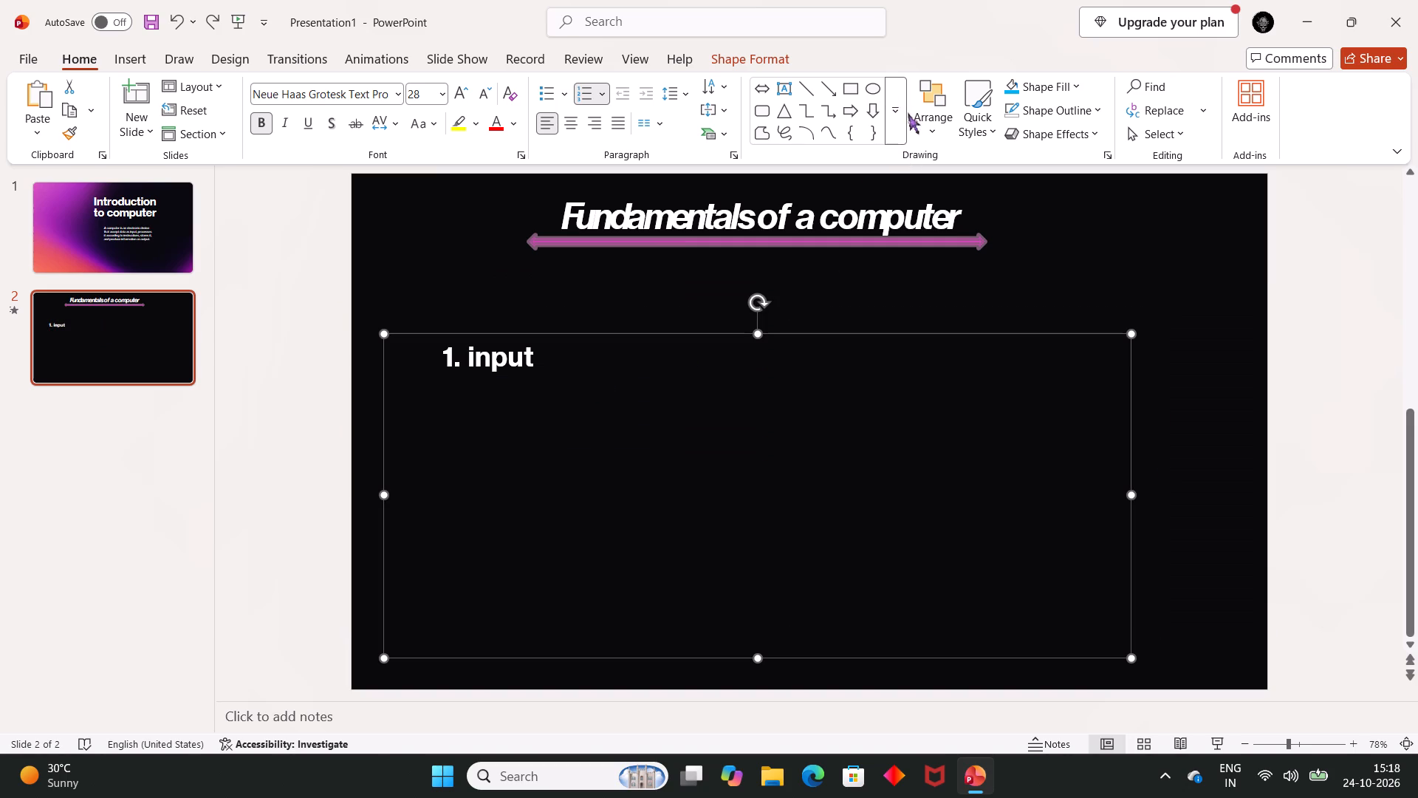
Fill the large "input" text box with the standard light blue colour.
click(1054, 92)
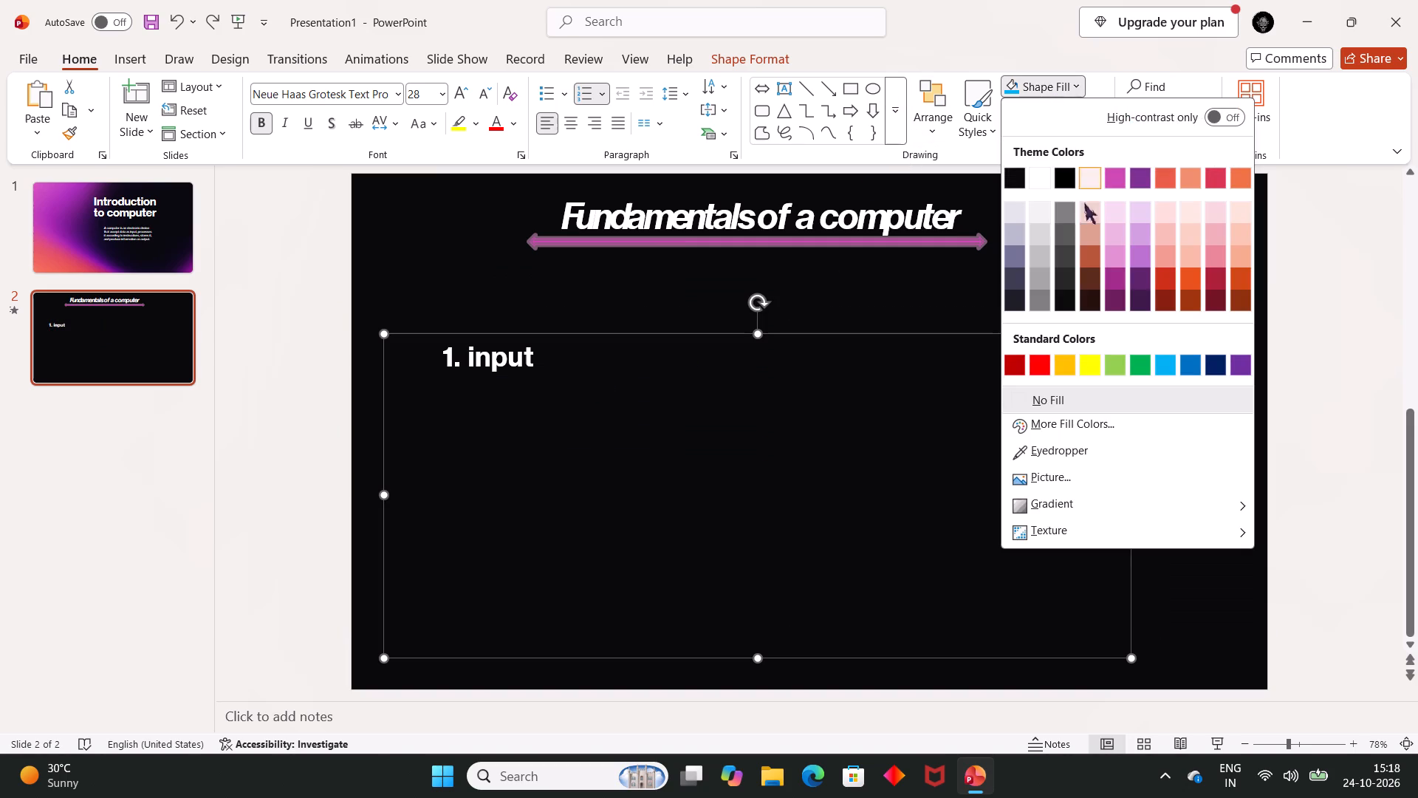
click(1169, 362)
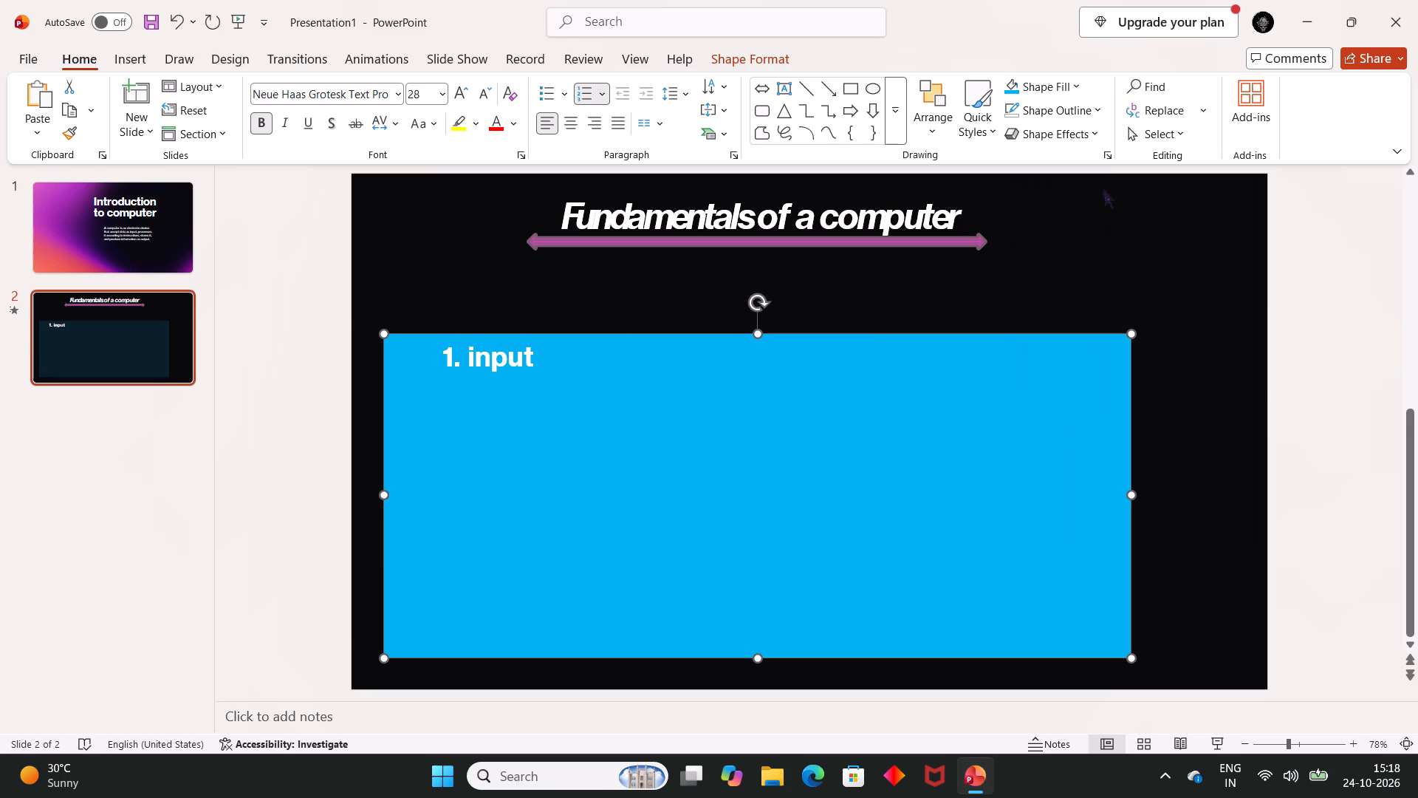
Set the light blue "input" box to No Outline.
click(1081, 103)
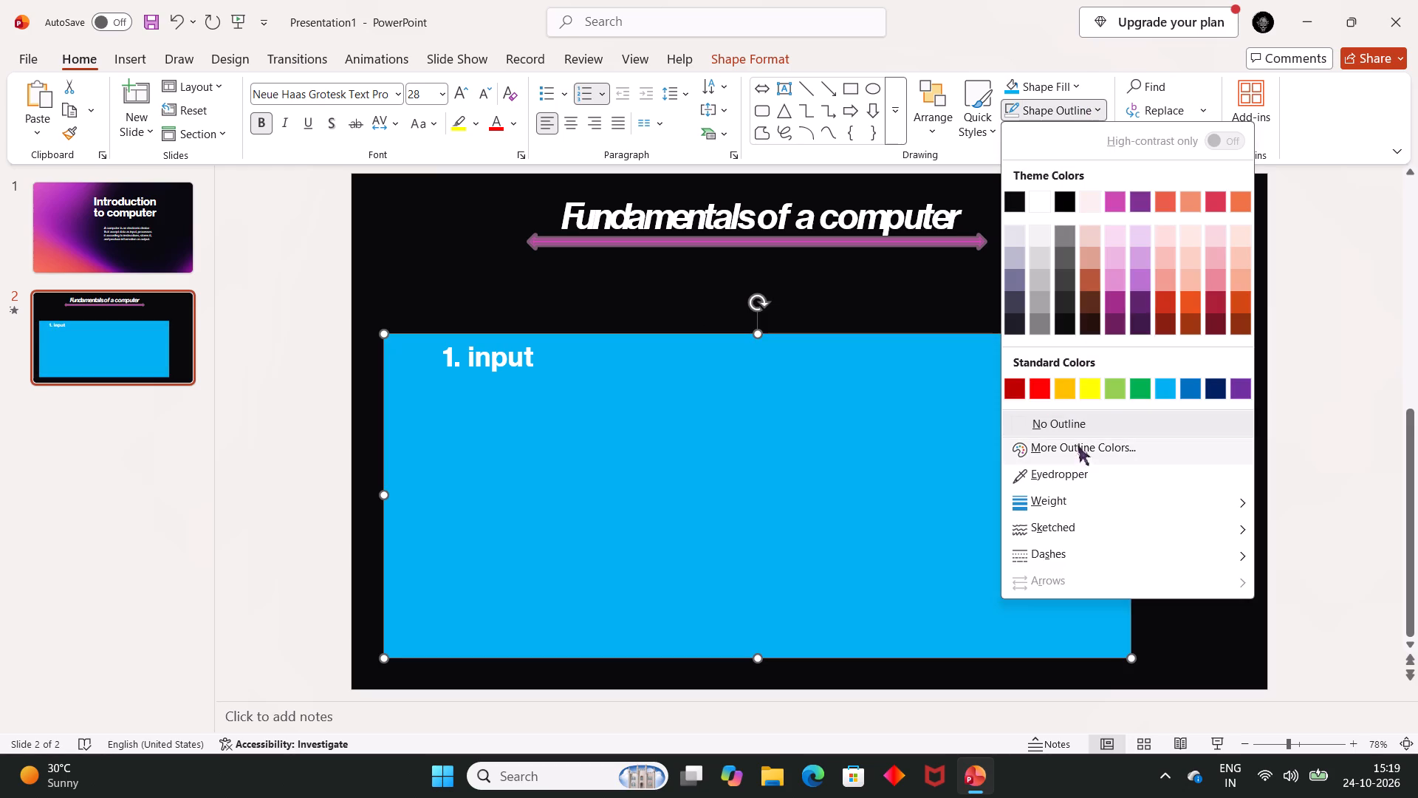
click(1082, 425)
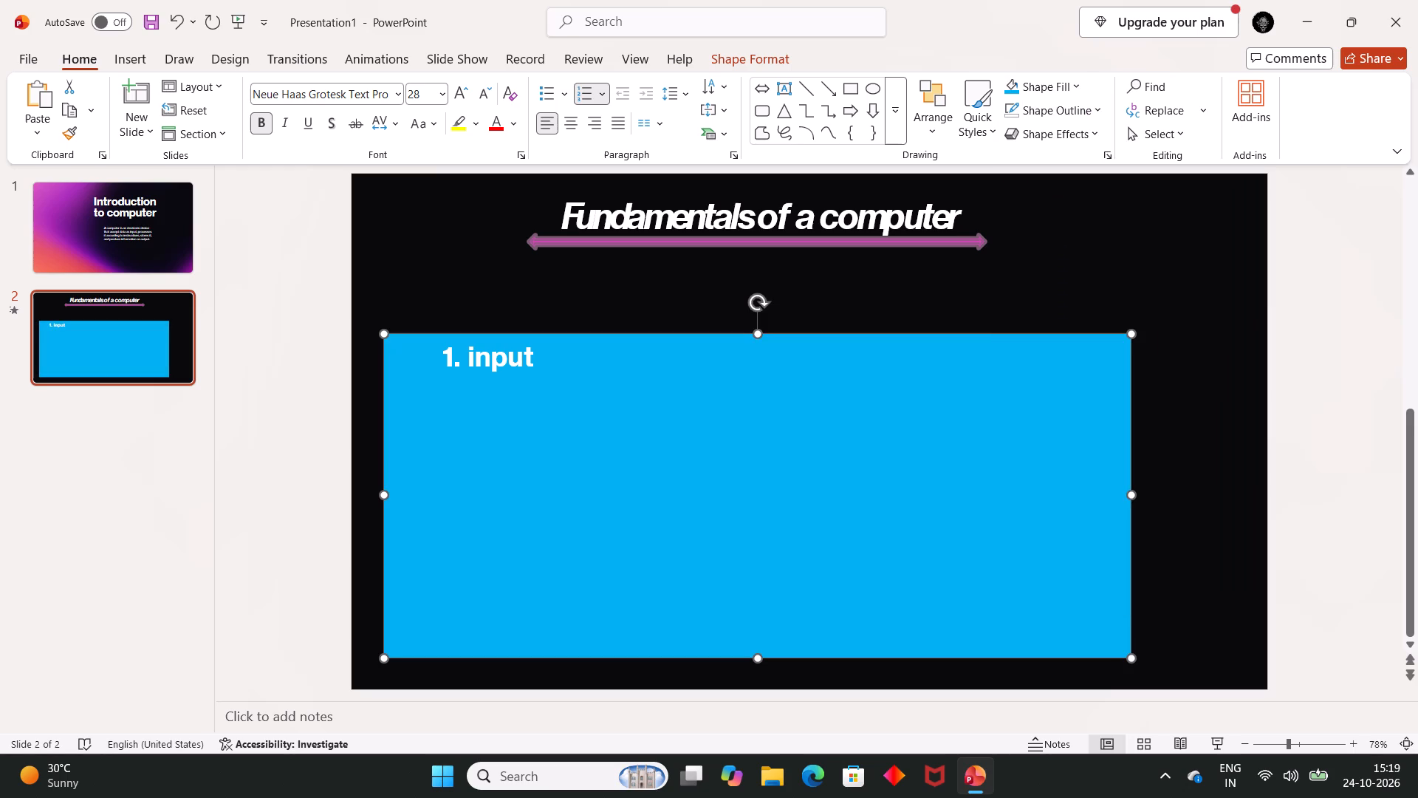
Shrink the blue "input" box to a compact rectangle that fits closely around its text.
drag(1130, 657, 680, 482)
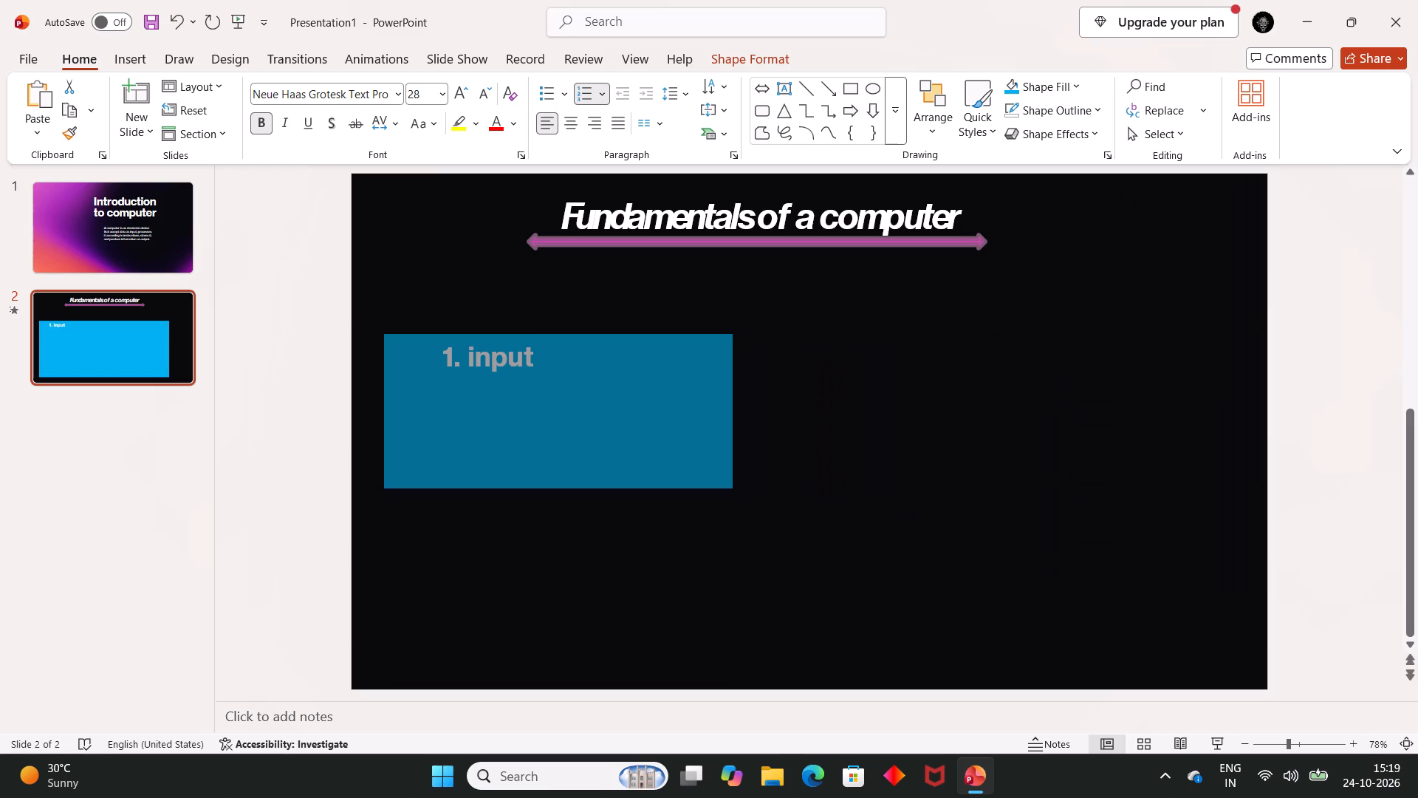
drag(680, 482, 597, 382)
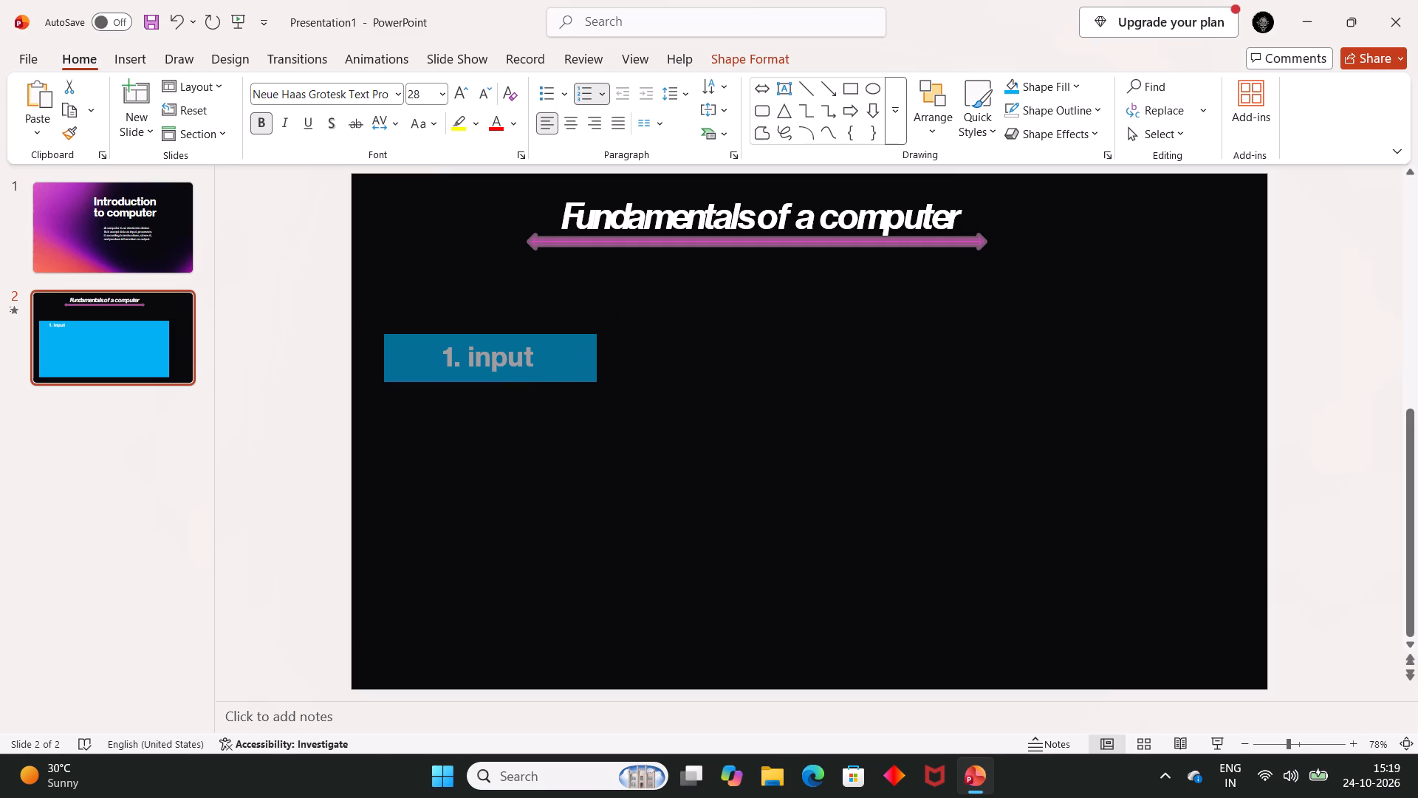
drag(597, 382, 614, 397)
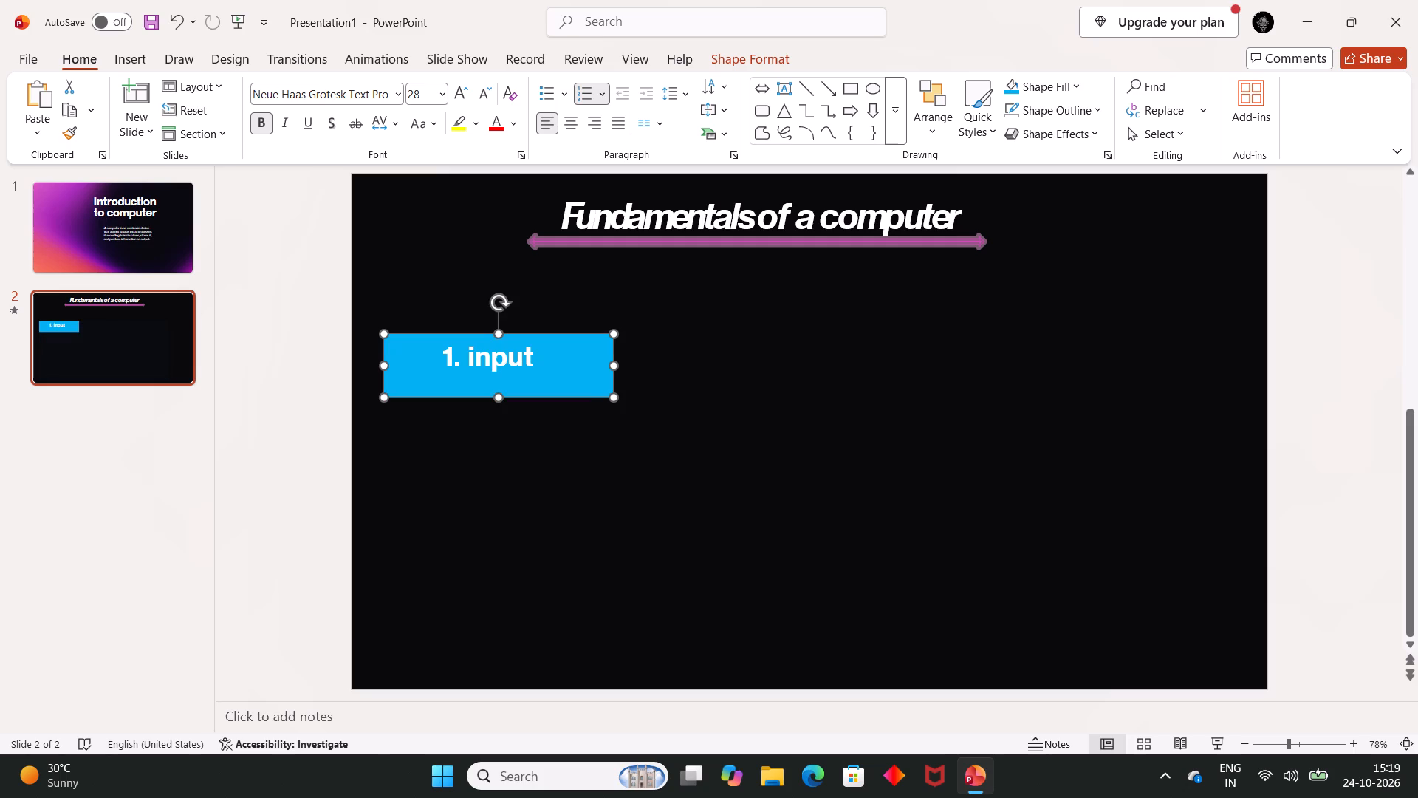
Move the compact "input" box to just below the arrow line under the slide title, roughly centred.
click(555, 352)
drag(555, 352, 578, 344)
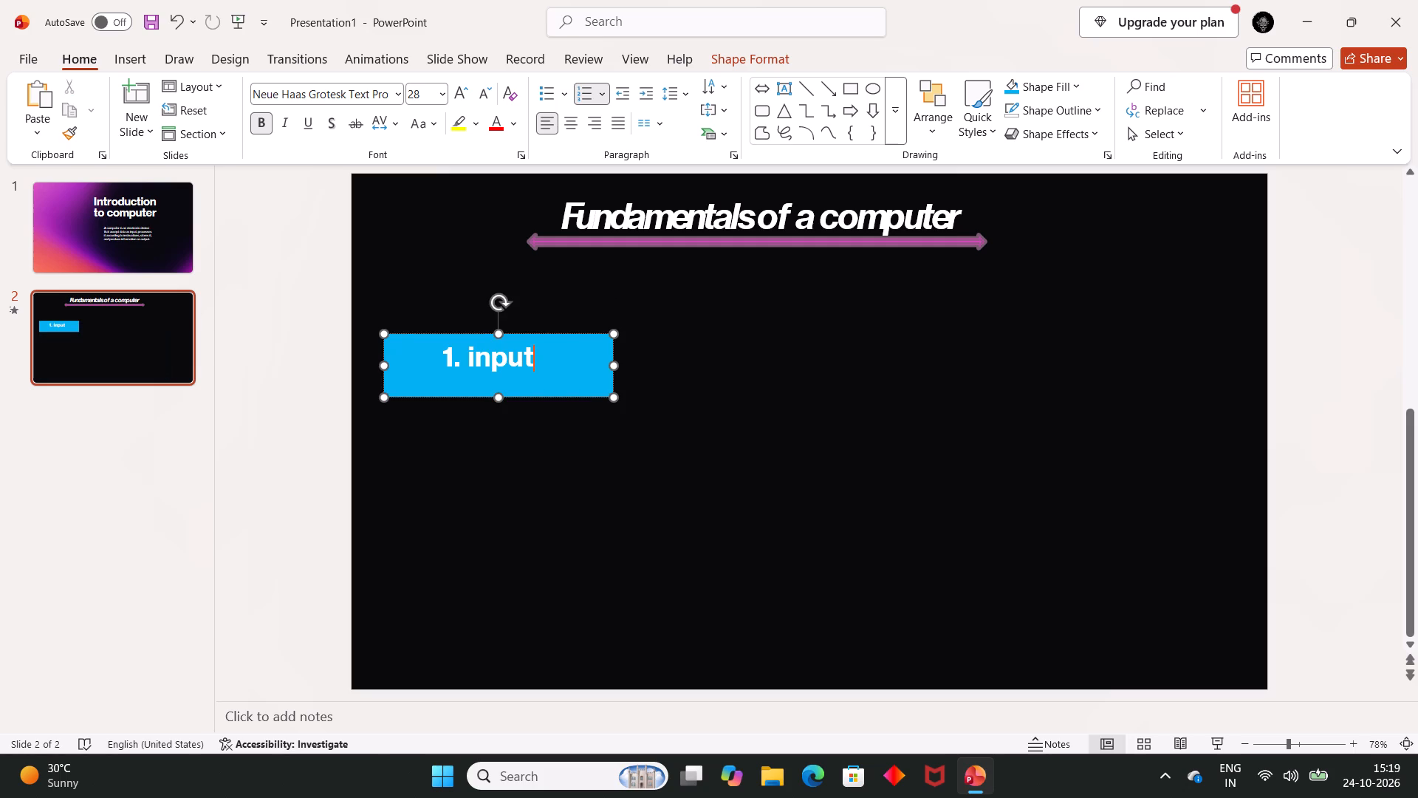
drag(578, 344, 571, 357)
click(571, 357)
drag(557, 395, 794, 357)
click(1049, 358)
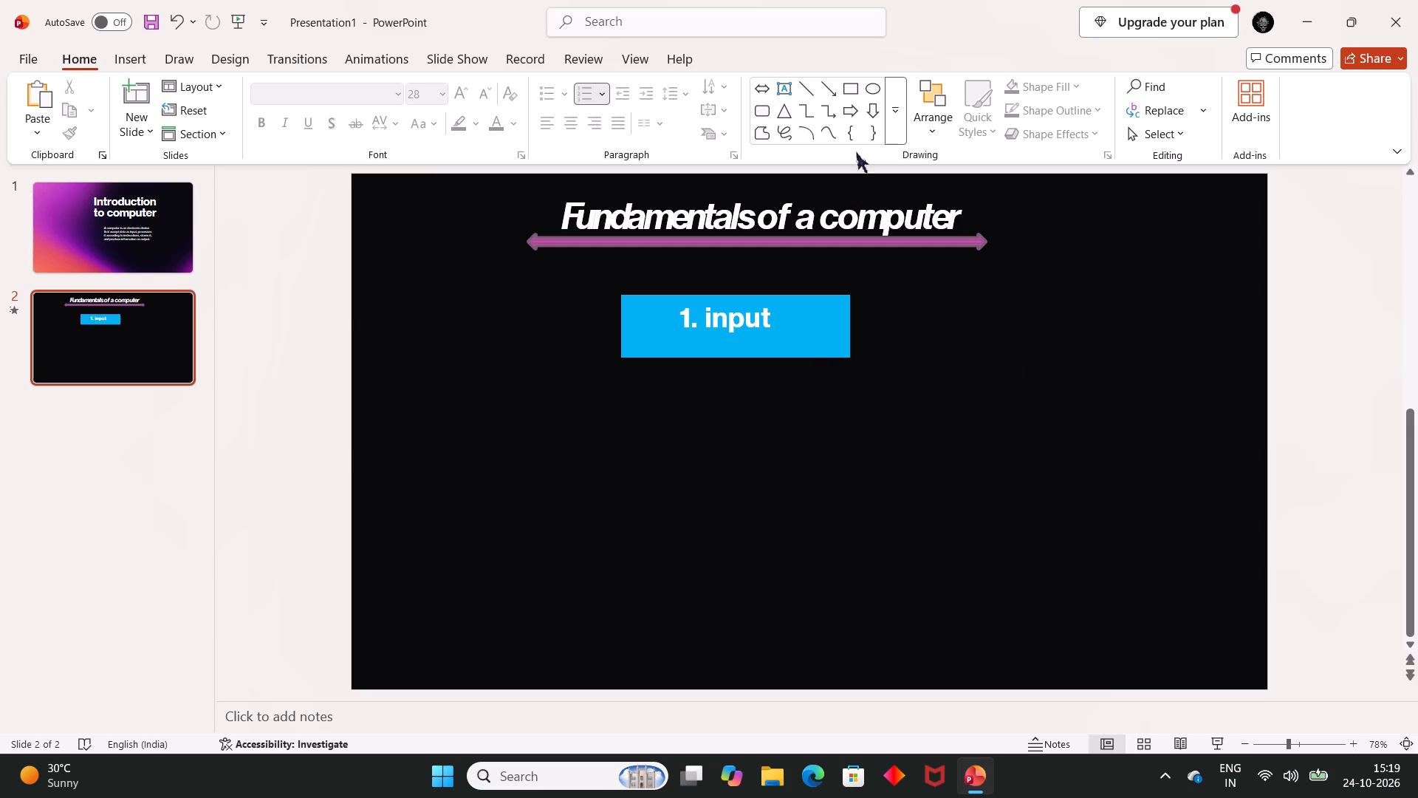
Duplicate the "input" box and place the copy directly below the original, with their side edges aligned.
click(778, 303)
click(775, 335)
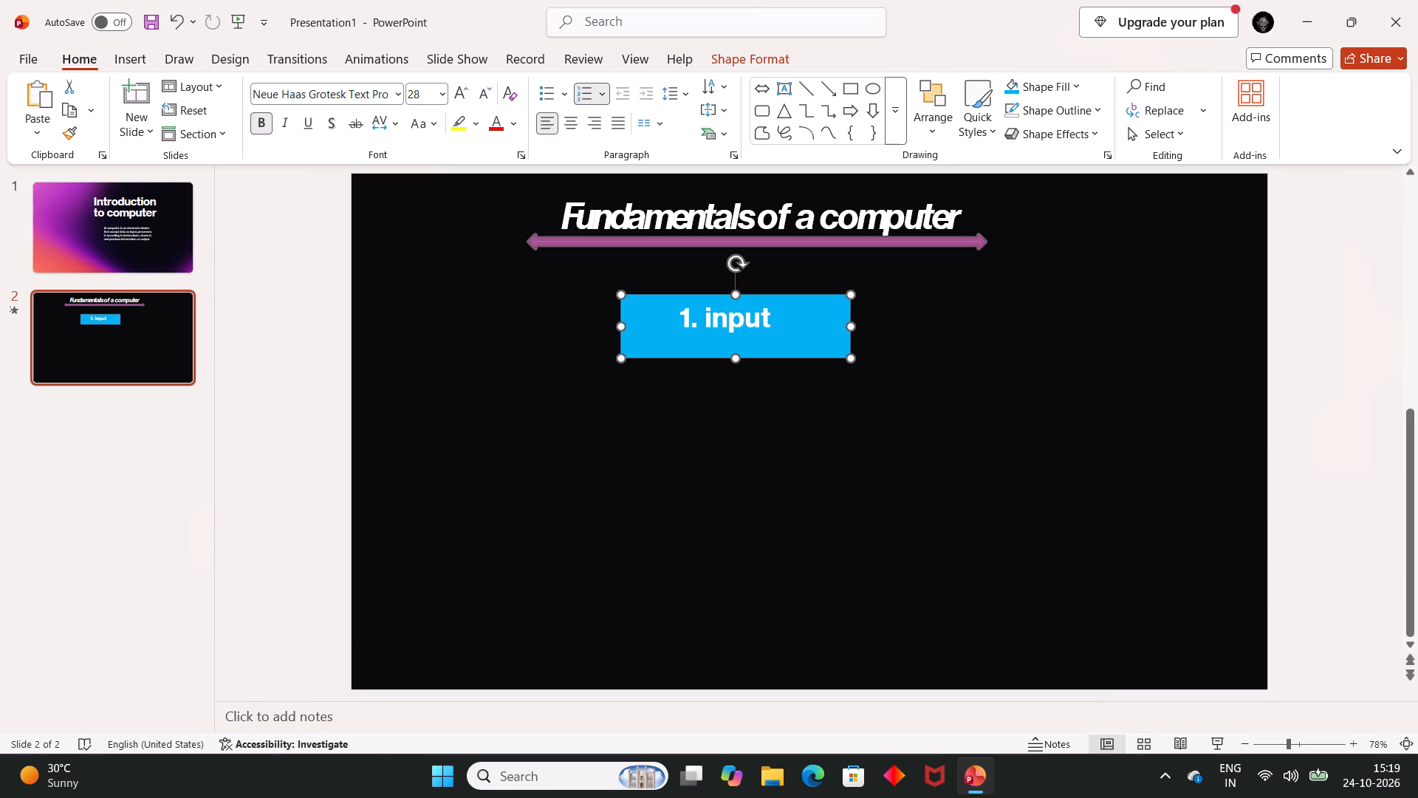
key(ctrl+d)
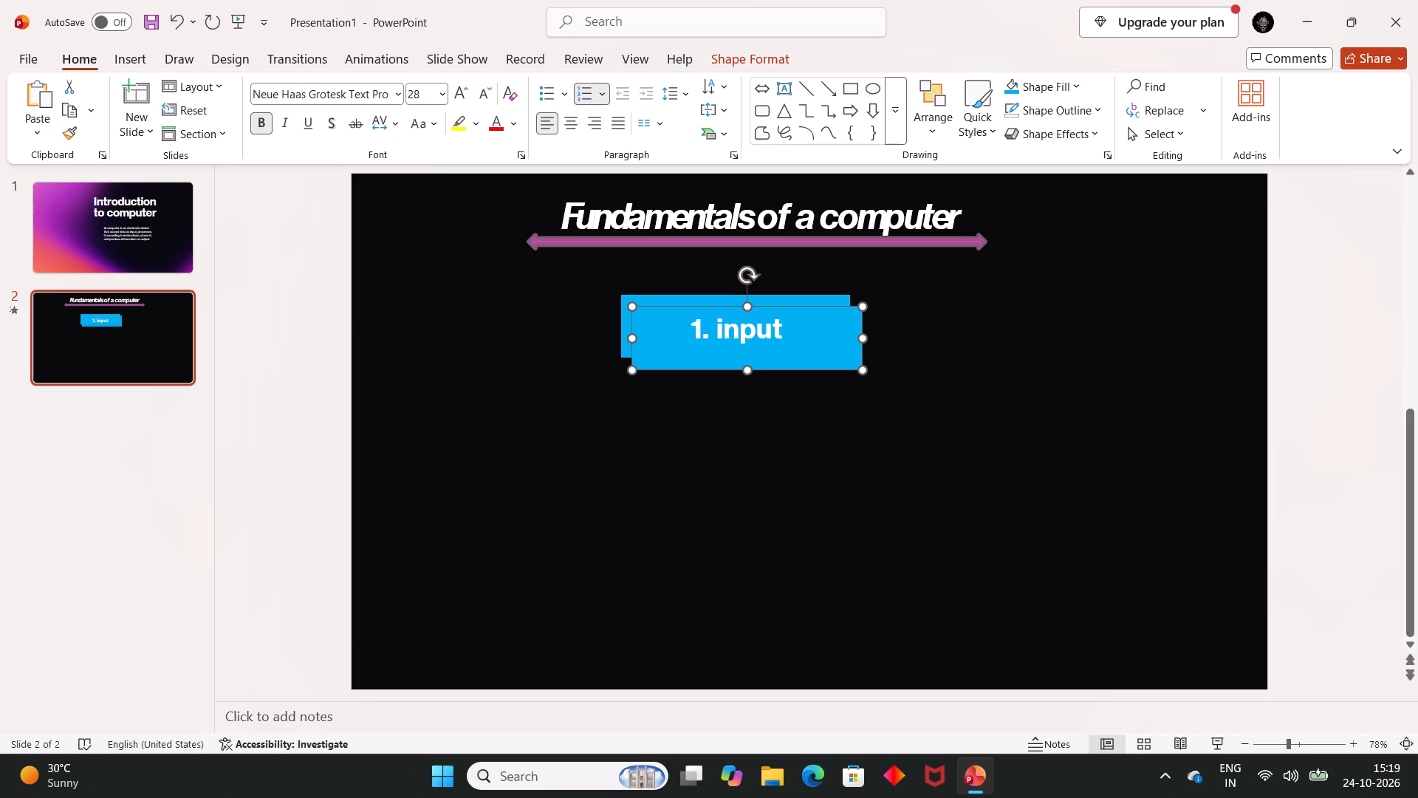
drag(761, 332, 798, 343)
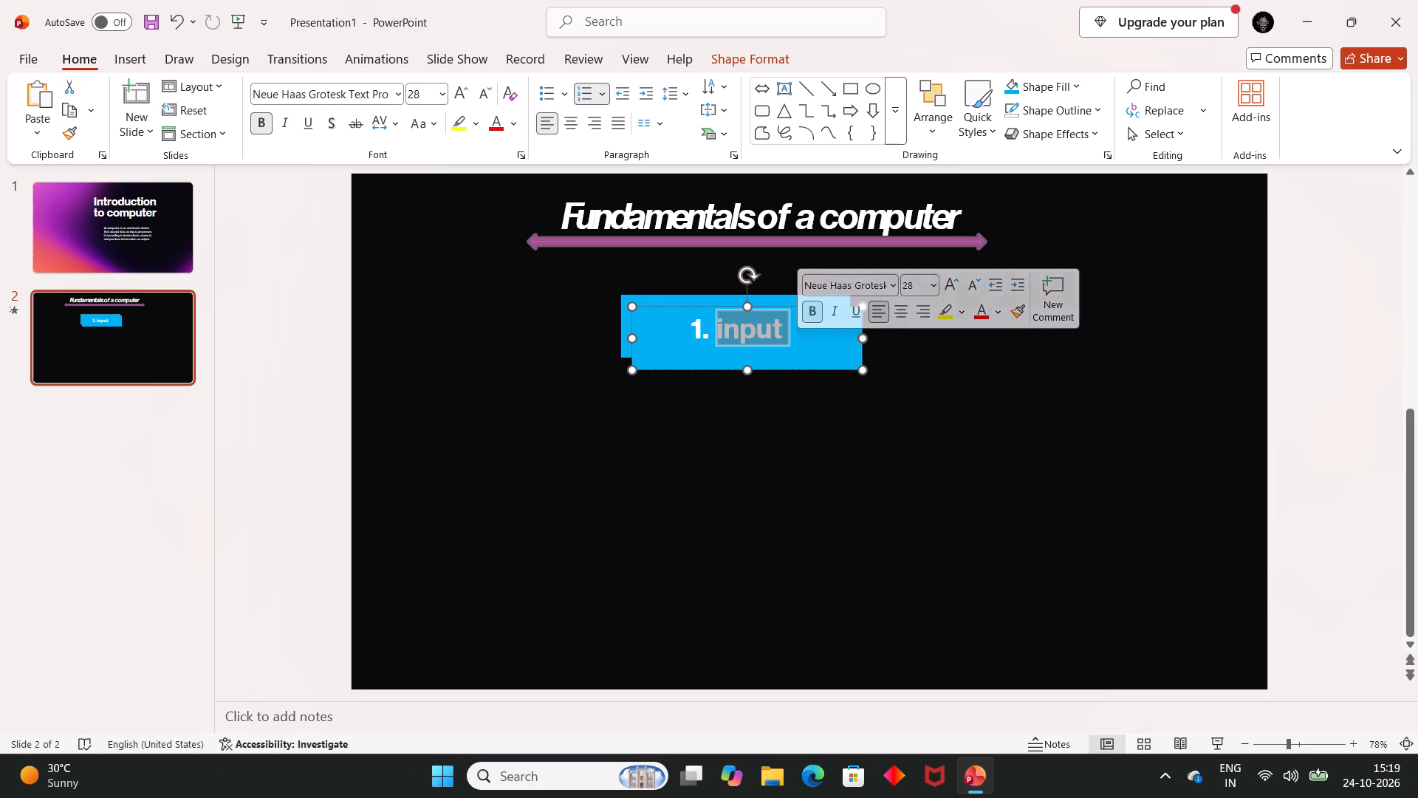
drag(812, 361, 806, 434)
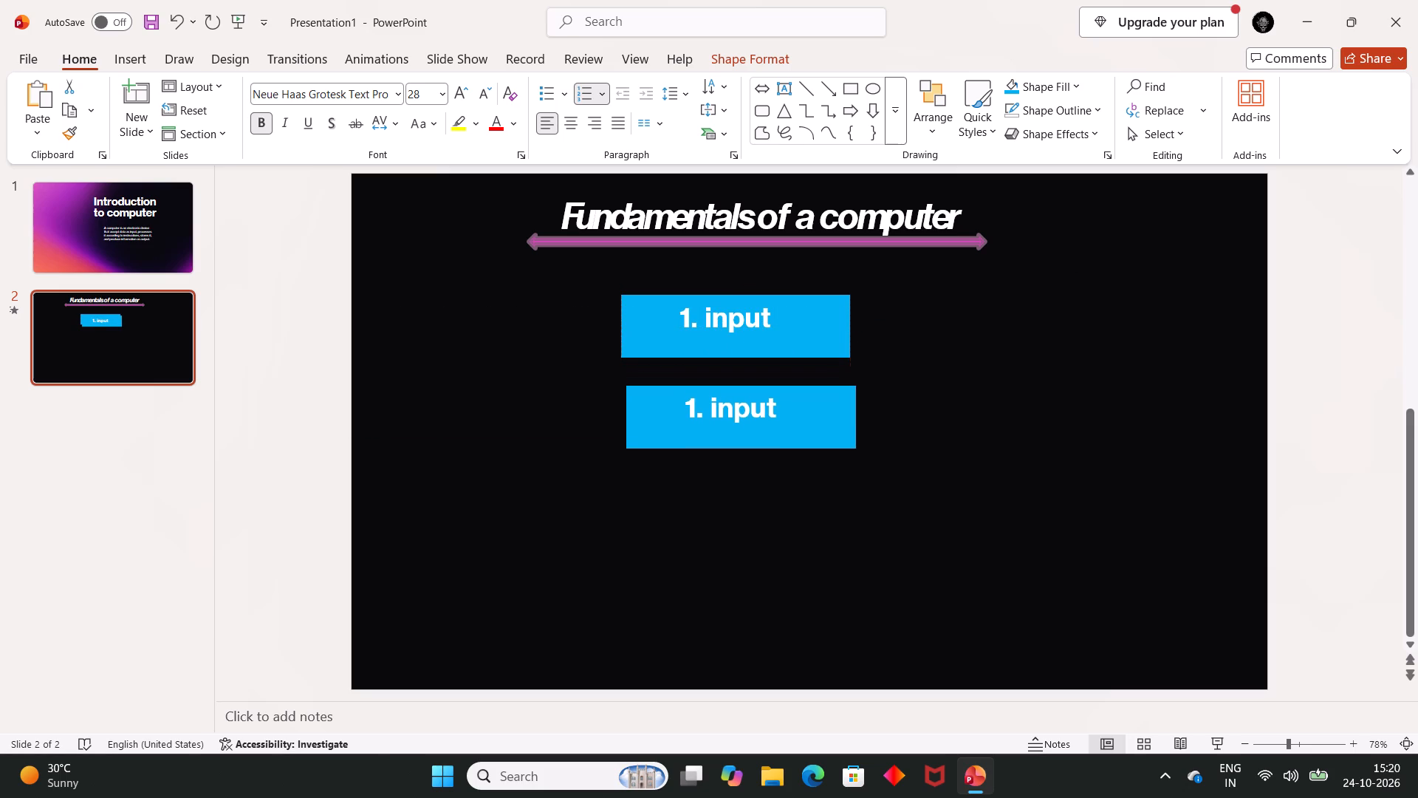
drag(806, 434, 799, 434)
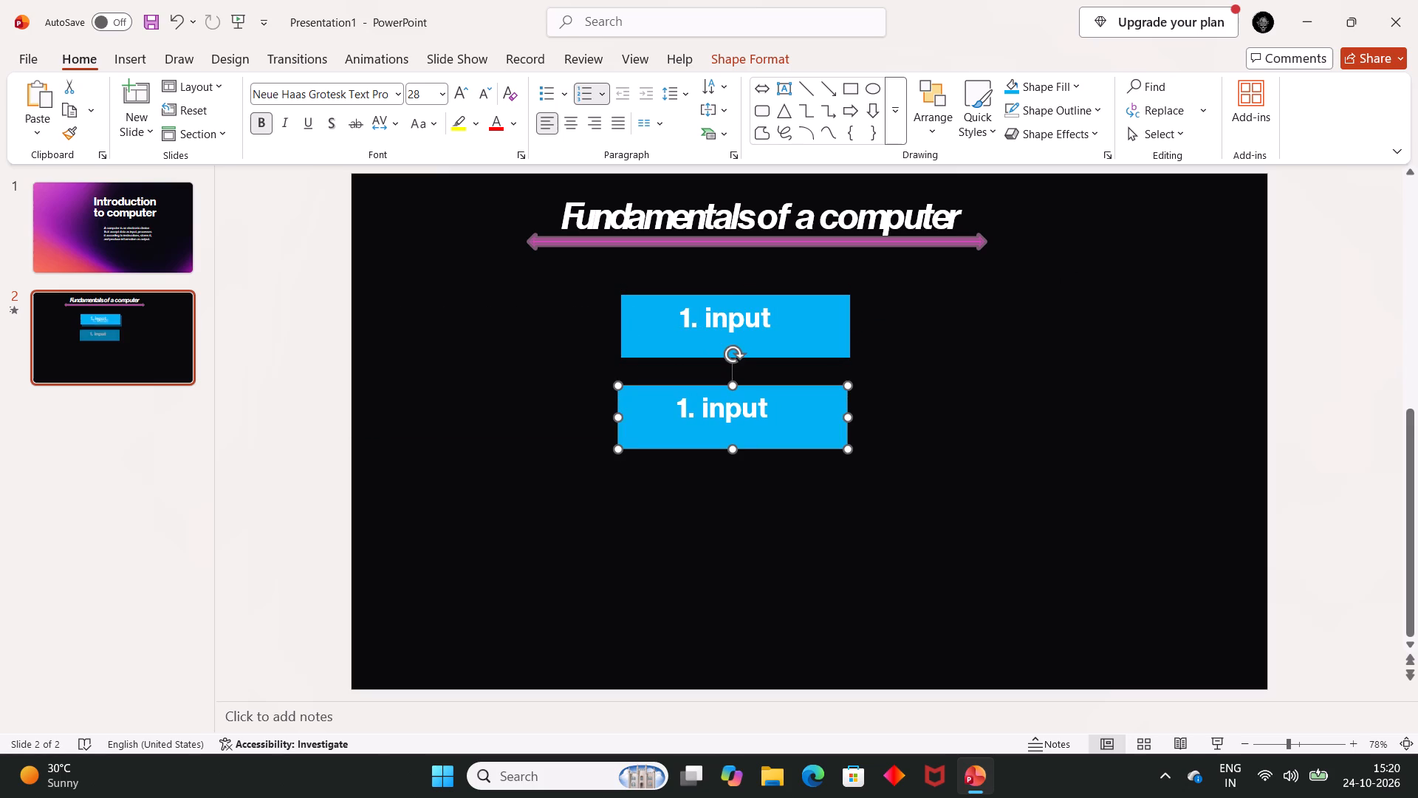
click(799, 434)
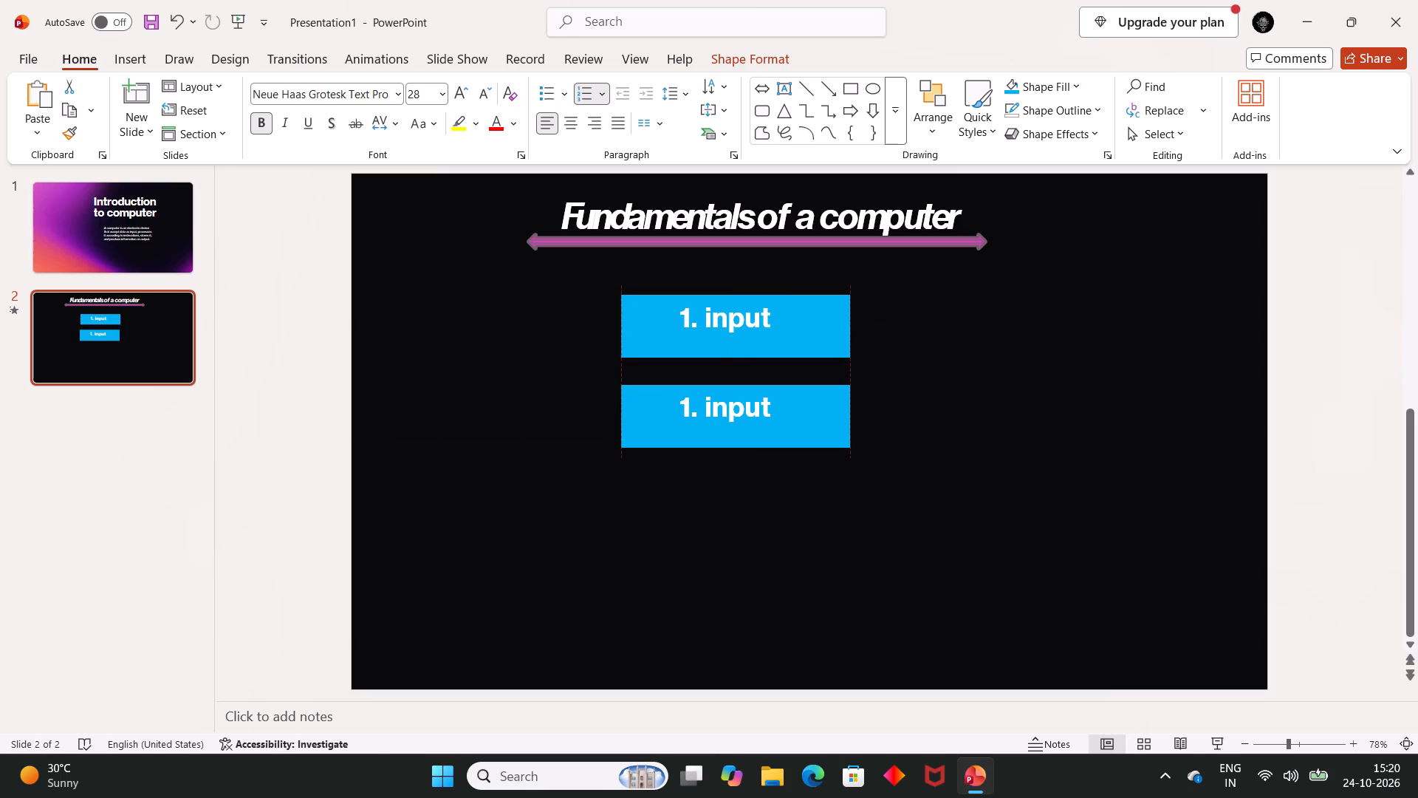
Duplicate the lower "input" box twice more at the same spacing to make a column of four boxes.
key(ctrl+d)
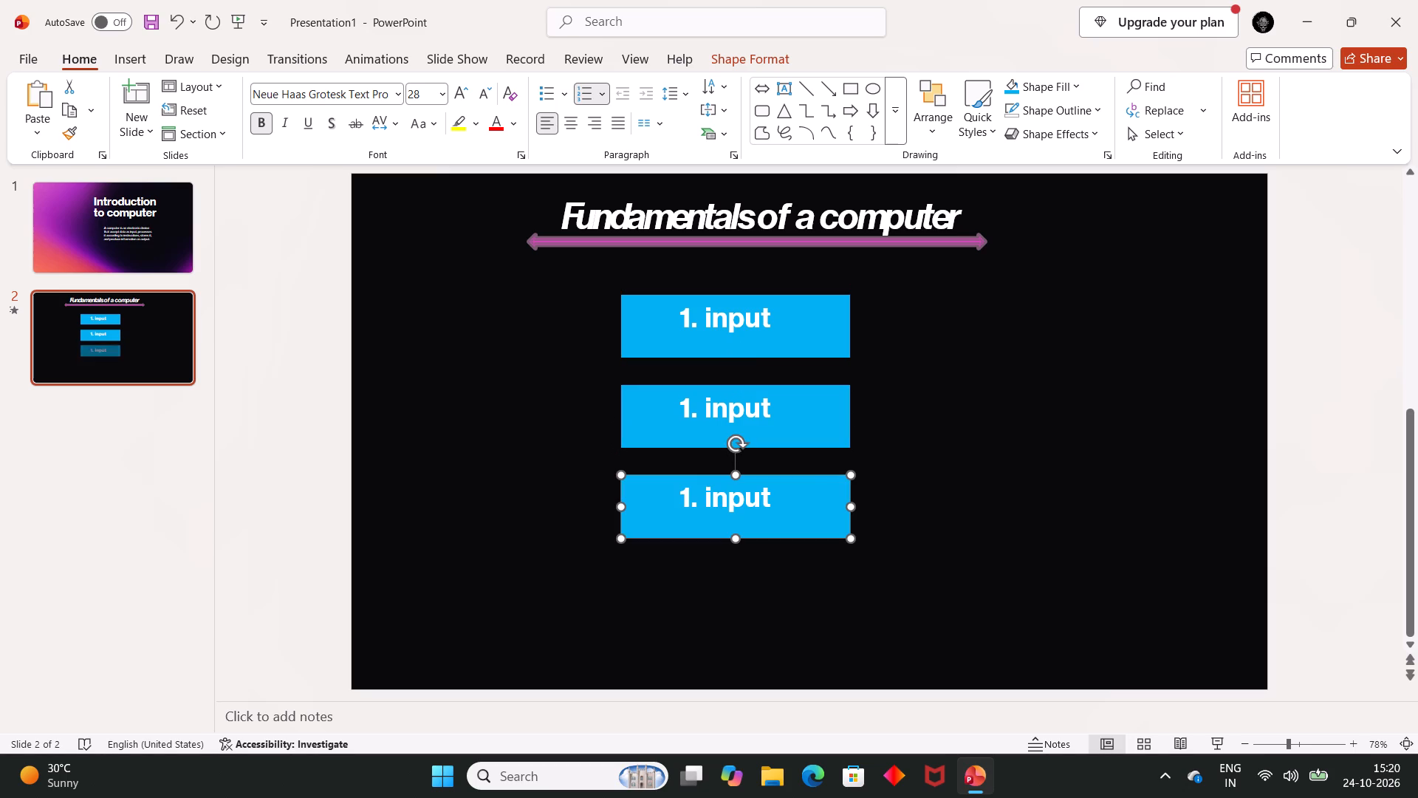
key(ctrl+d)
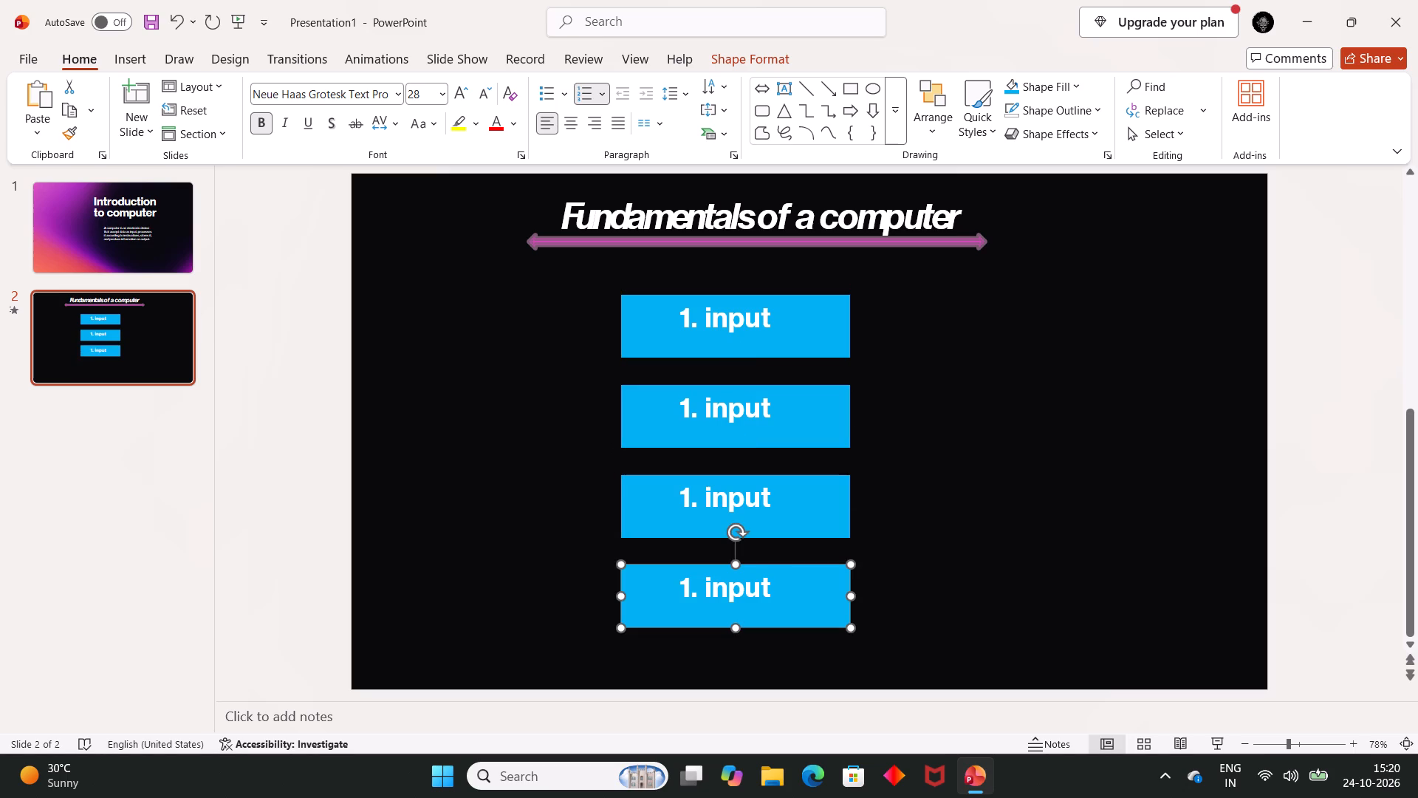
click(952, 539)
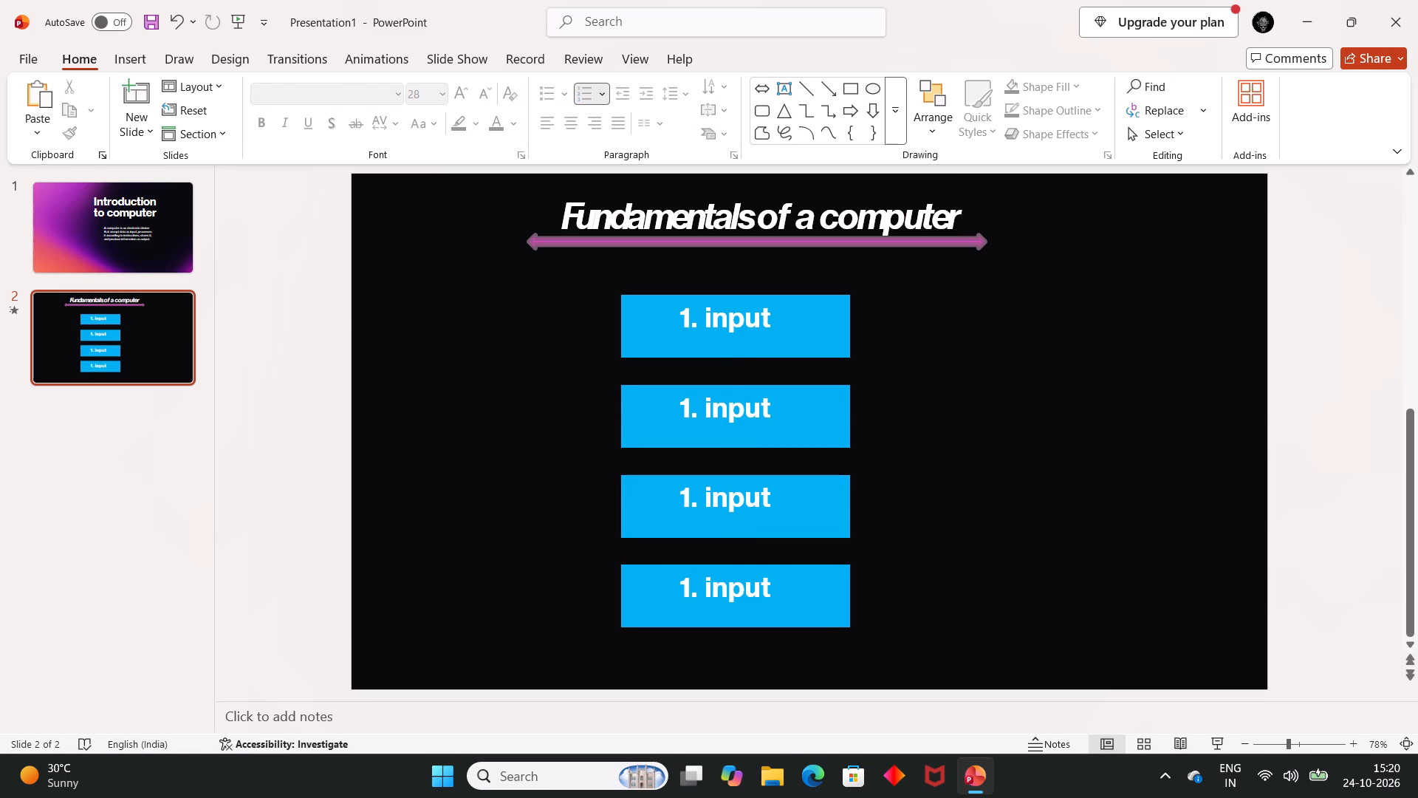
Replace the automatic number in the second box with "2." followed by a space.
click(784, 411)
click(691, 411)
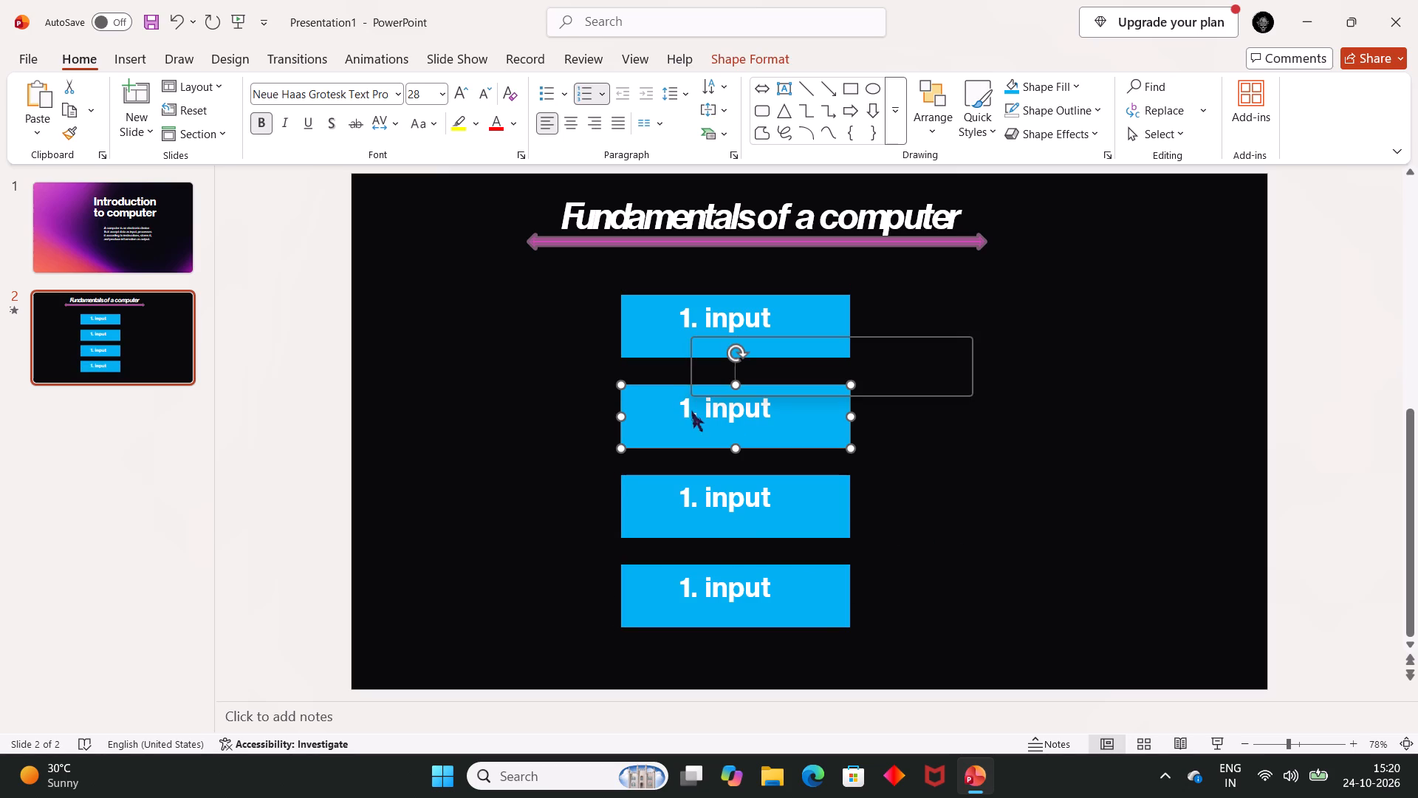
click(691, 411)
triple_click(682, 406)
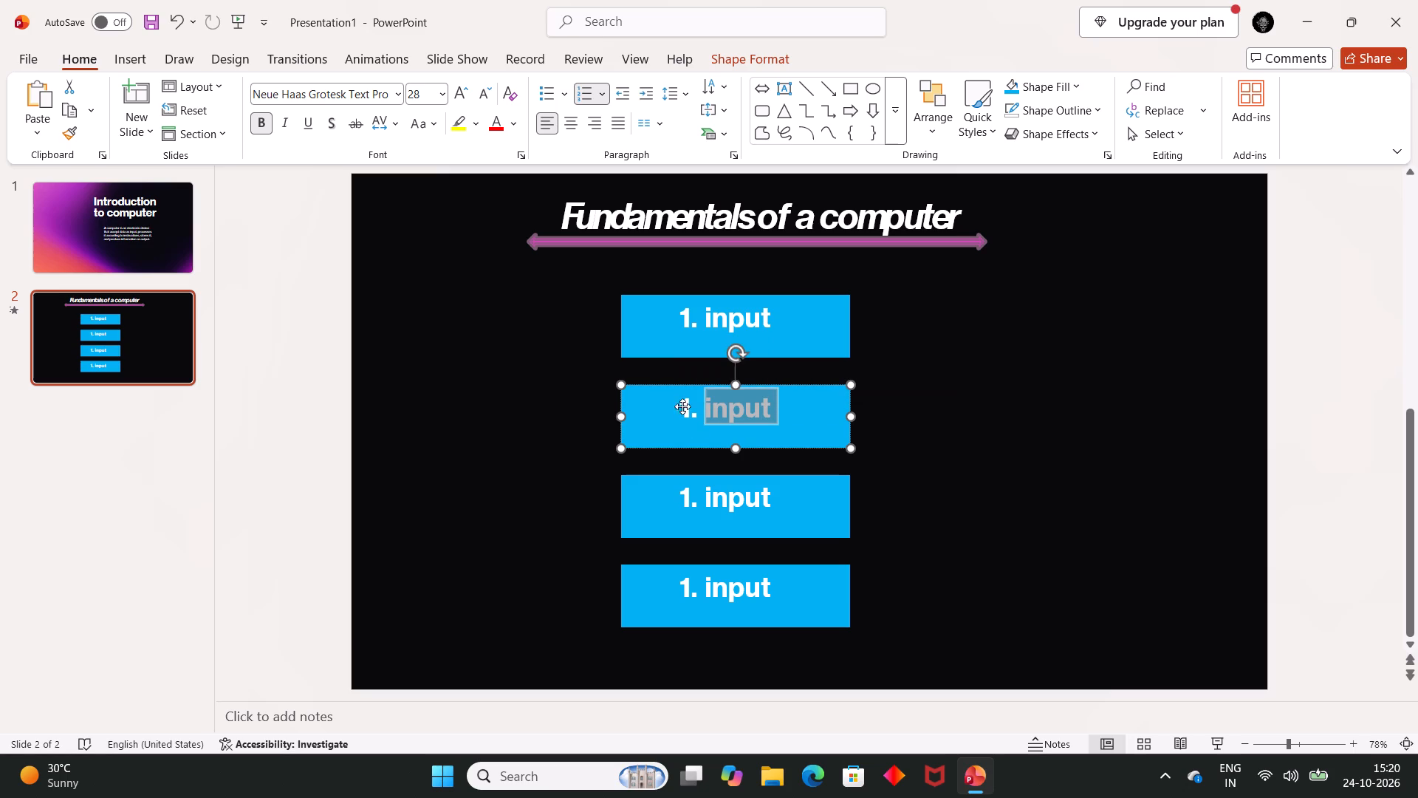
double_click(688, 407)
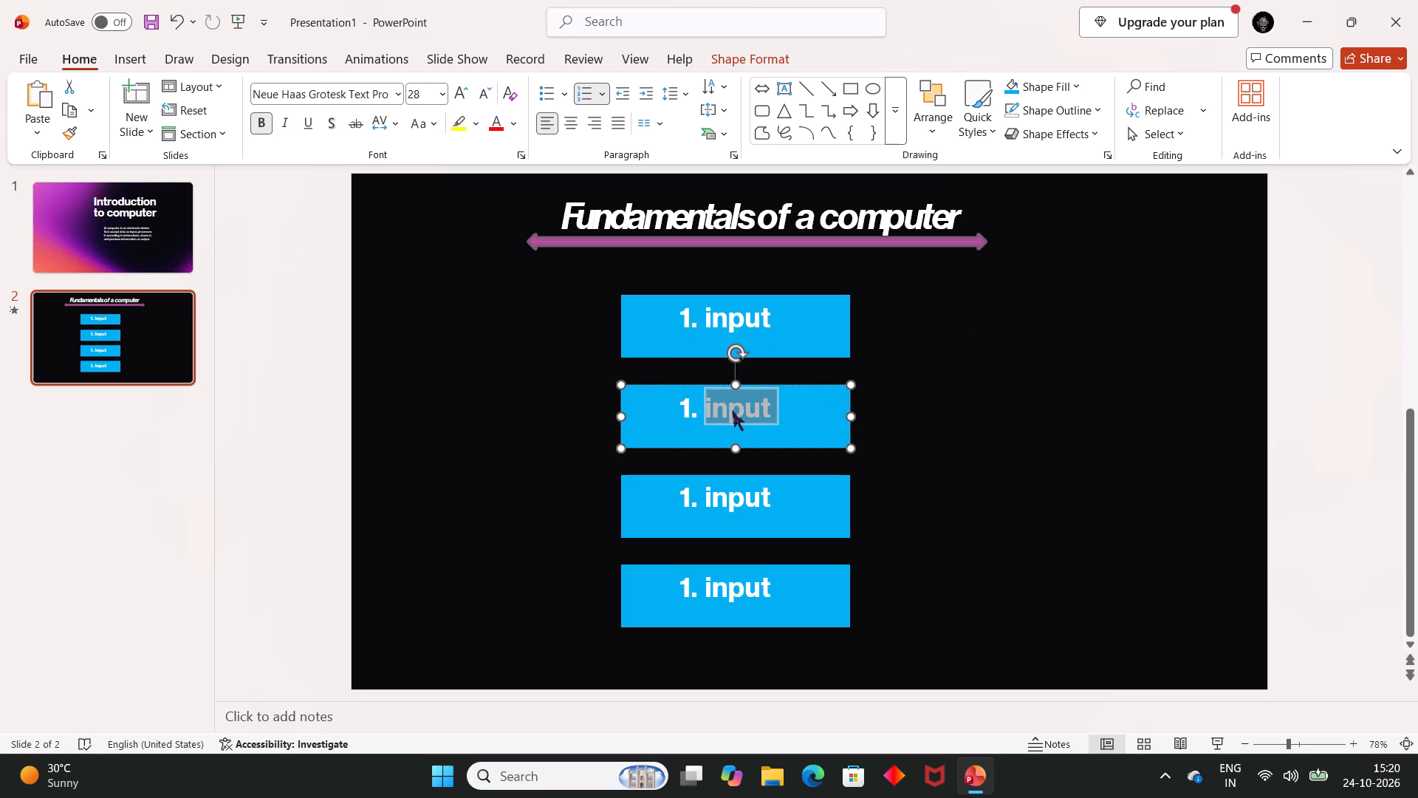
click(735, 410)
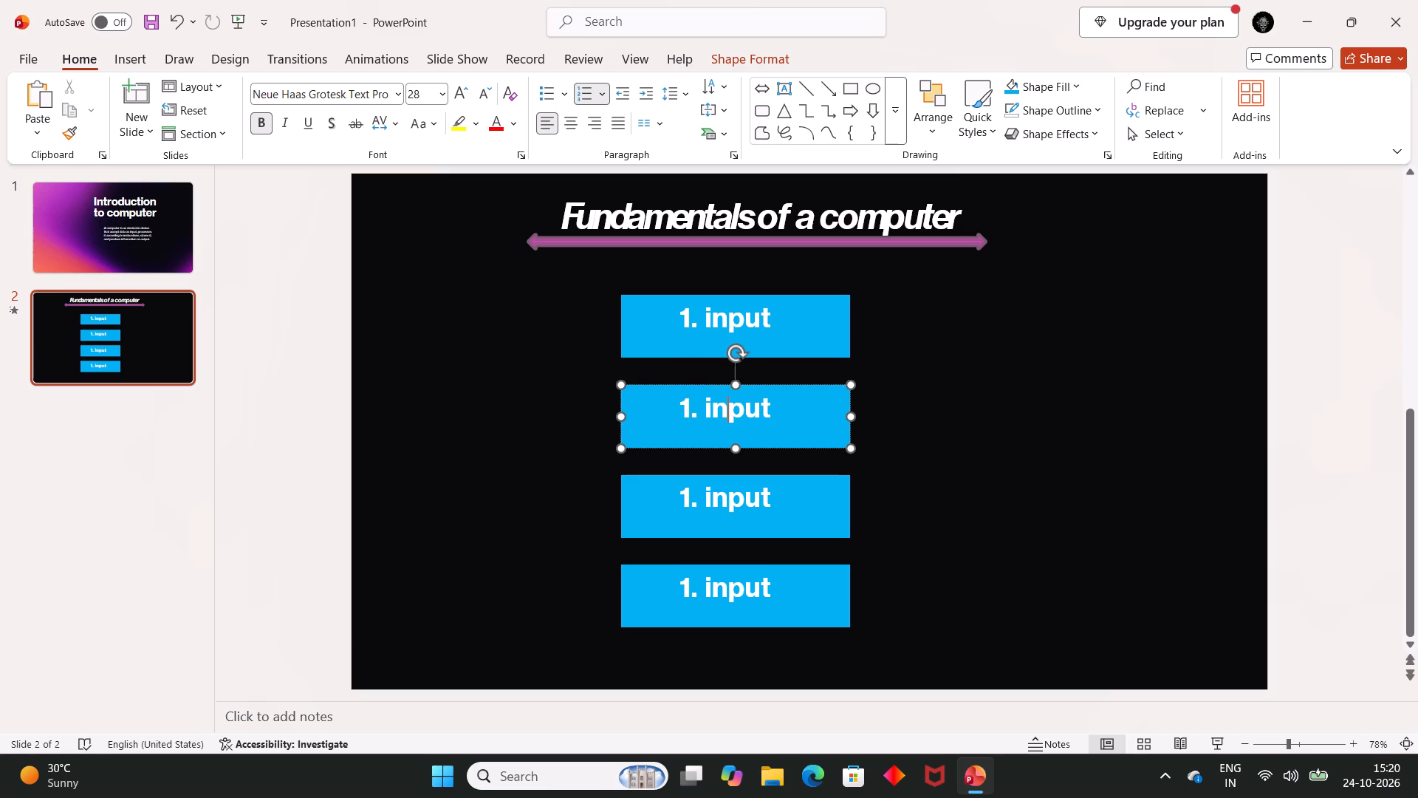
click(708, 409)
key(BackSpace)
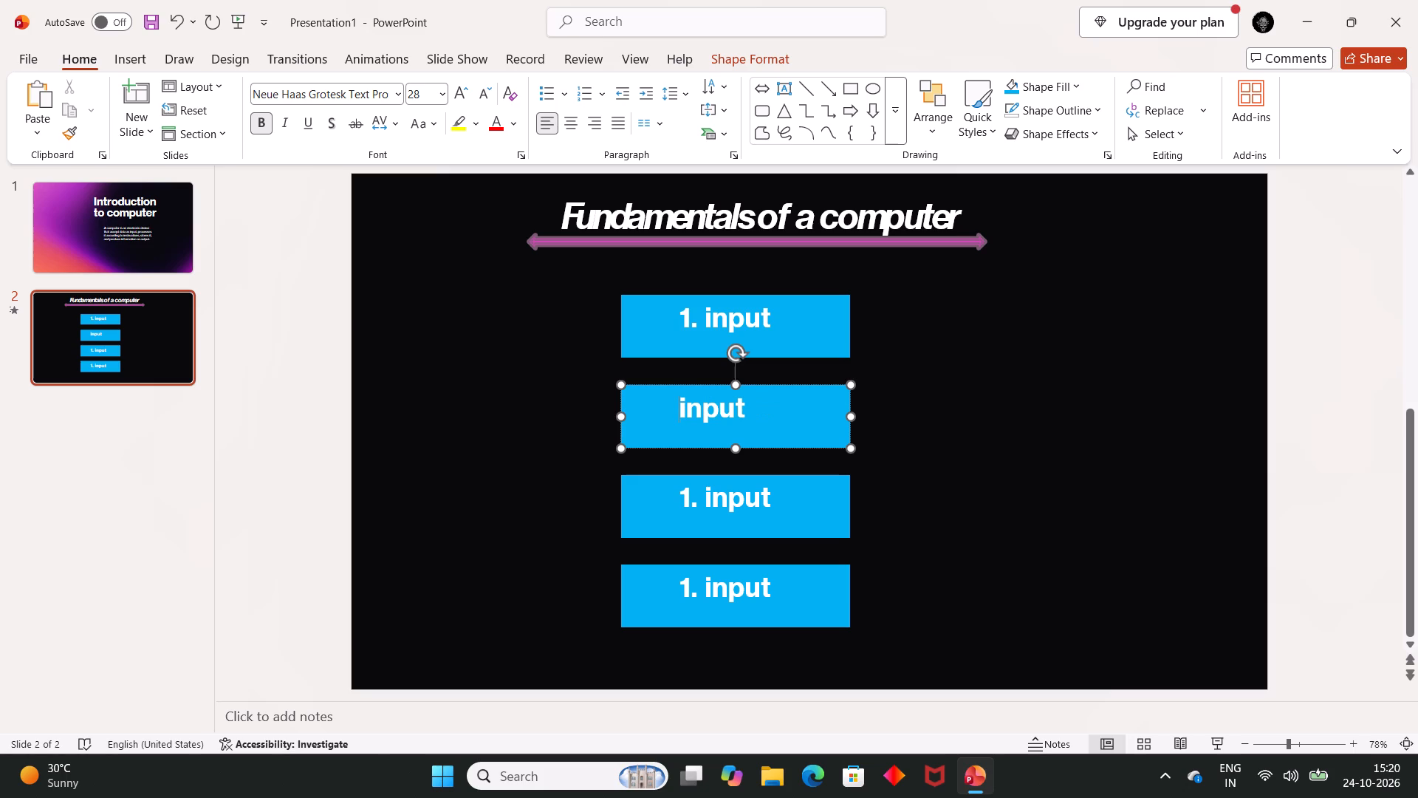
key(2)
text(.)
key(space)
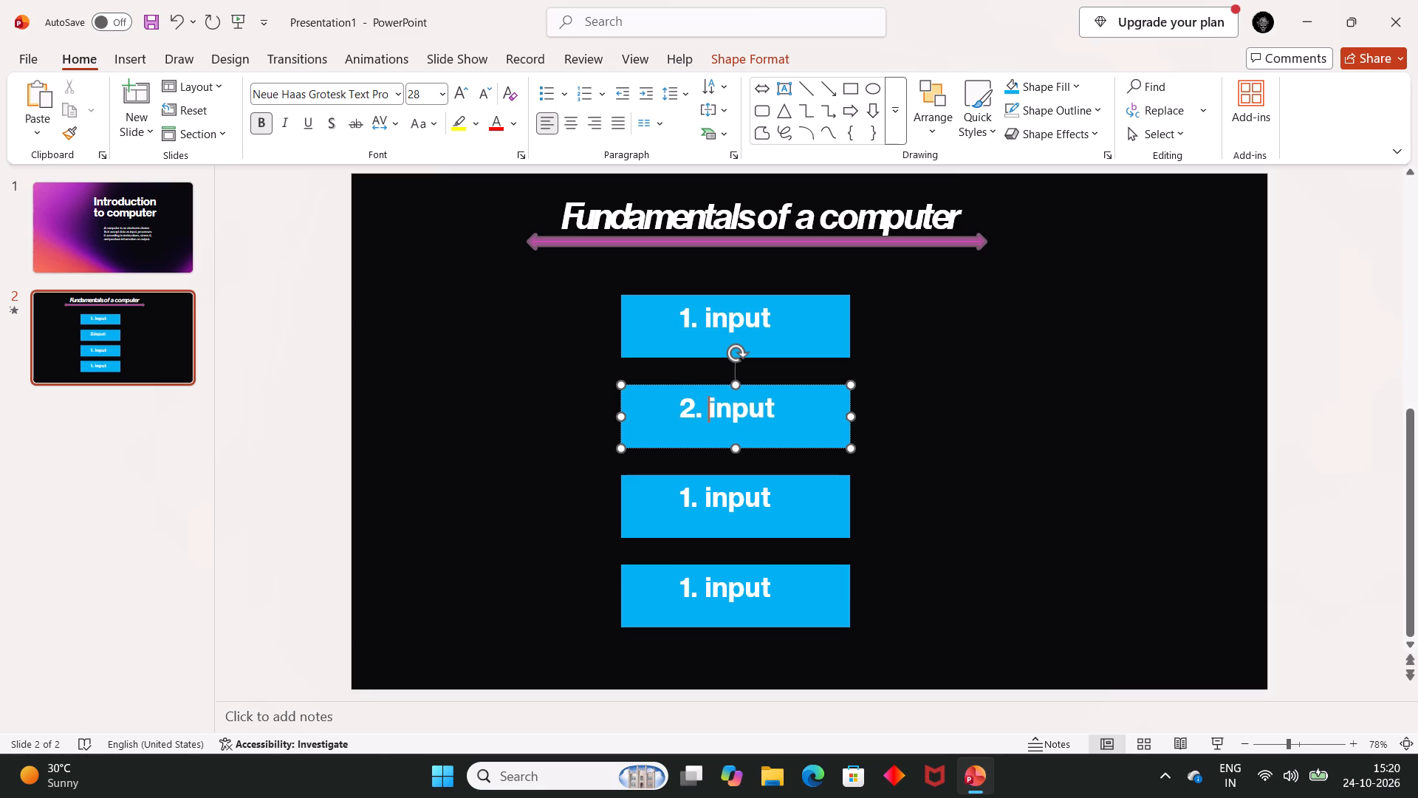
Replace the word "input" in the second box with "Processing".
double_click(741, 408)
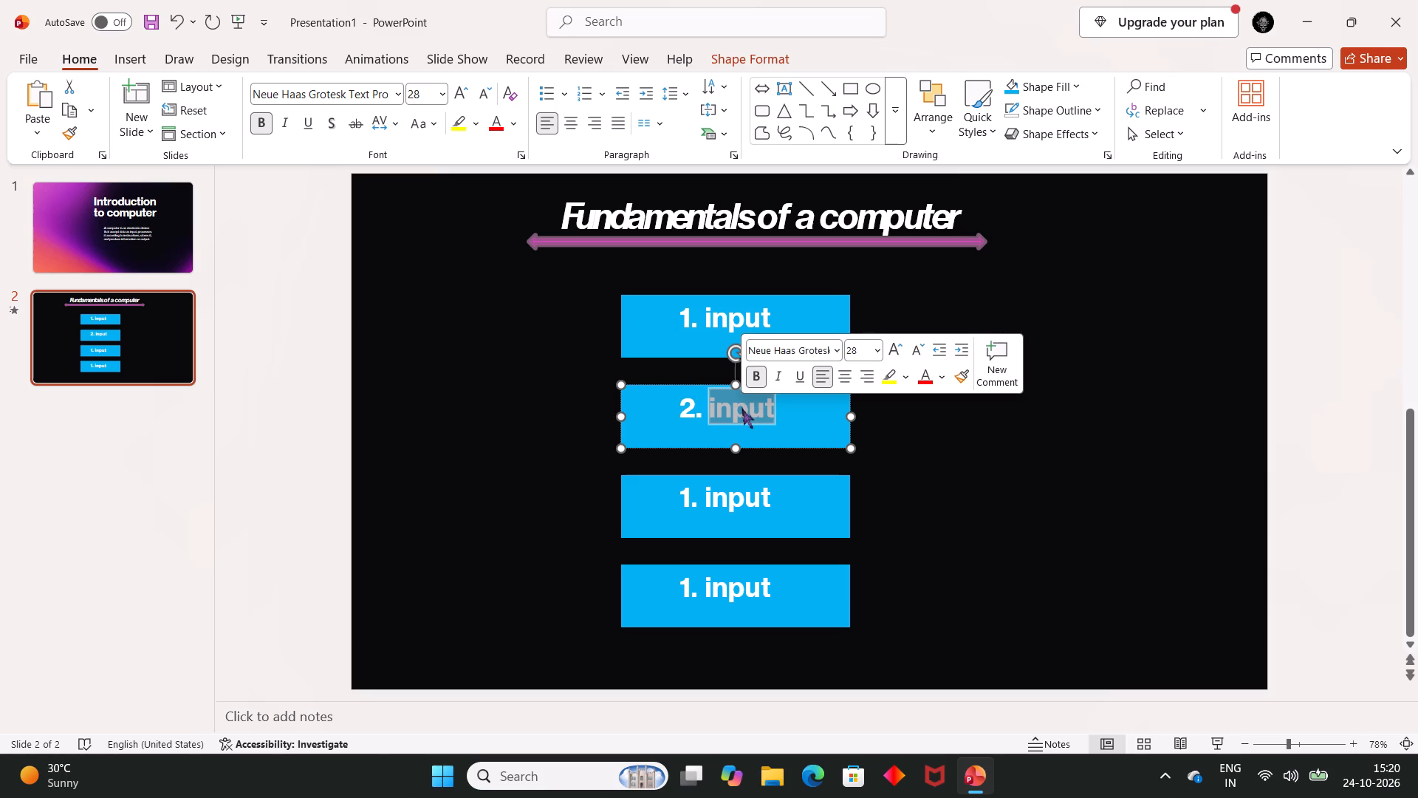
key(BackSpace)
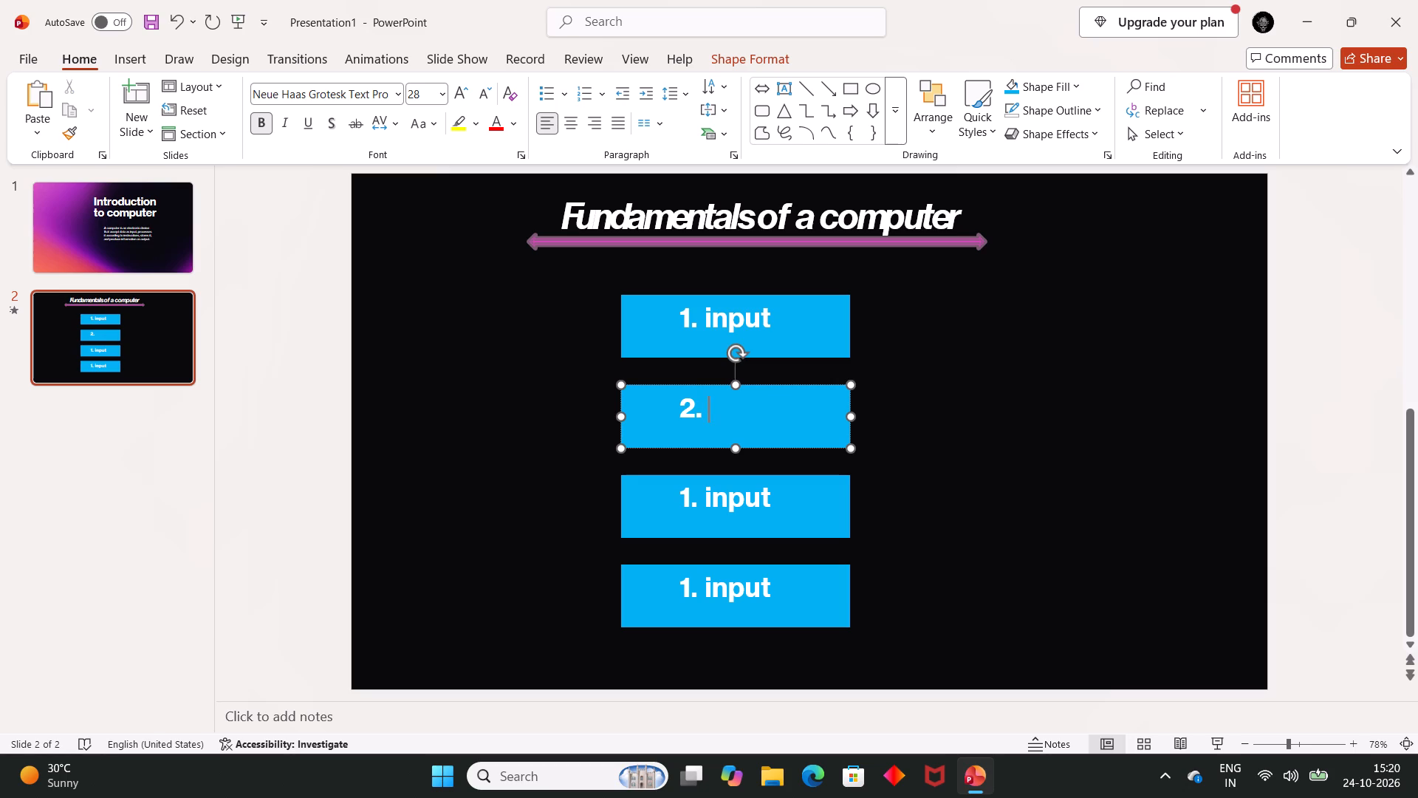
key(shift+p)
text(rocessing)
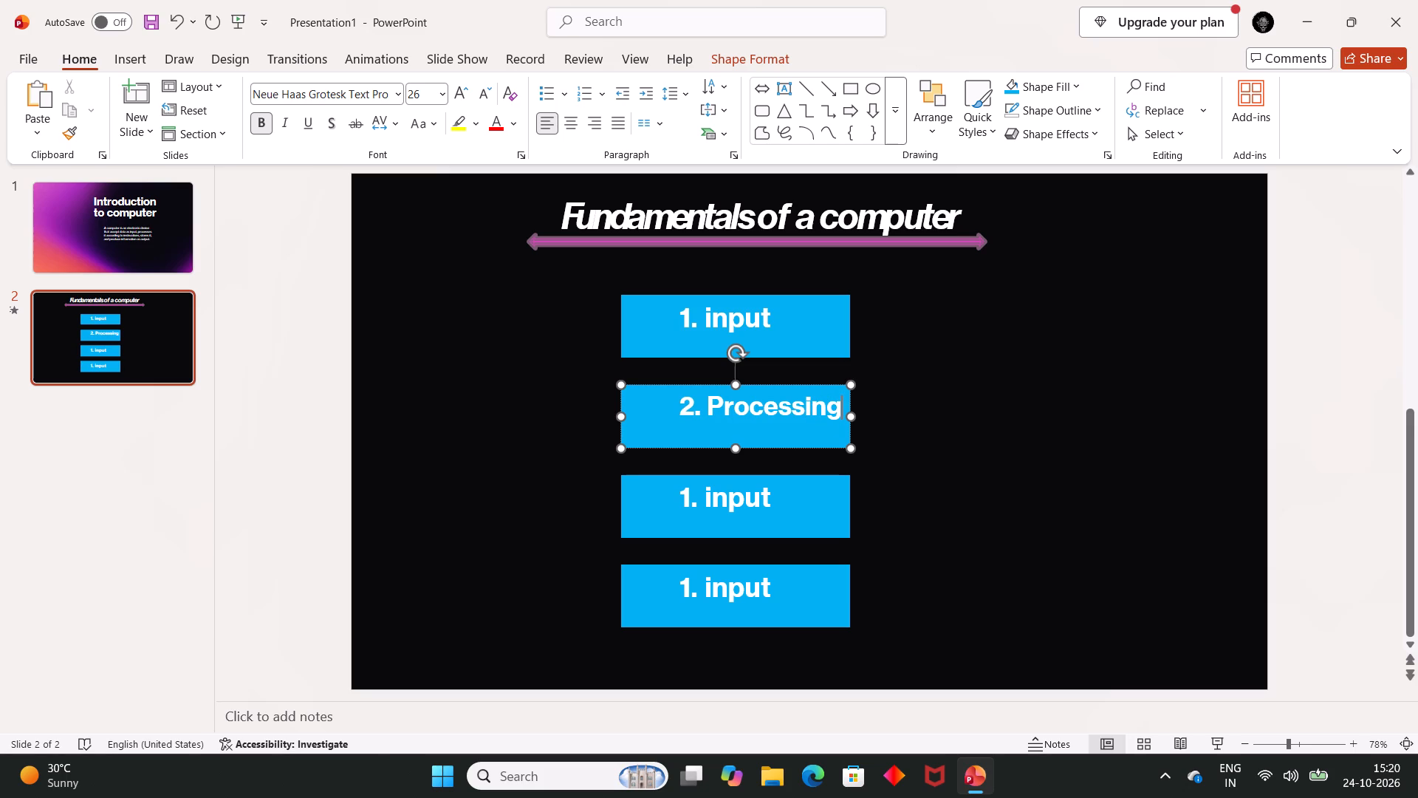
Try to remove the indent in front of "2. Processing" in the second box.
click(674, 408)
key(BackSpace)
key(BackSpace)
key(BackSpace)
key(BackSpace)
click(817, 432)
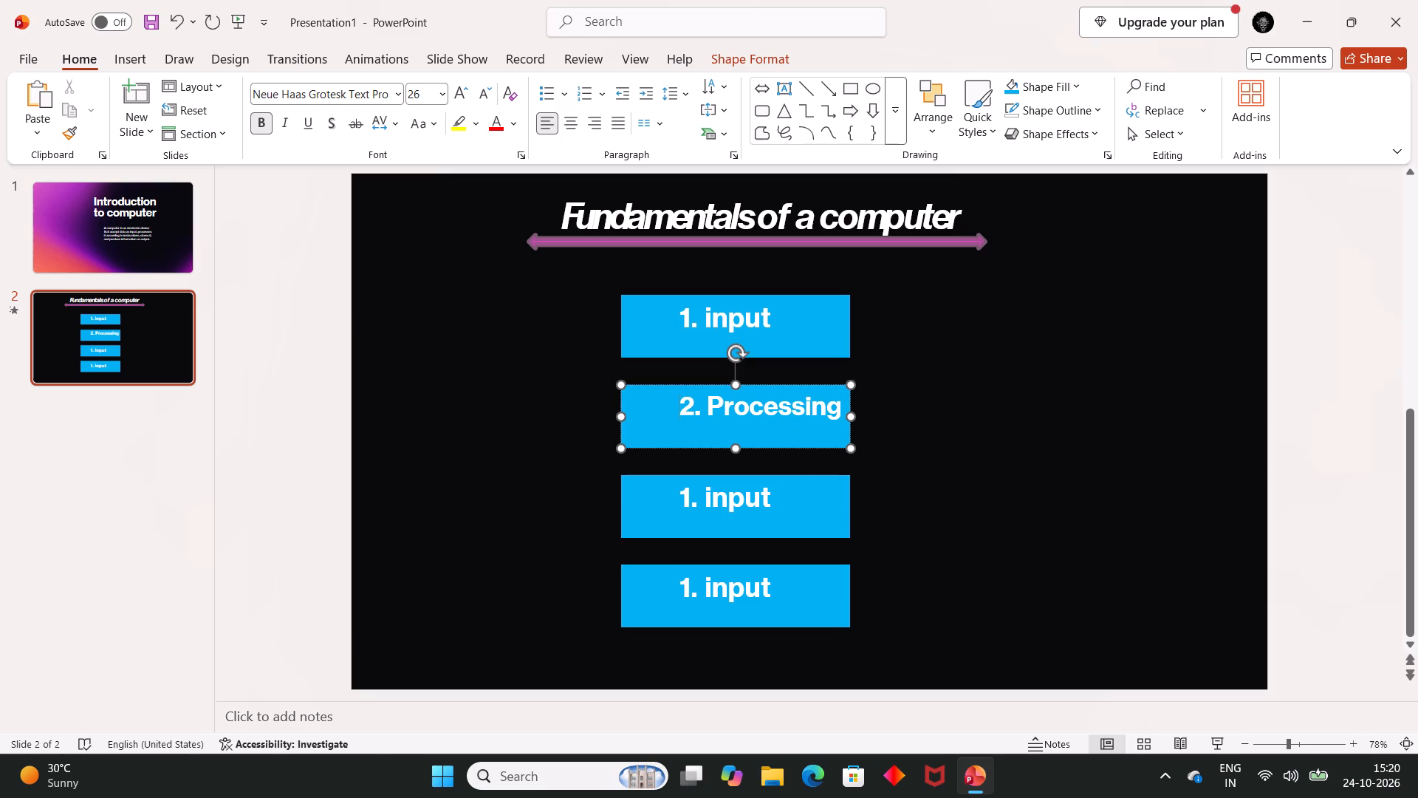
Replace the word "input" in the third box with "storage".
click(780, 491)
double_click(738, 514)
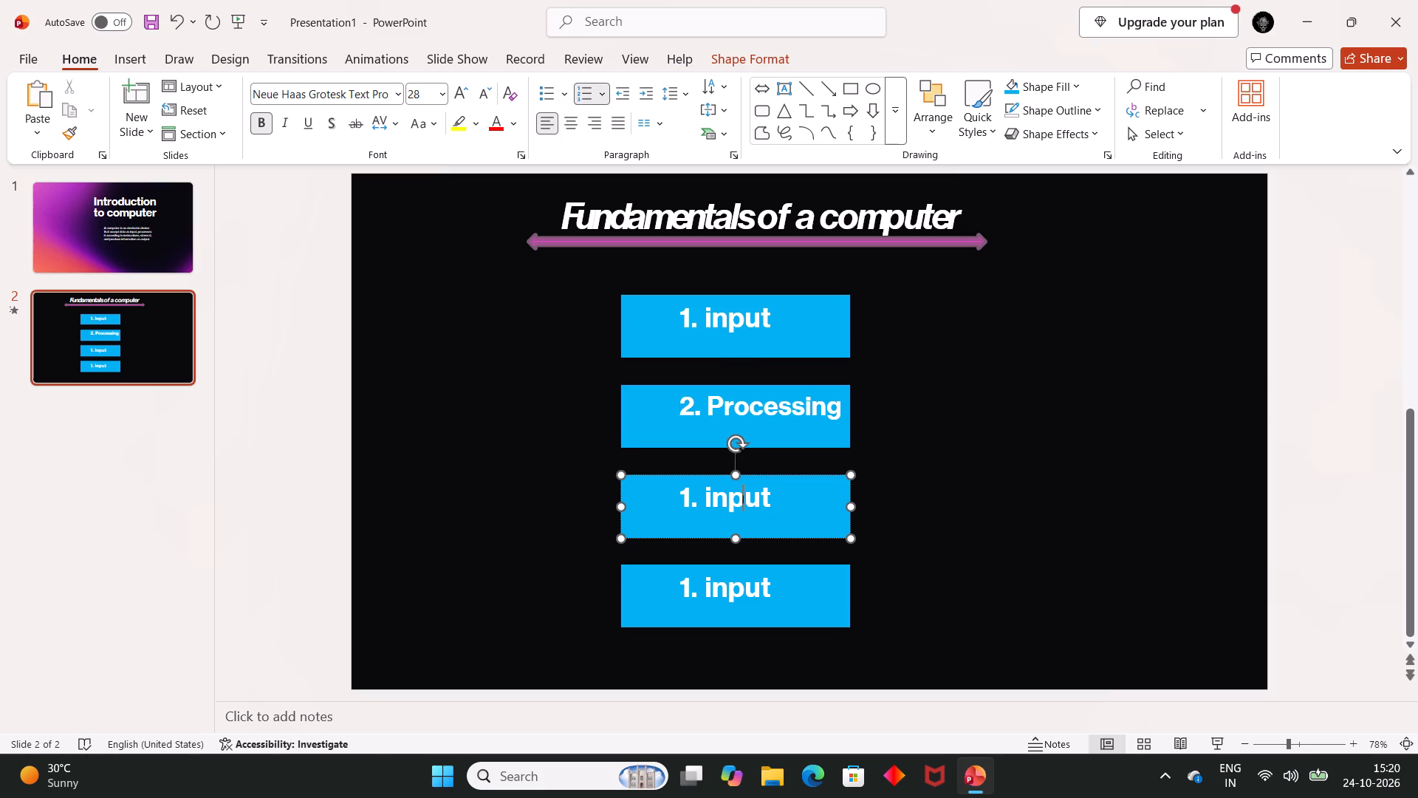
double_click(741, 505)
key(BackSpace)
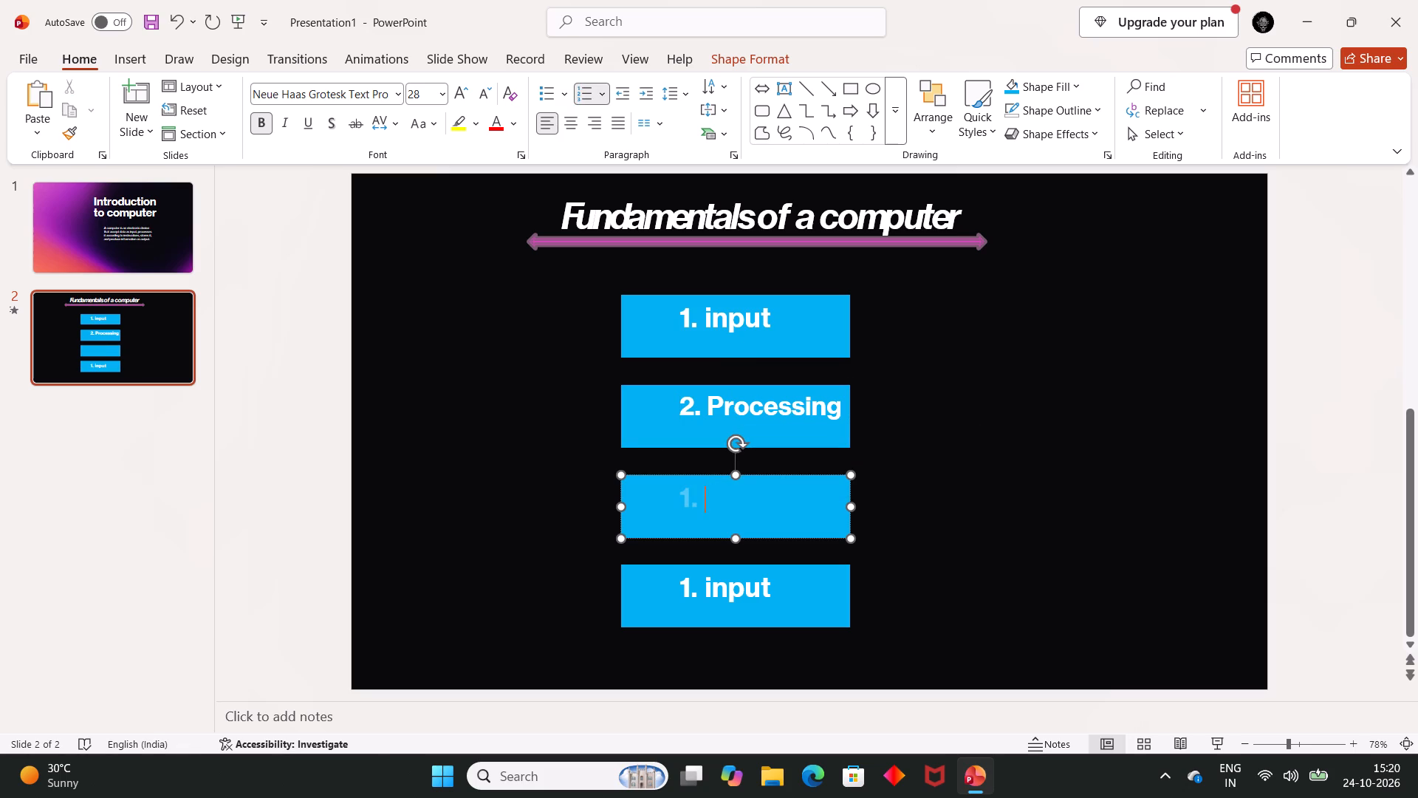
text(storage)
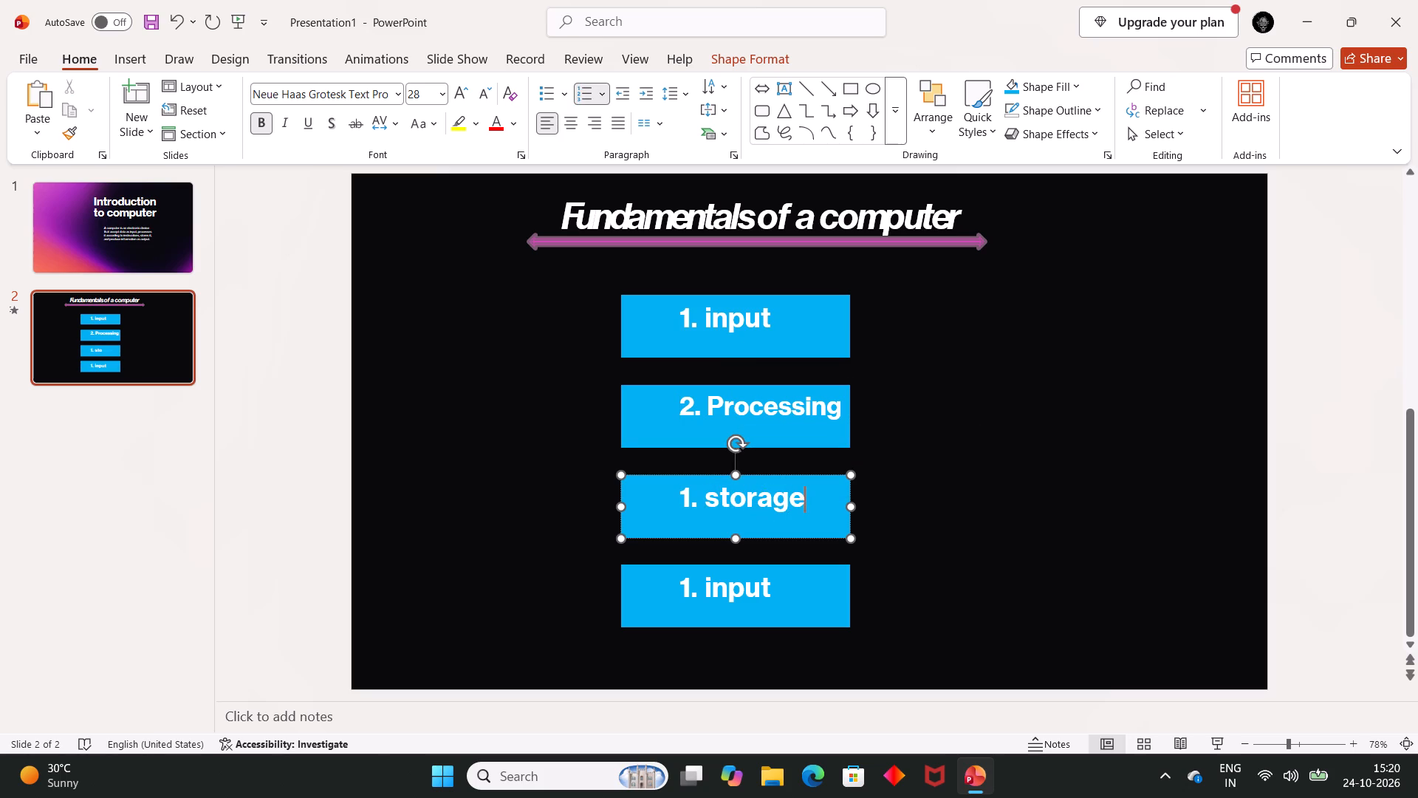
Replace the automatic number in the third box with "2." followed by a space.
click(693, 491)
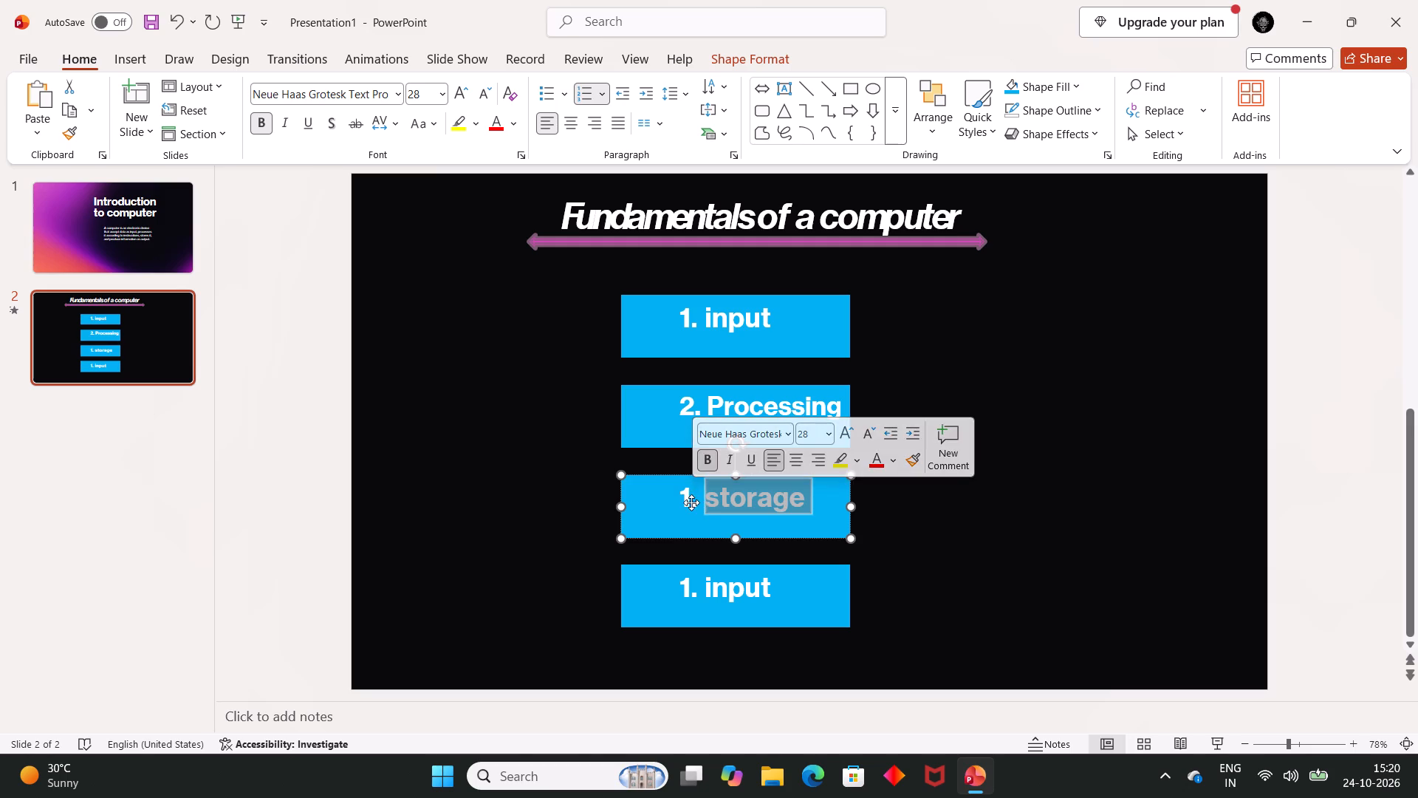
click(691, 502)
click(700, 502)
key(BackSpace)
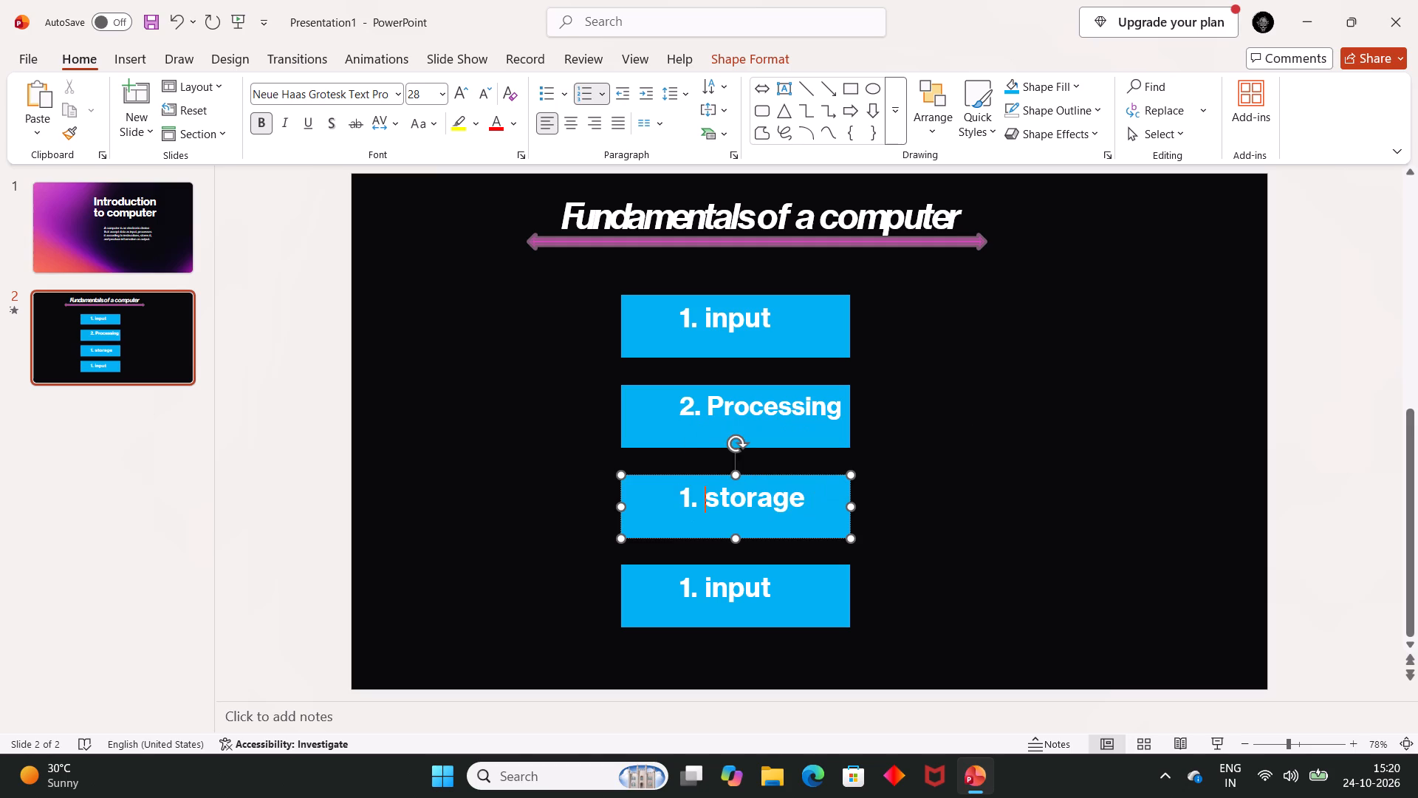
key(BackSpace)
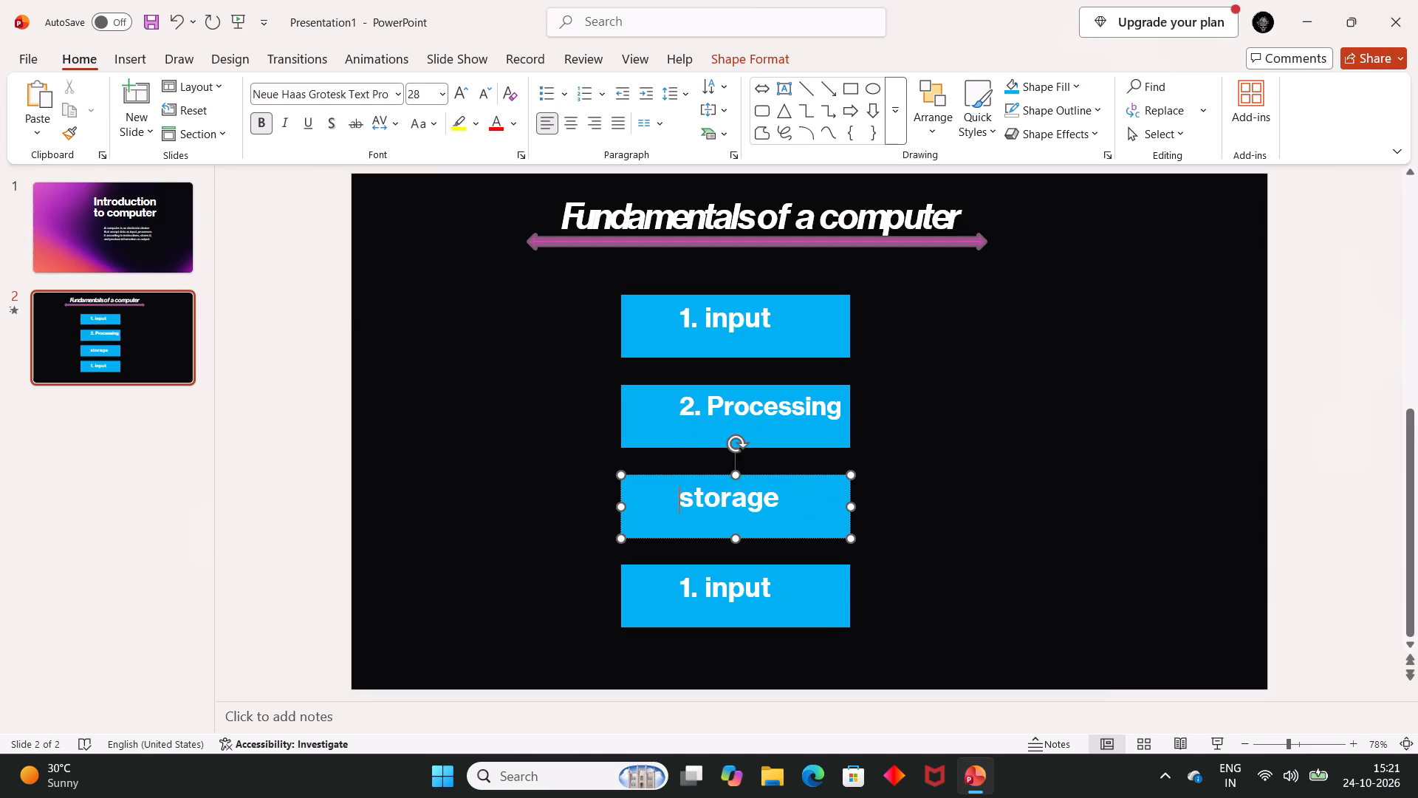
key(2)
text(.)
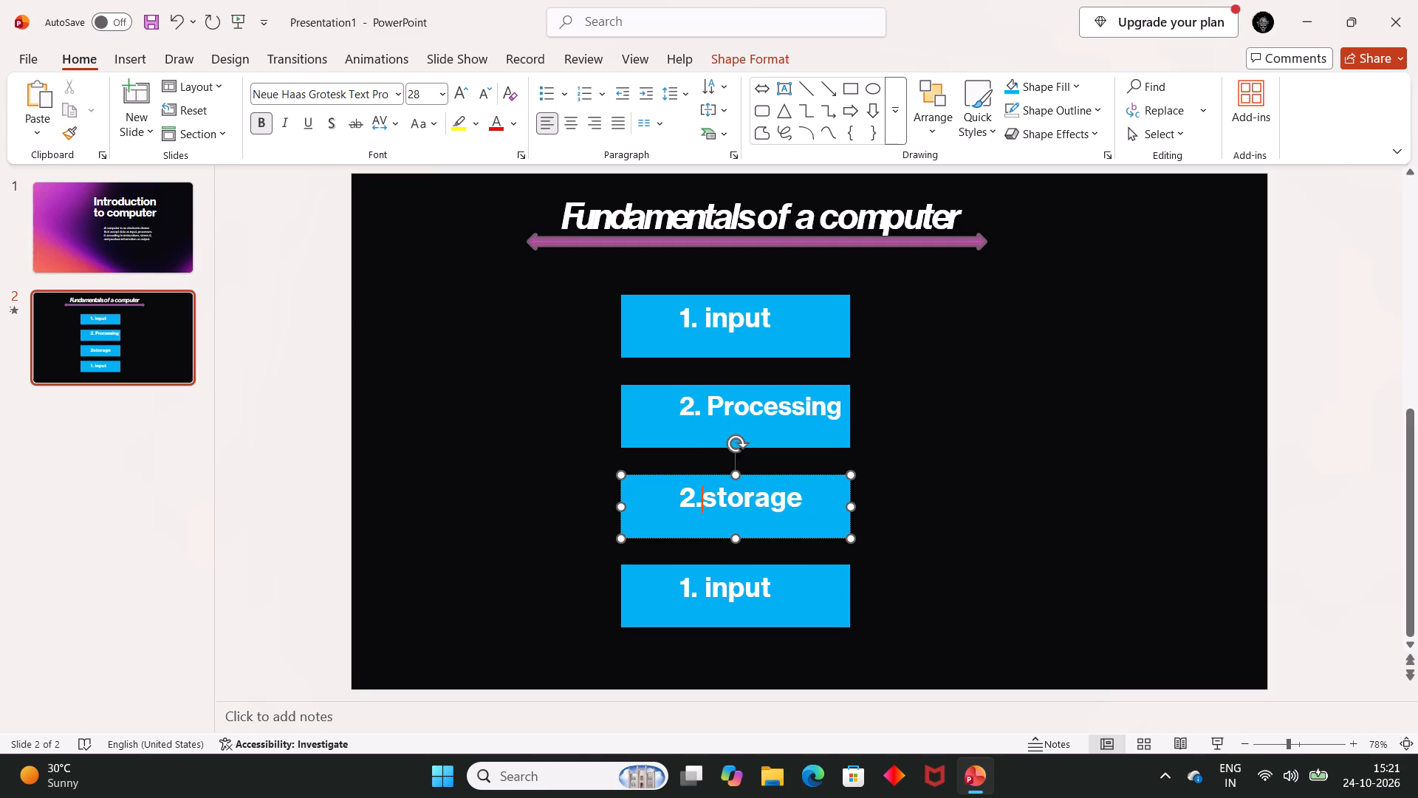
key(space)
Replace the word "input" in the fourth box with "Output".
double_click(744, 577)
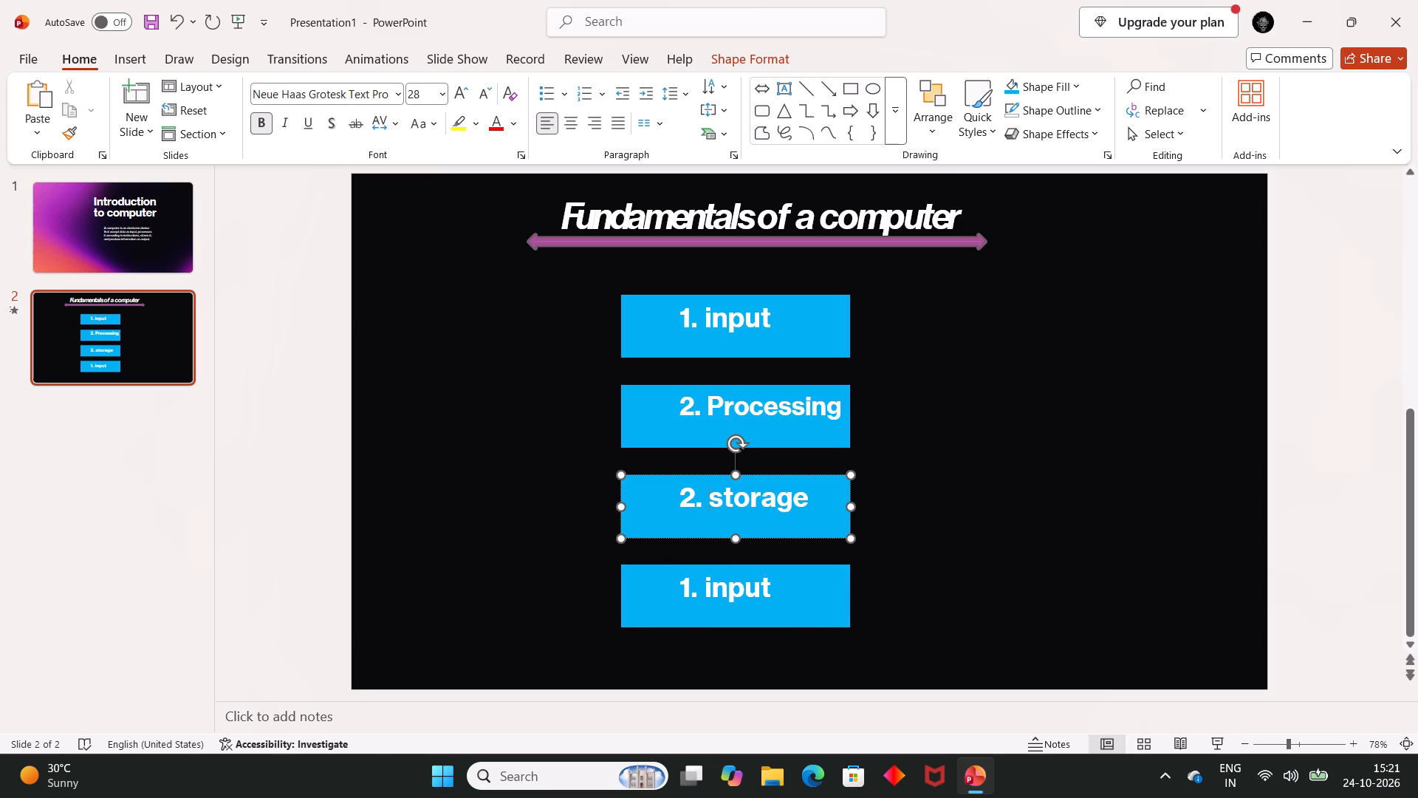
key(BackSpace)
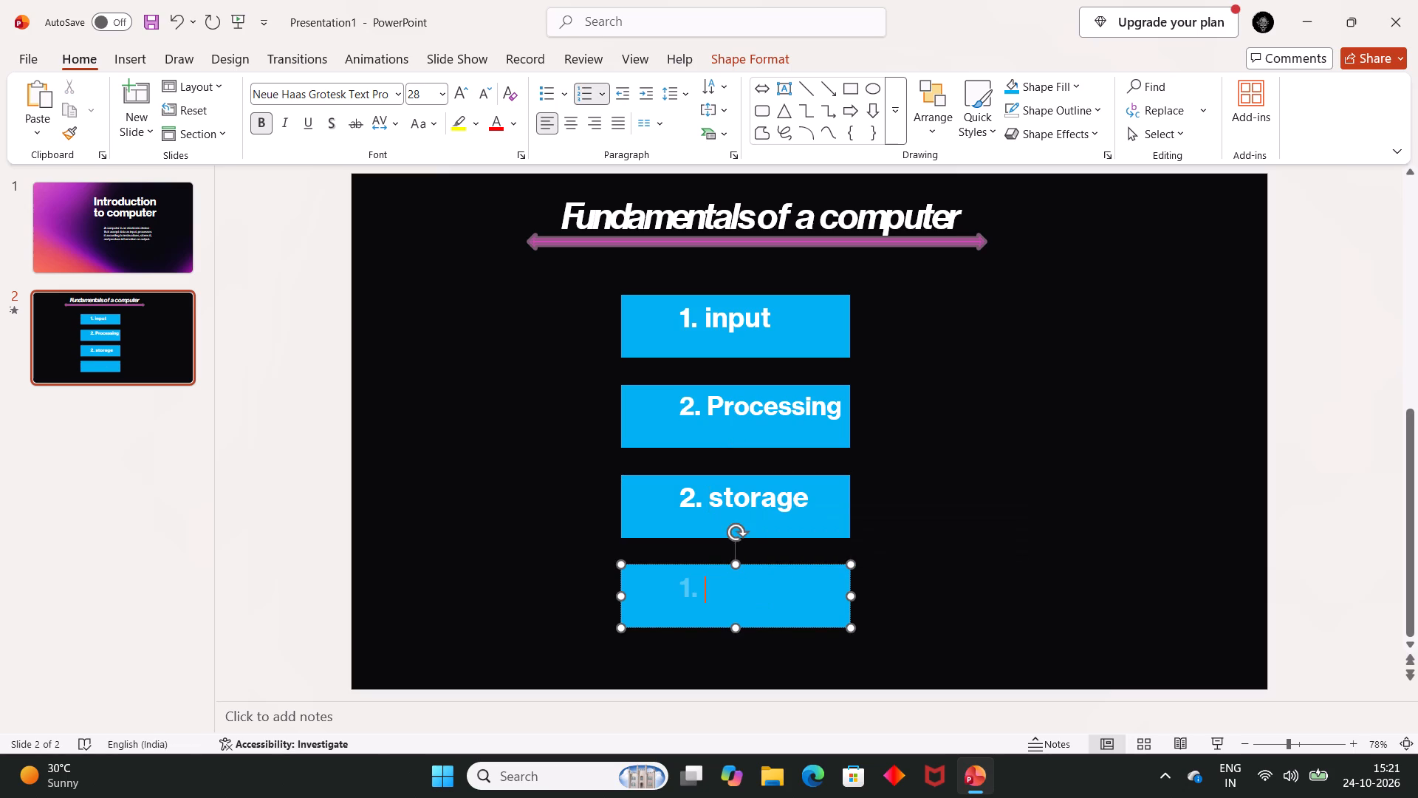
text(out)
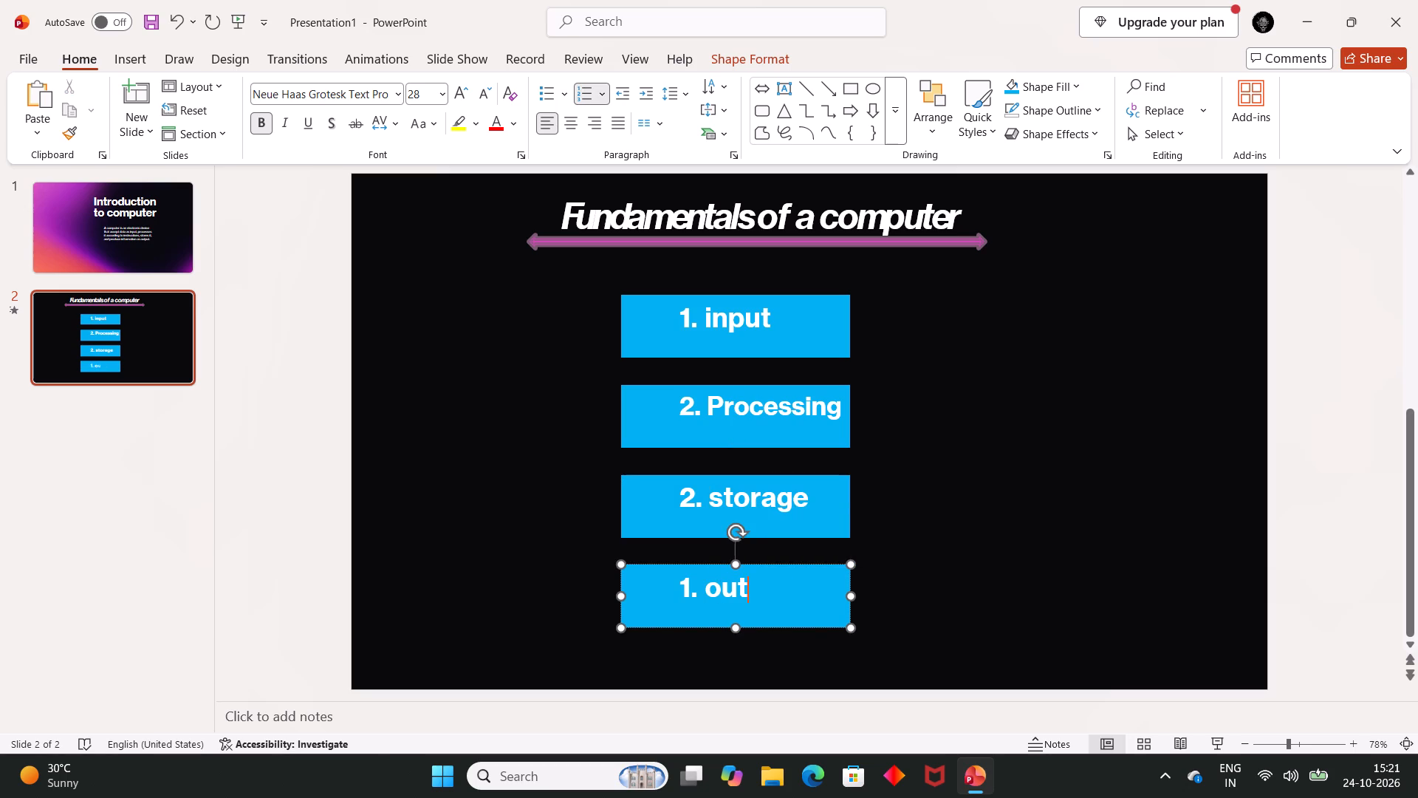
key(bracketleft)
text(ut)
key(BackSpace)
key(BackSpace)
key(BackSpace)
text(put)
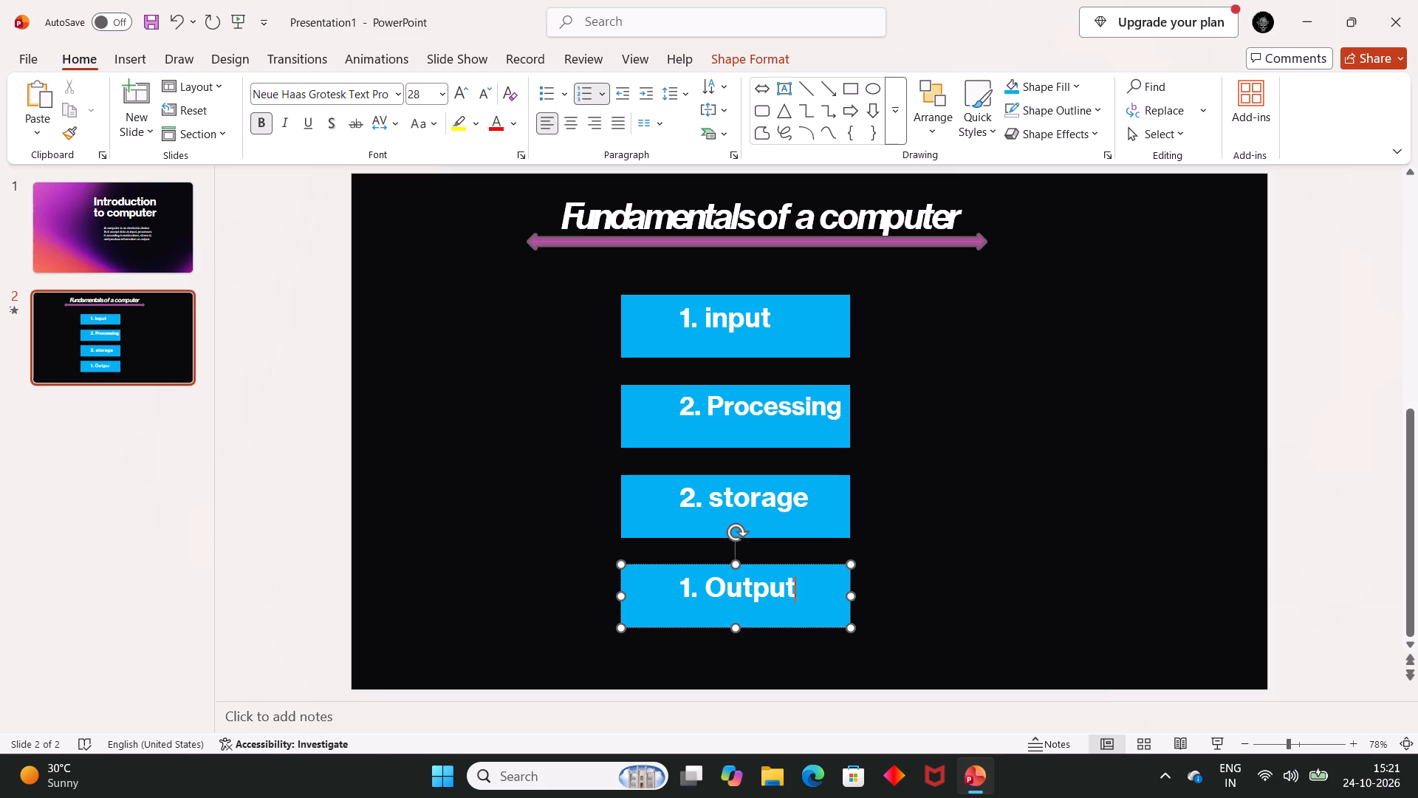
Replace the automatic number in the fourth box with "4." followed by a space.
click(707, 591)
key(BackSpace)
key(BackSpace)
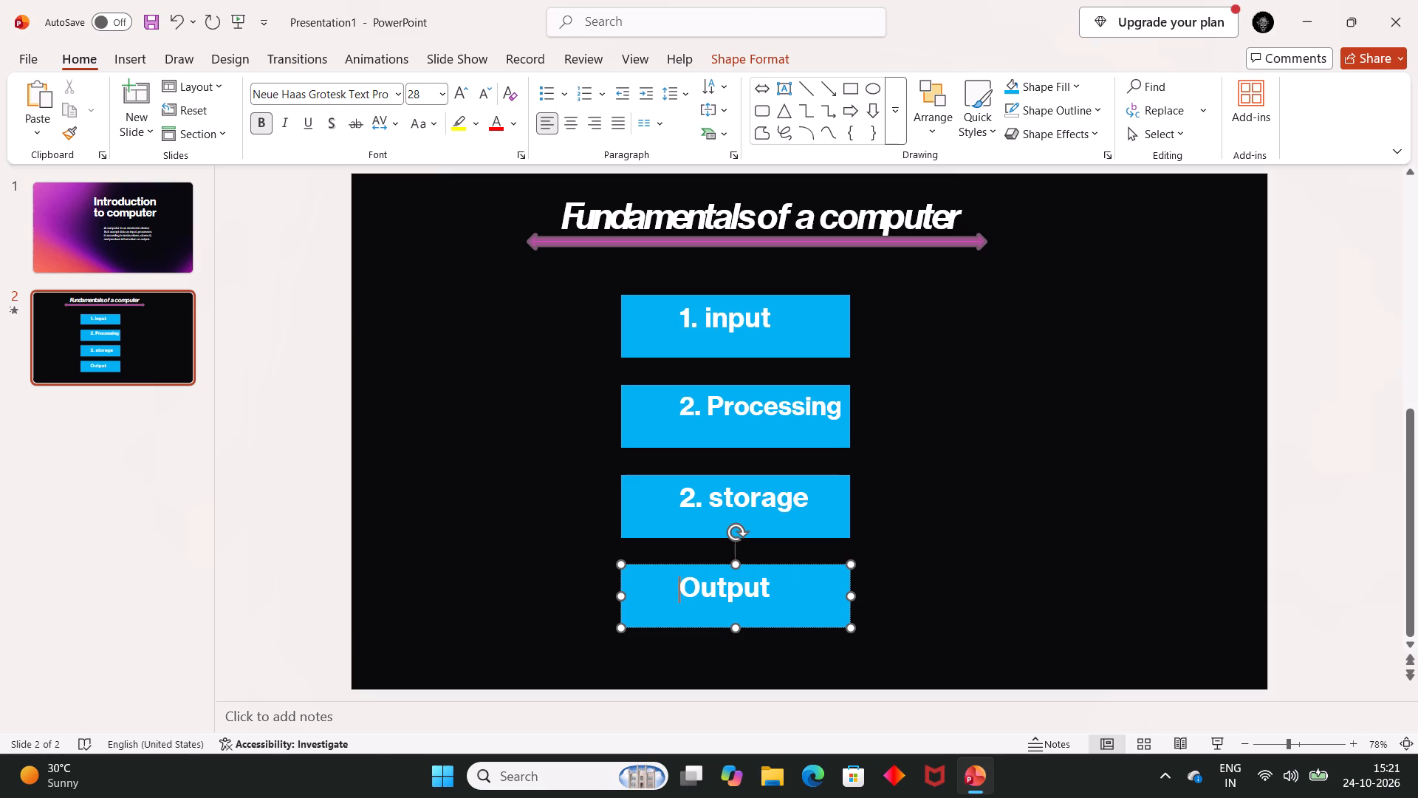
text(4.)
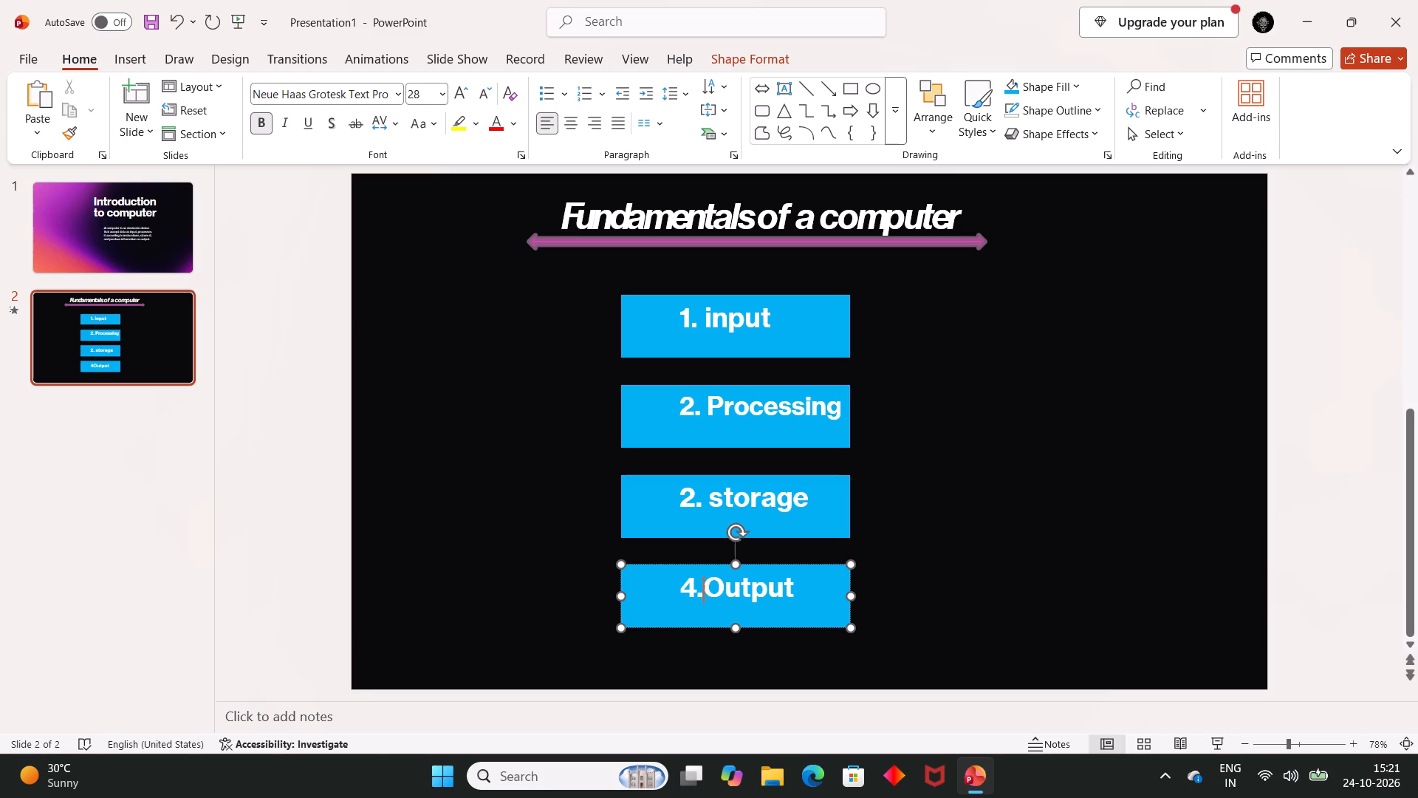
key(space)
Change the number in front of "storage" in the third box to 3.
click(693, 496)
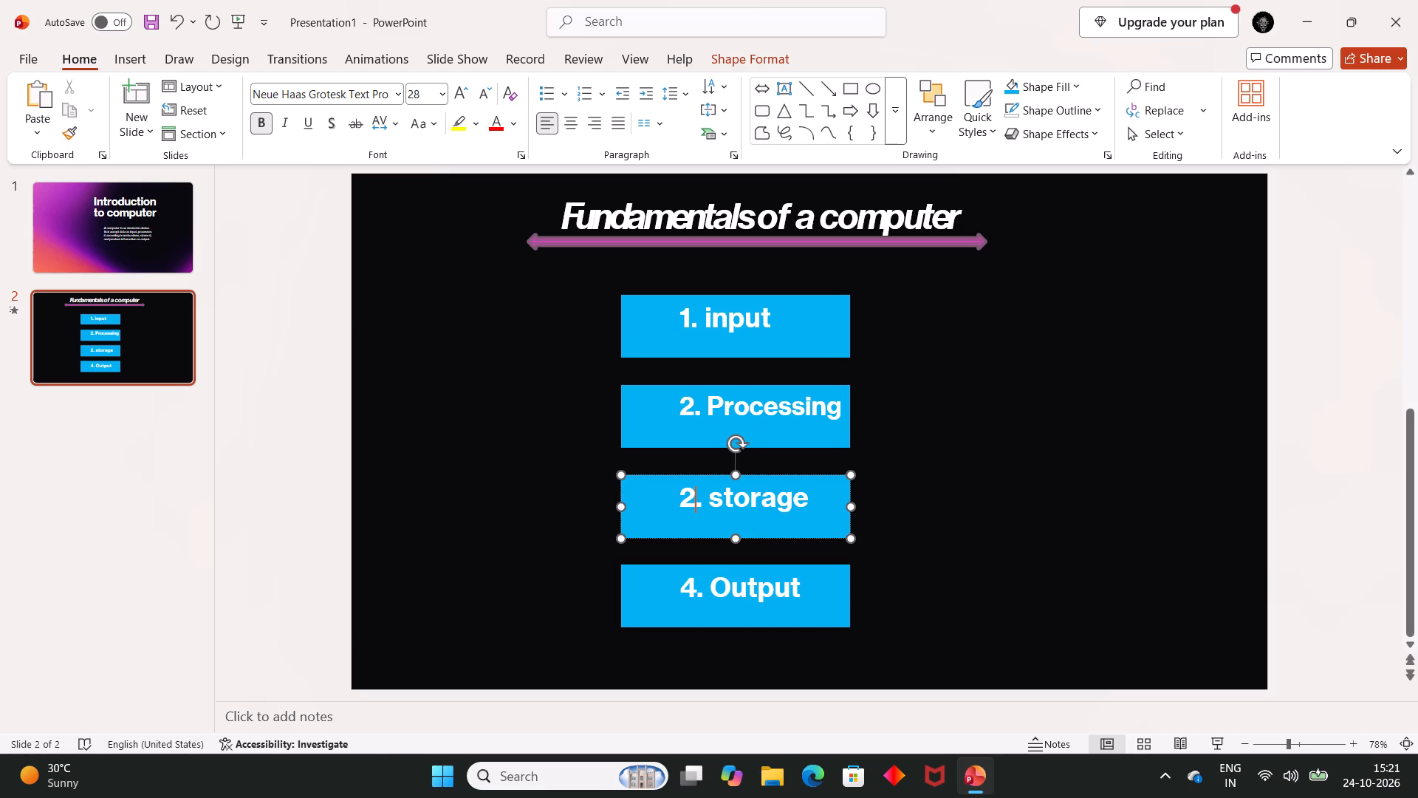
key(BackSpace)
key(3)
click(750, 392)
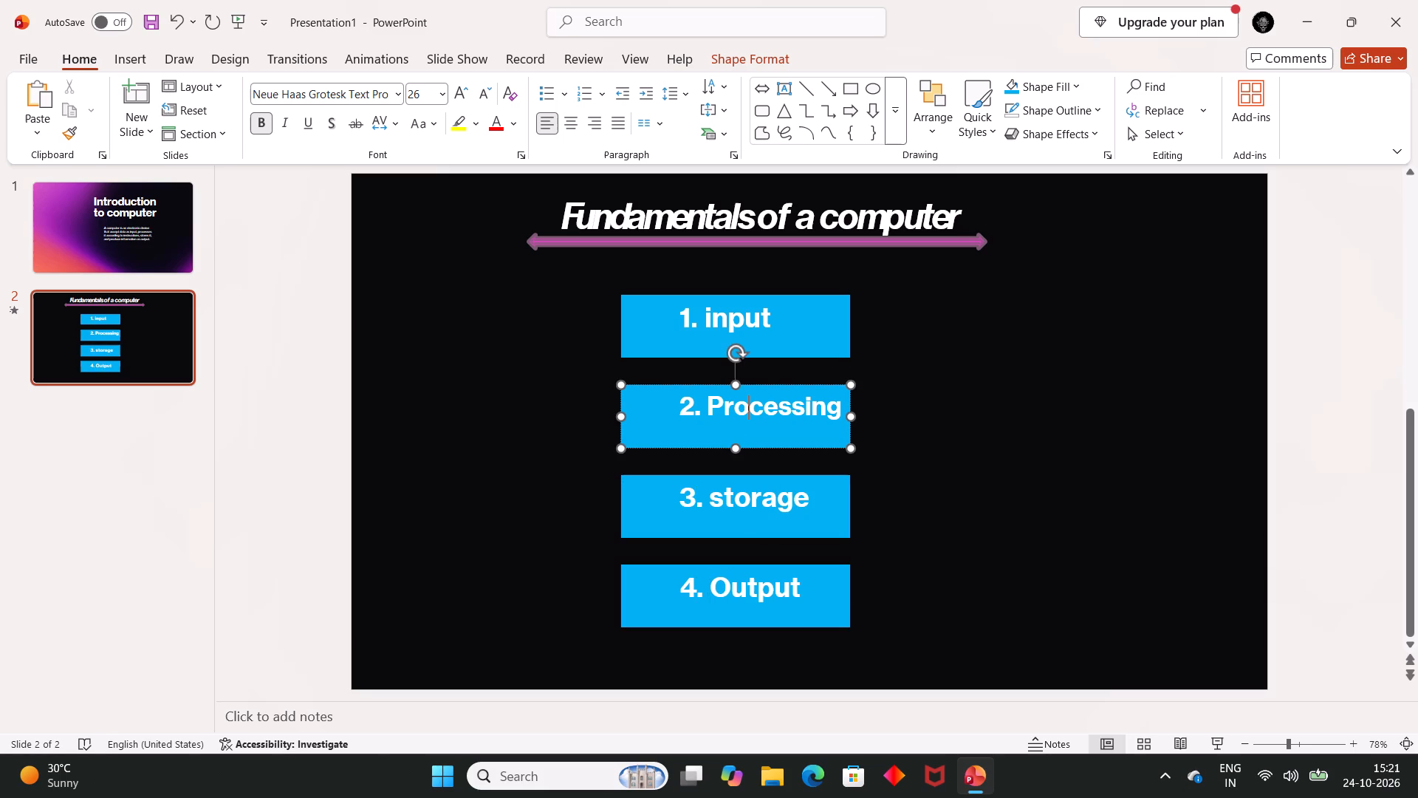
click(874, 420)
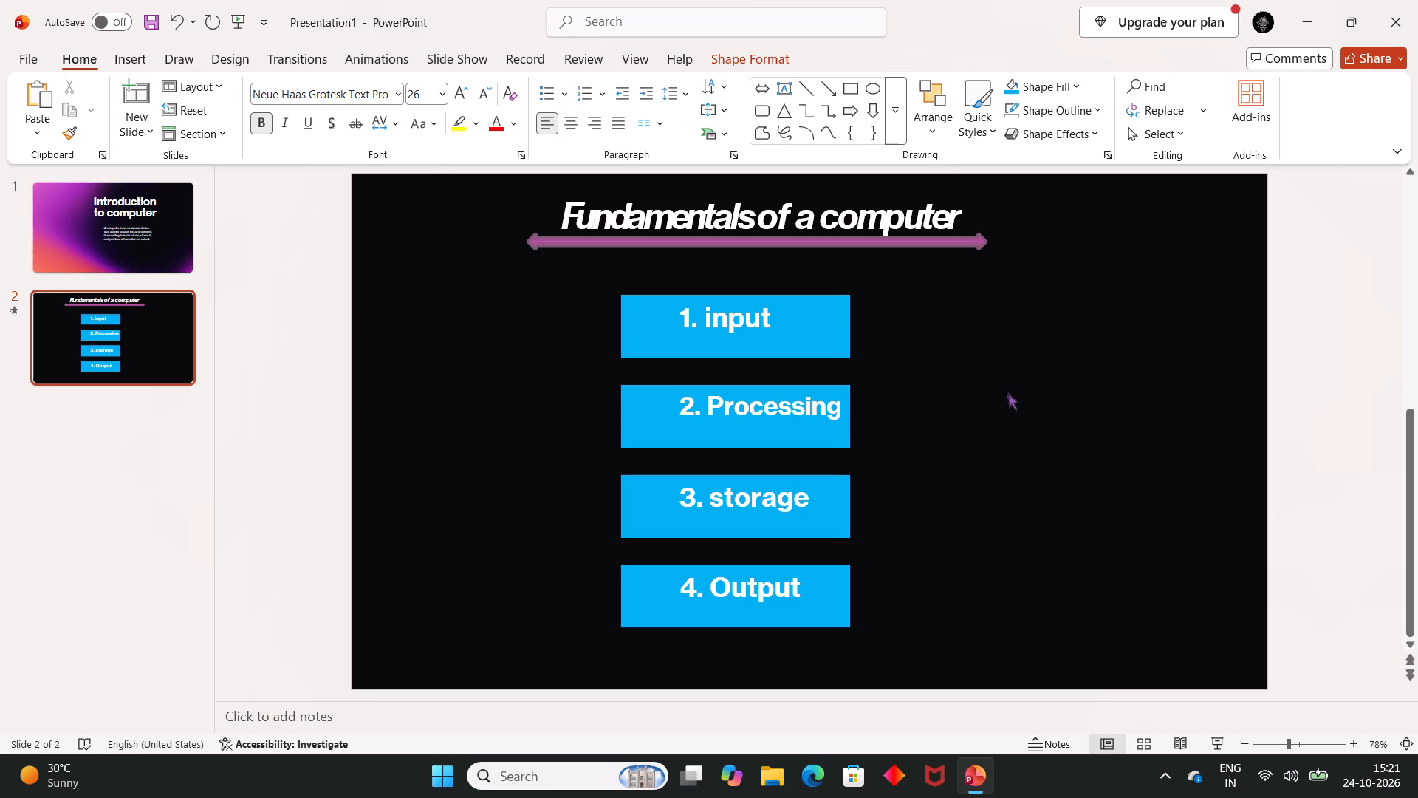
Fill the "1. input" box with the medium-light pink tint from the theme colours.
click(838, 335)
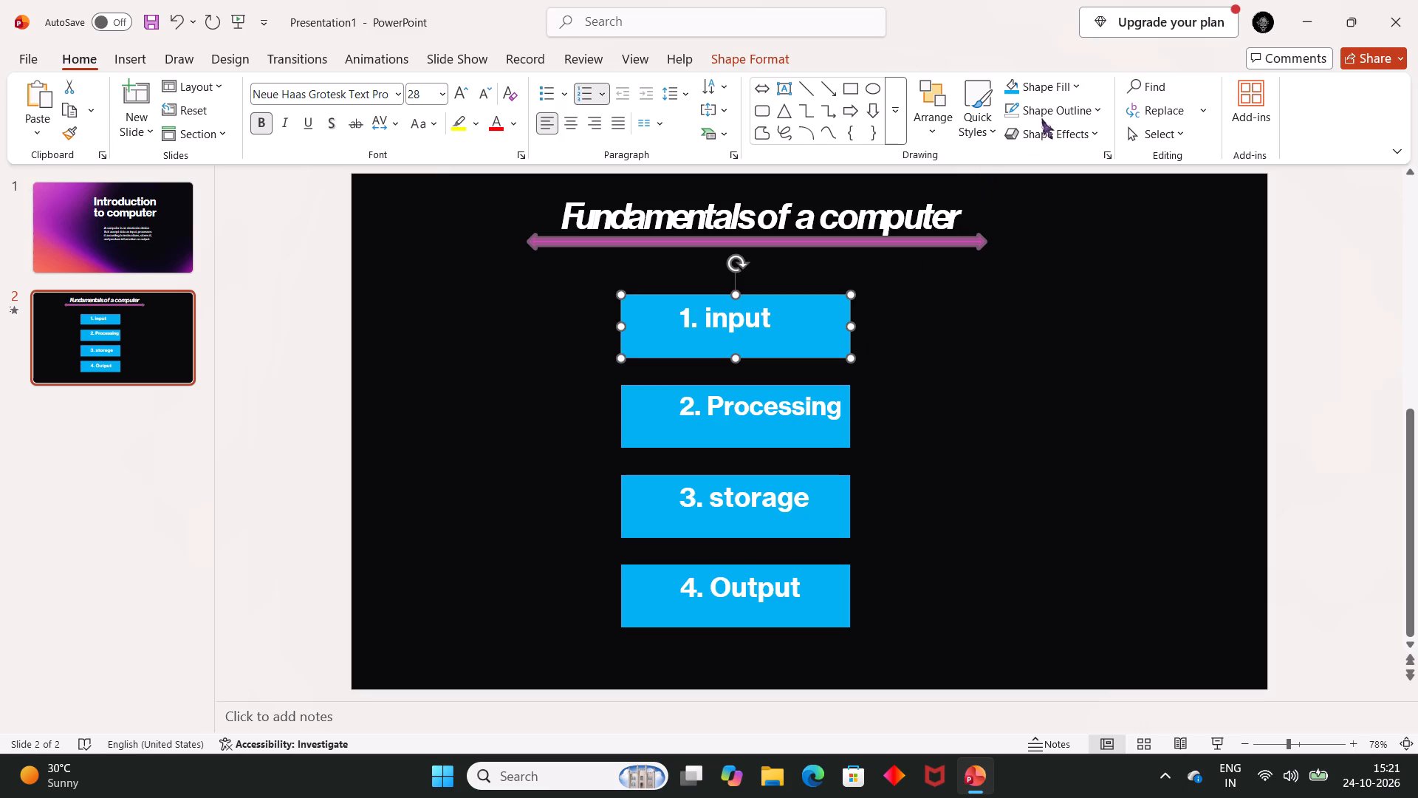
click(1029, 86)
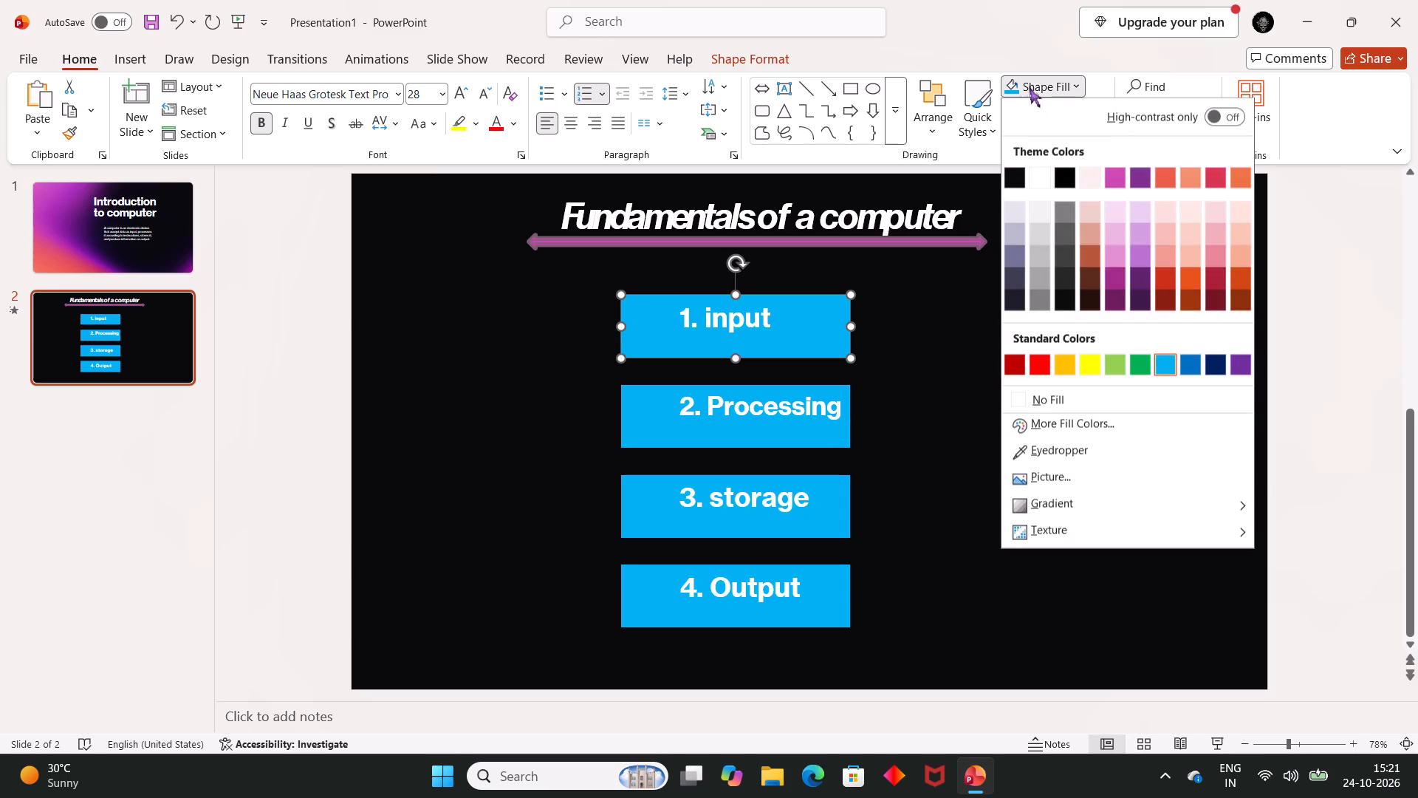
click(1112, 264)
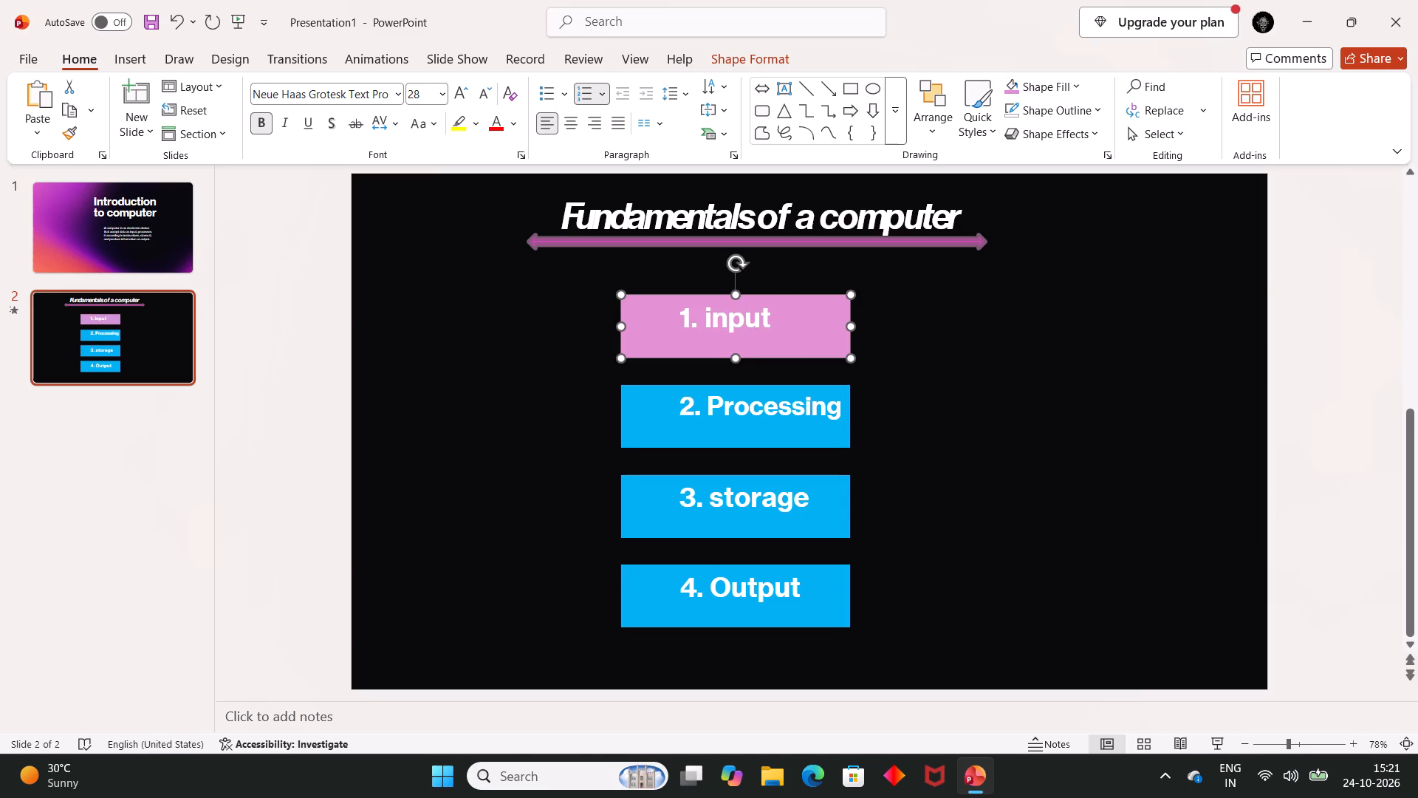
Fill the "2. Processing" box with the second-darkest magenta shade from the theme colours.
click(809, 434)
click(1064, 86)
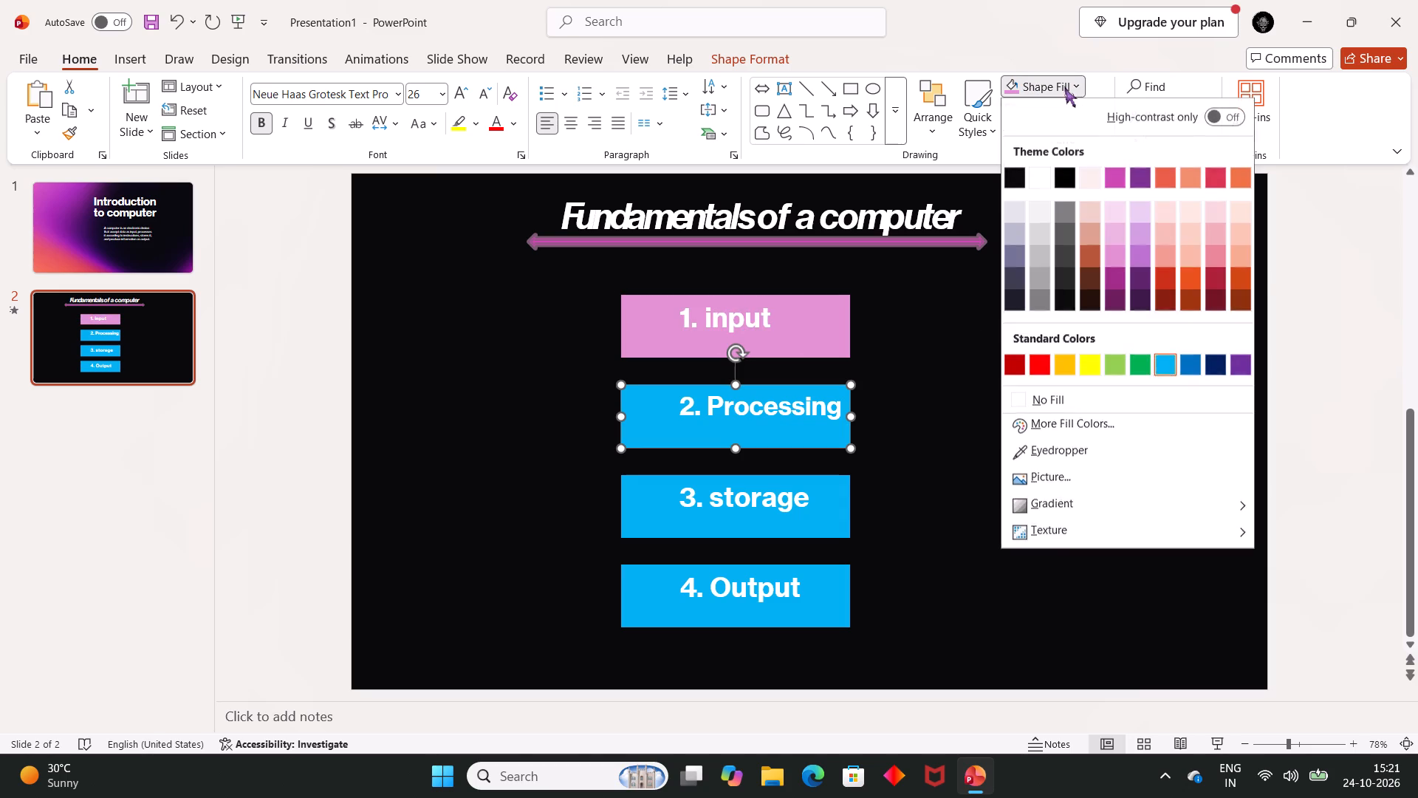
click(1109, 282)
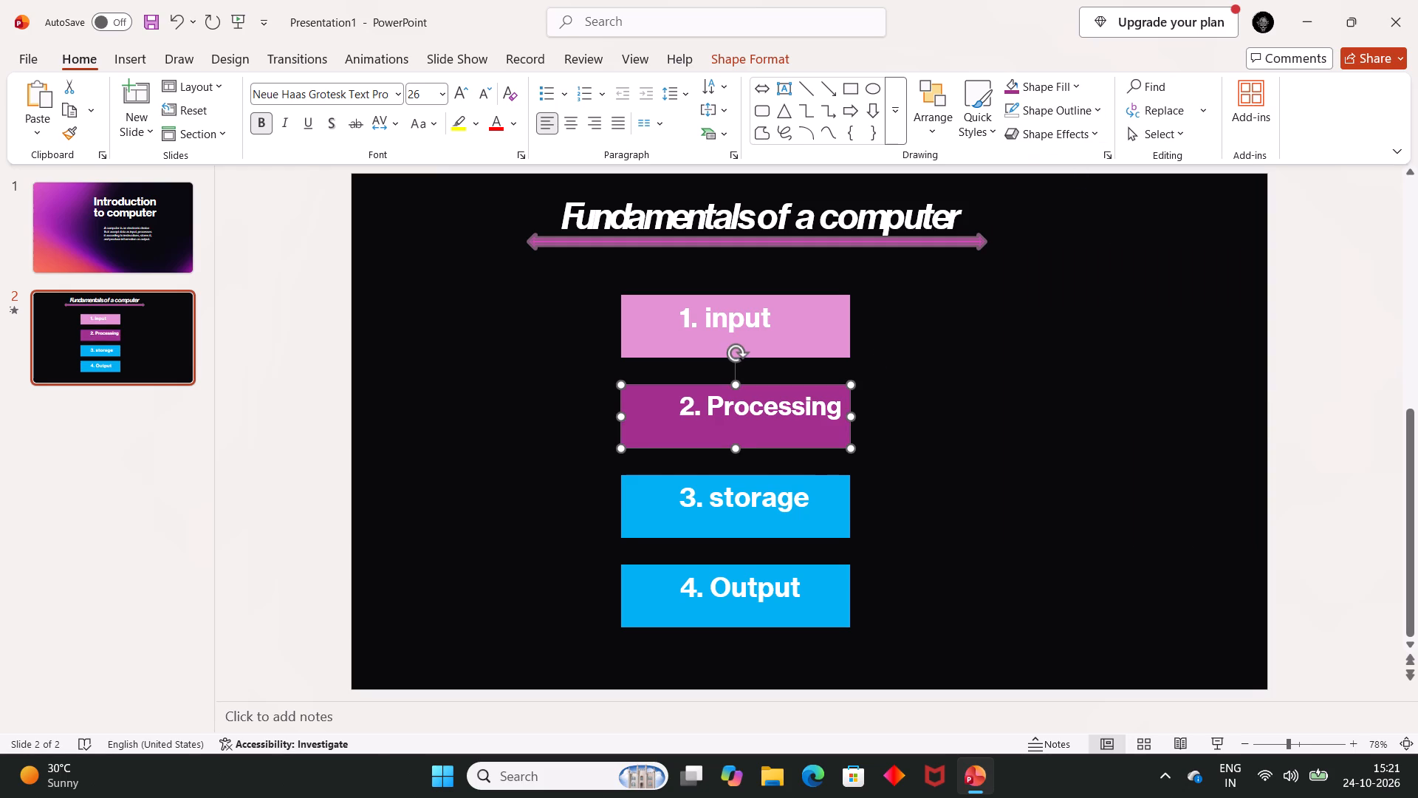
Fill the "3. storage" box with the darkest magenta shade from the theme colours.
click(793, 489)
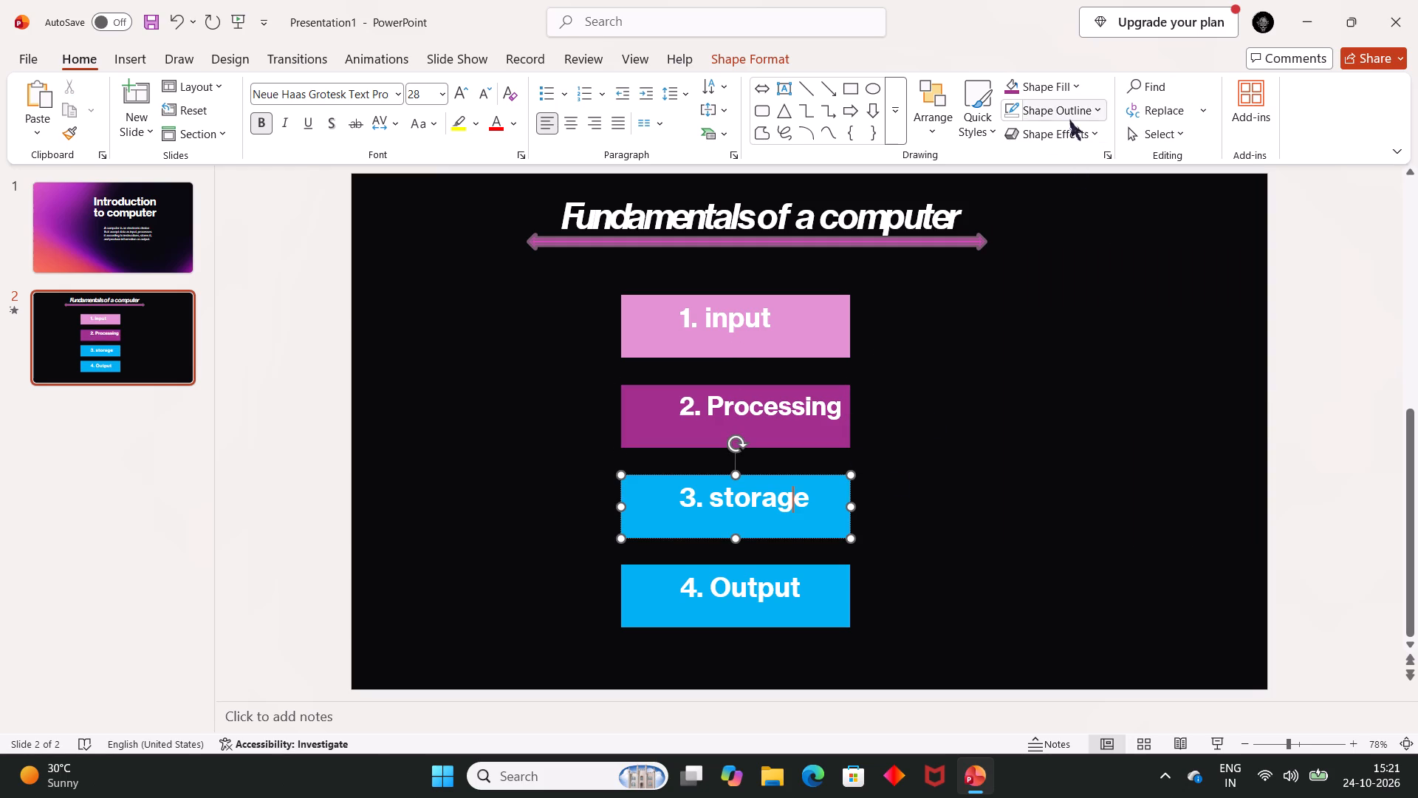
drag(1067, 86, 1106, 245)
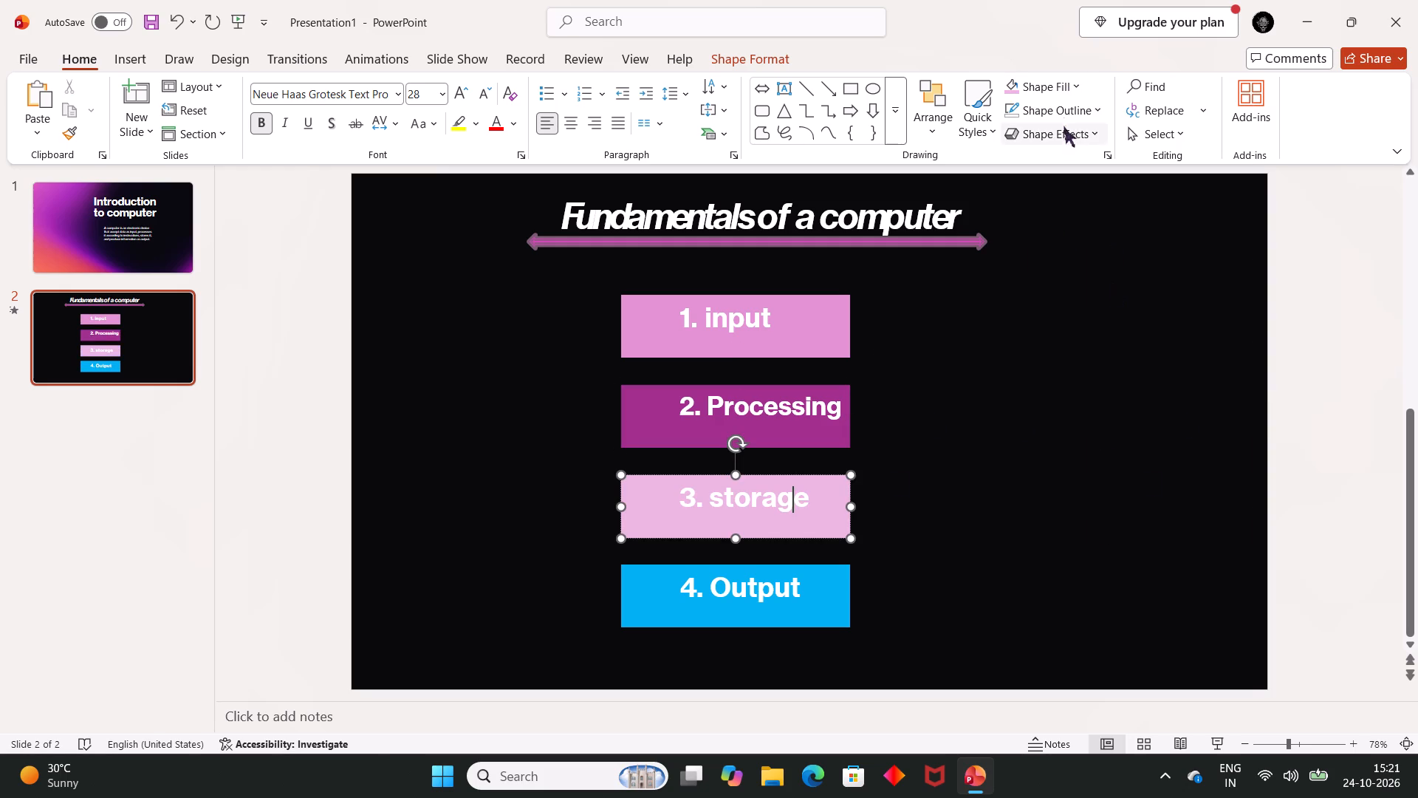
click(1061, 85)
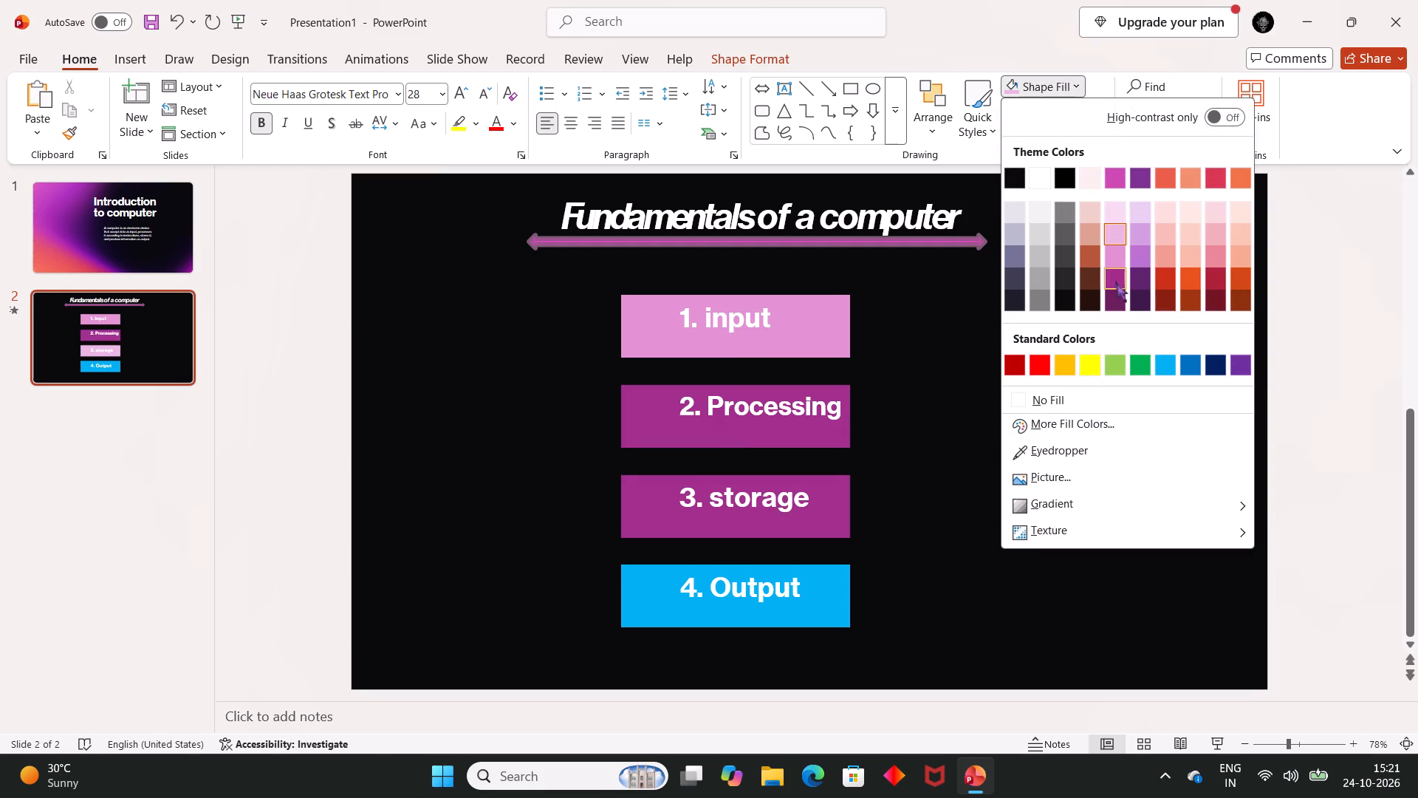
click(1114, 293)
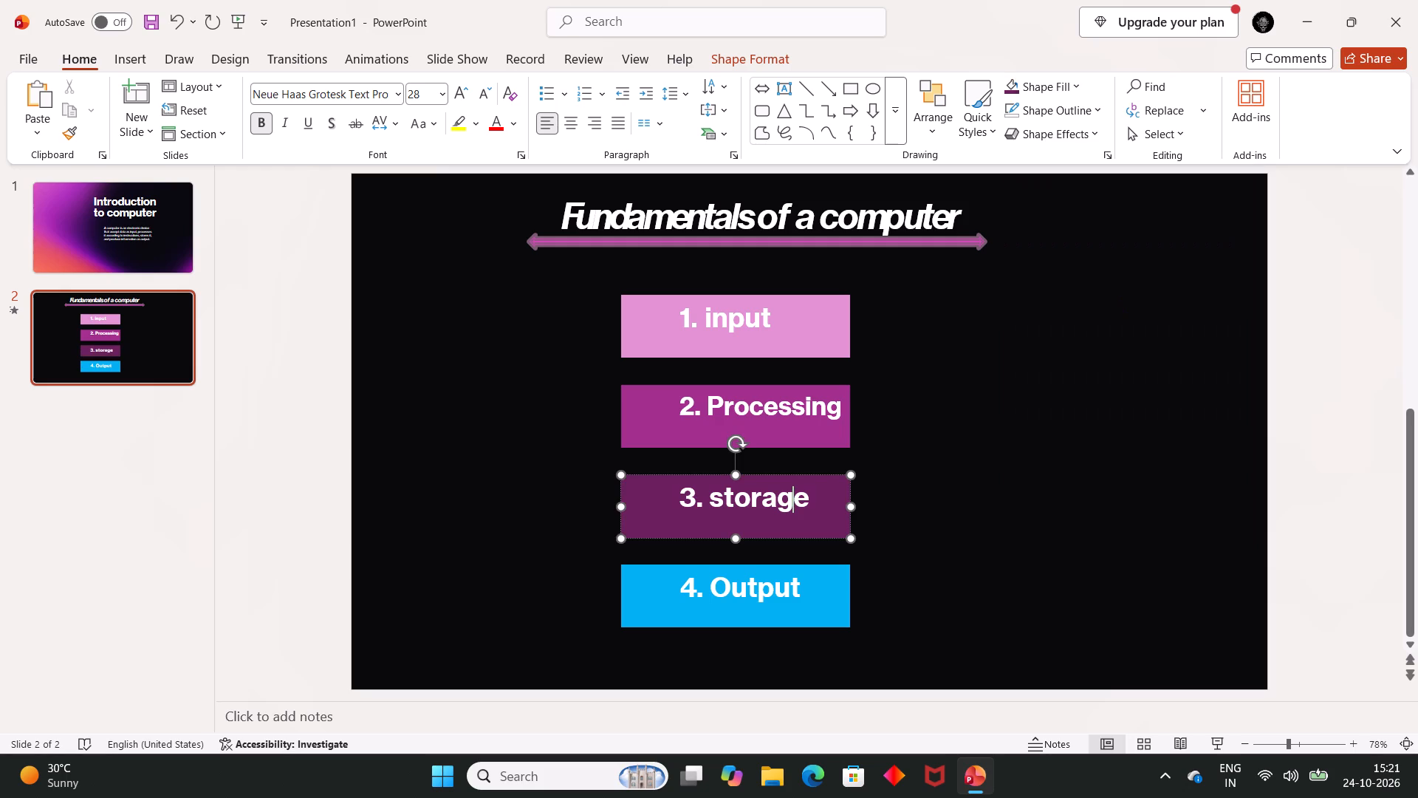
Fill the "4. Output" box with the darkest purple shade from the theme colours.
click(824, 603)
click(1058, 84)
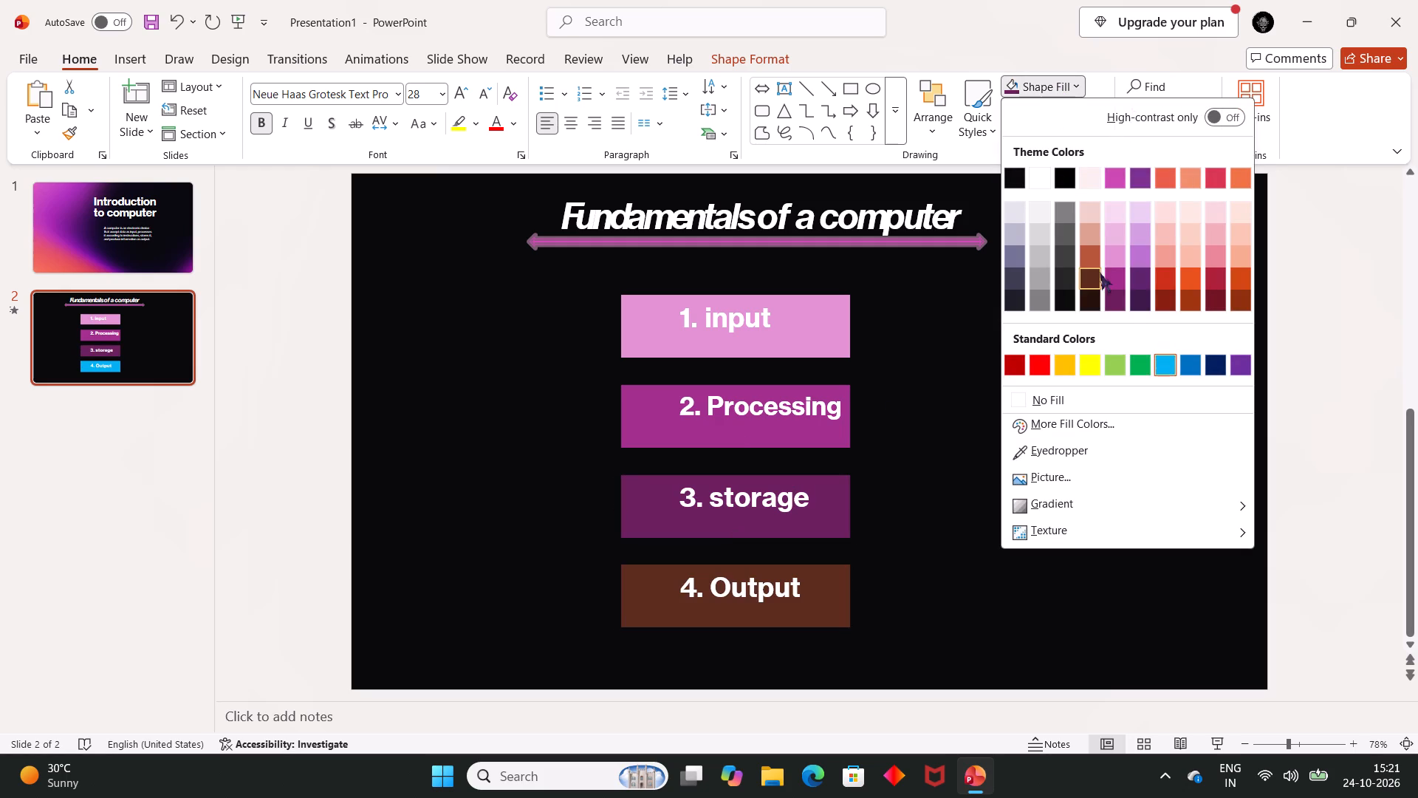
click(1131, 299)
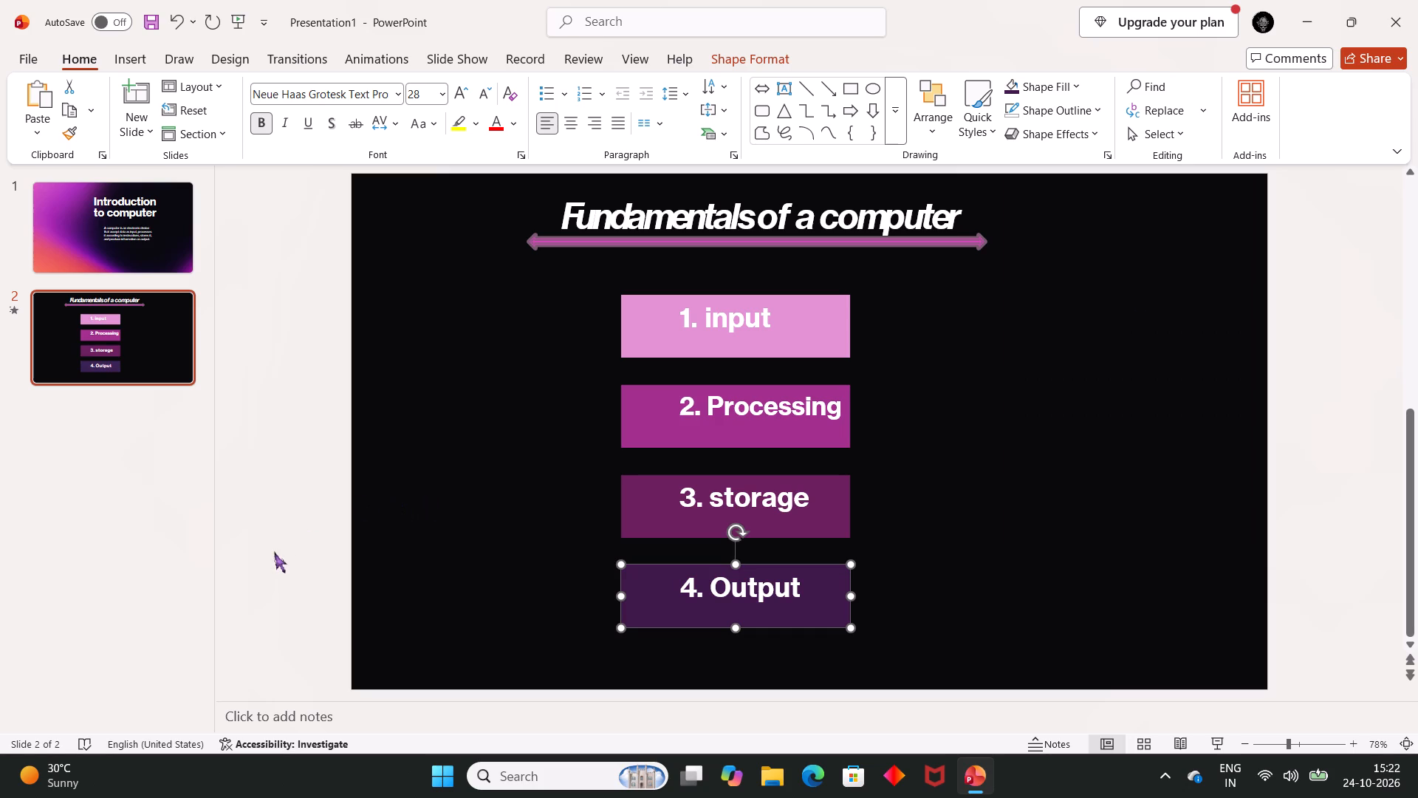
click(274, 552)
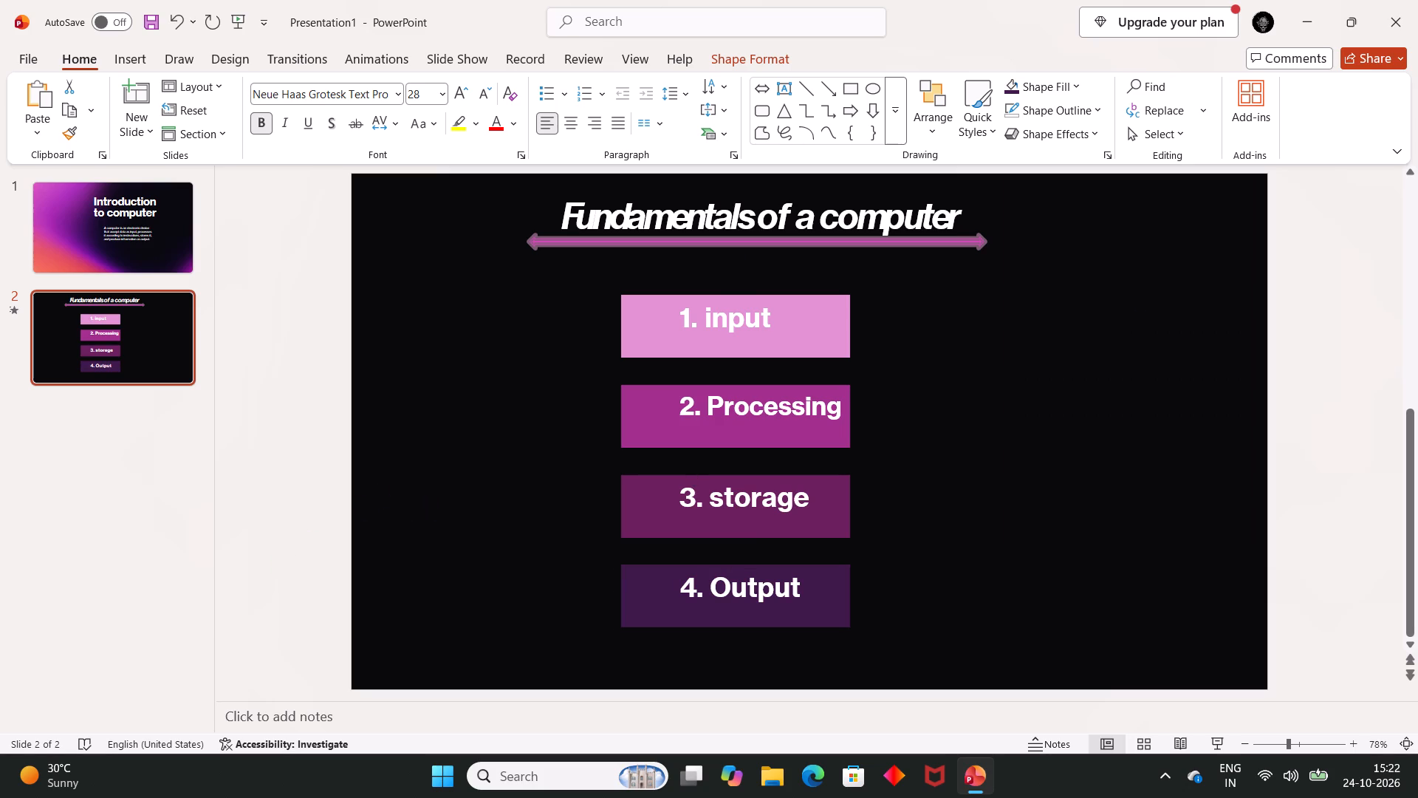
Add an empty text box in the blank area beside the column of boxes and widen it.
click(1262, 440)
click(1240, 437)
double_click(1029, 437)
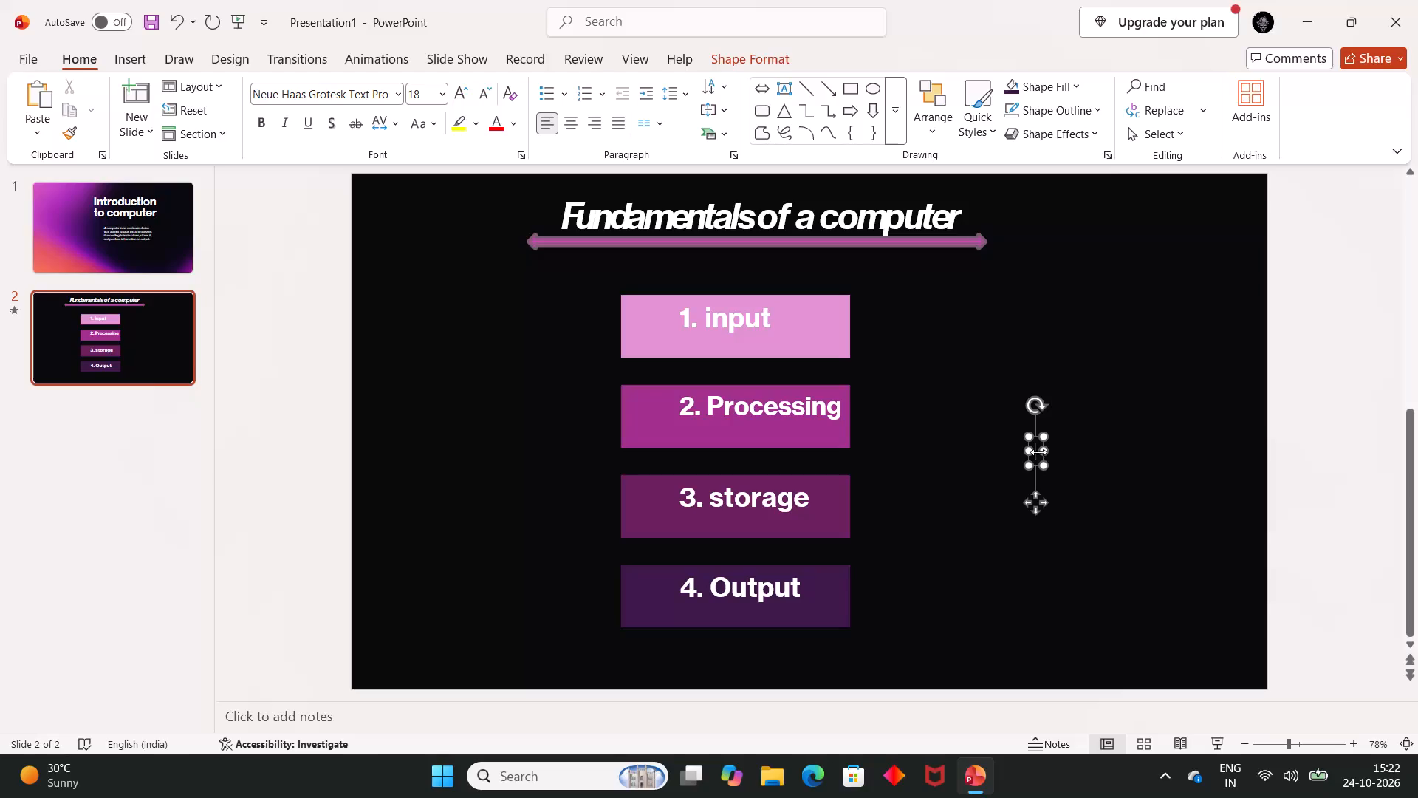
drag(1041, 450, 1160, 445)
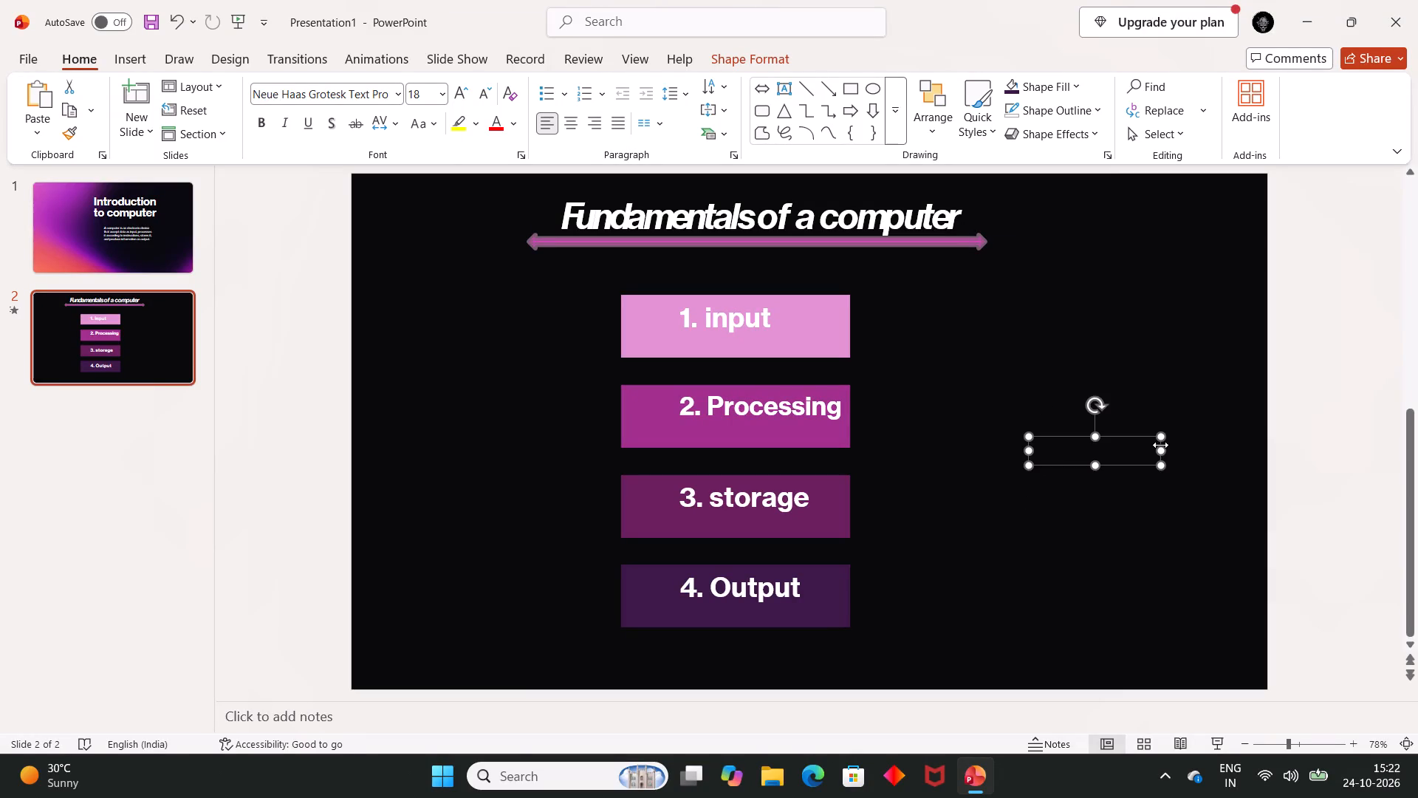
click(1108, 453)
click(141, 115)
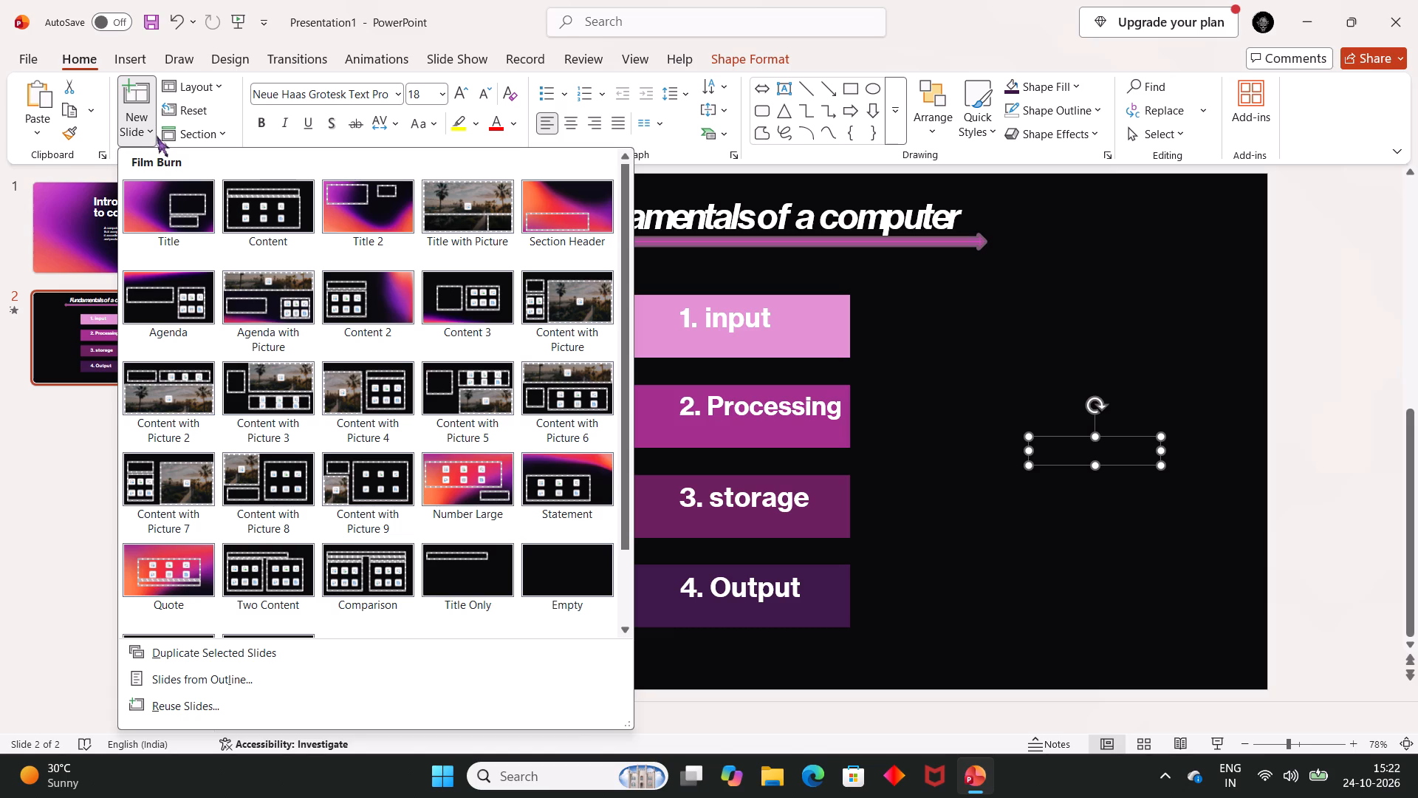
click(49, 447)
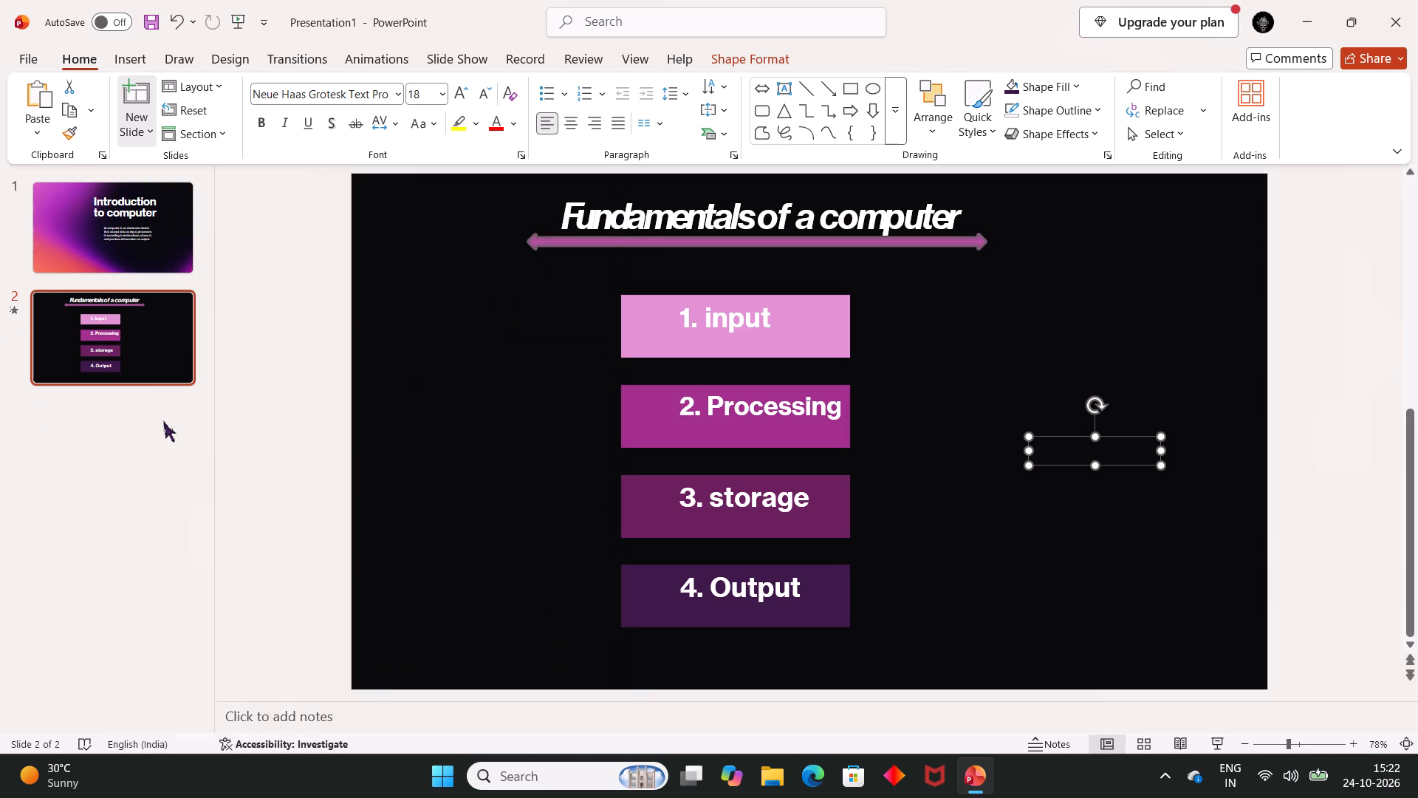
Add a new title-and-content slide after the fundamentals slide and open it for editing.
key(ctrl+m)
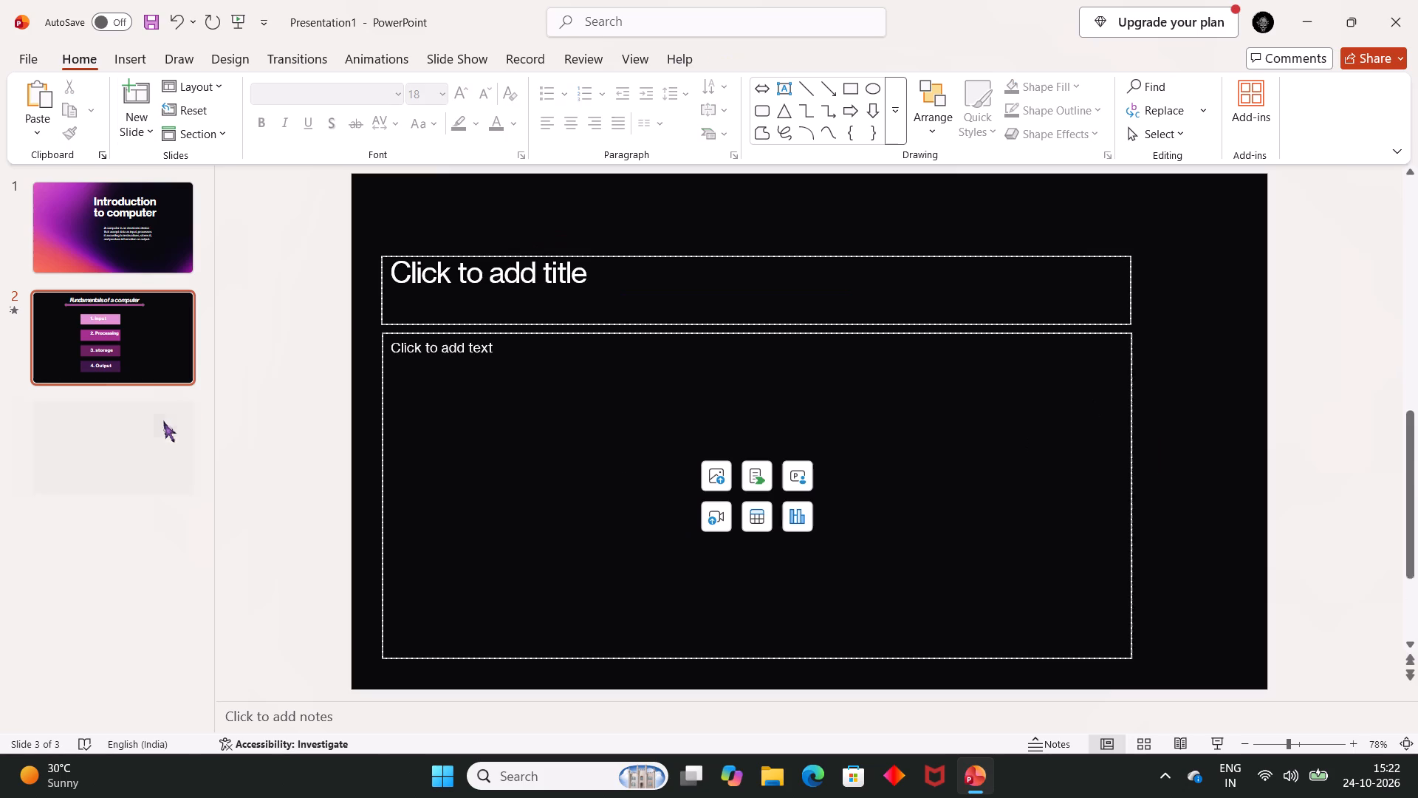
click(144, 324)
click(154, 222)
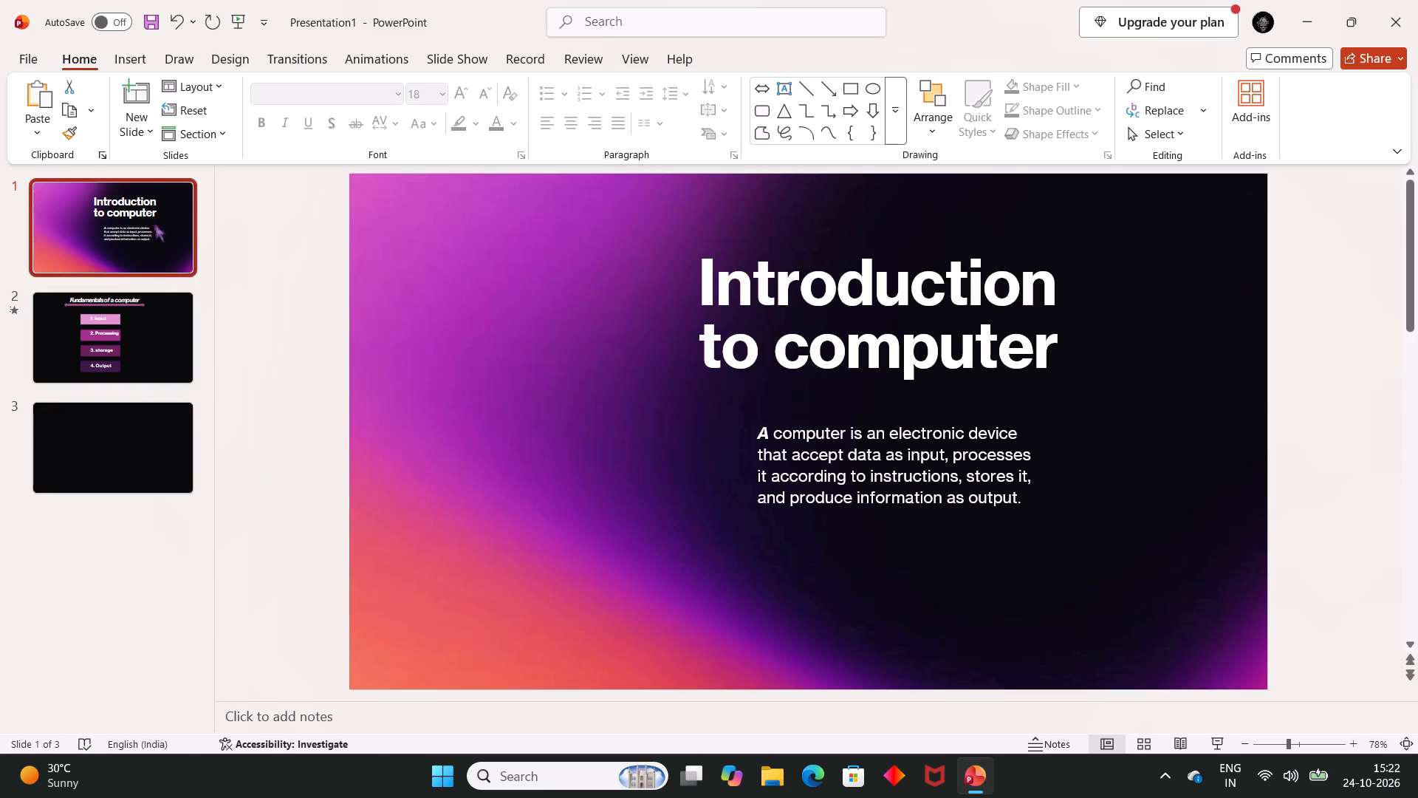
click(162, 330)
click(152, 483)
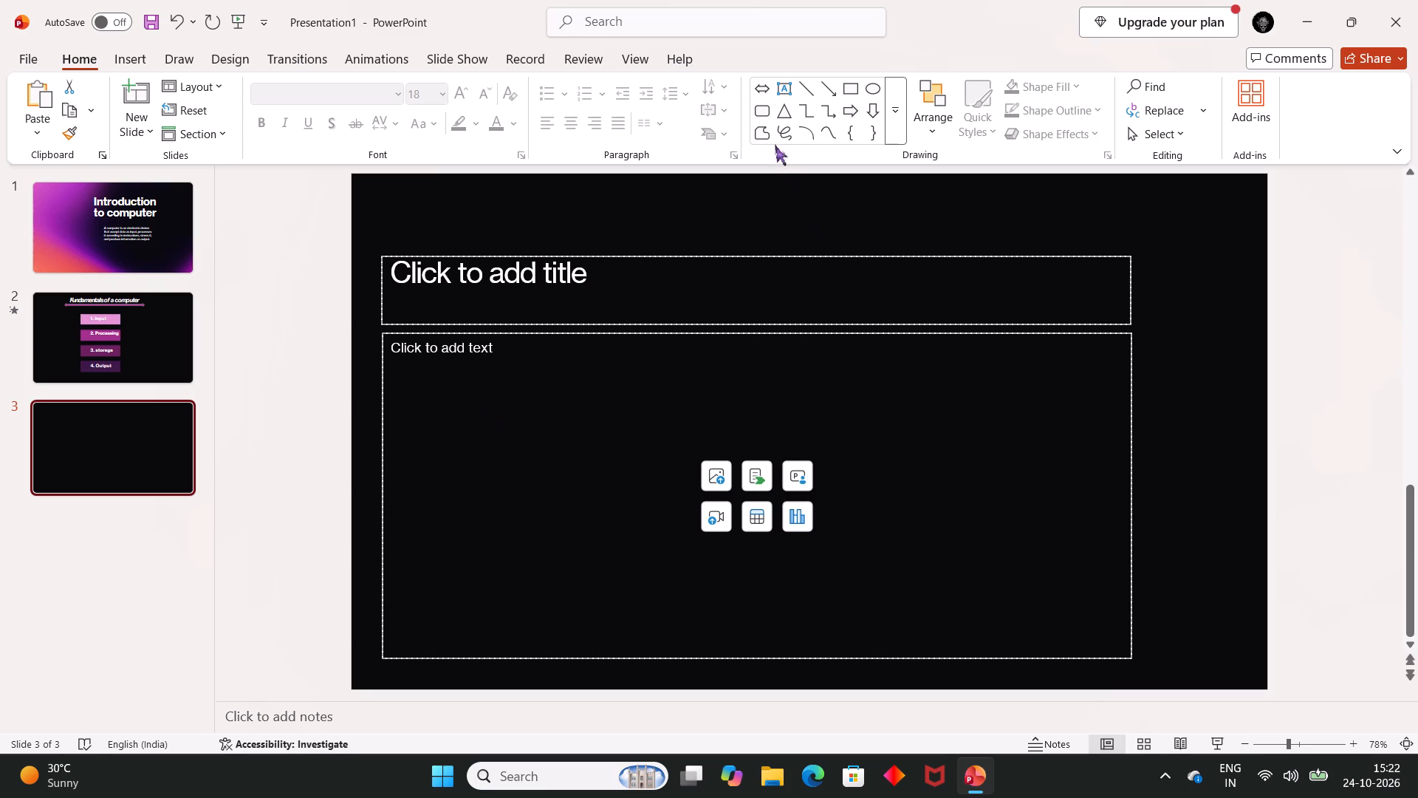
Draw a wide rounded rectangle about 1.29 cm high and 24.53 cm wide and place it above the new slide's title placeholder.
double_click(755, 107)
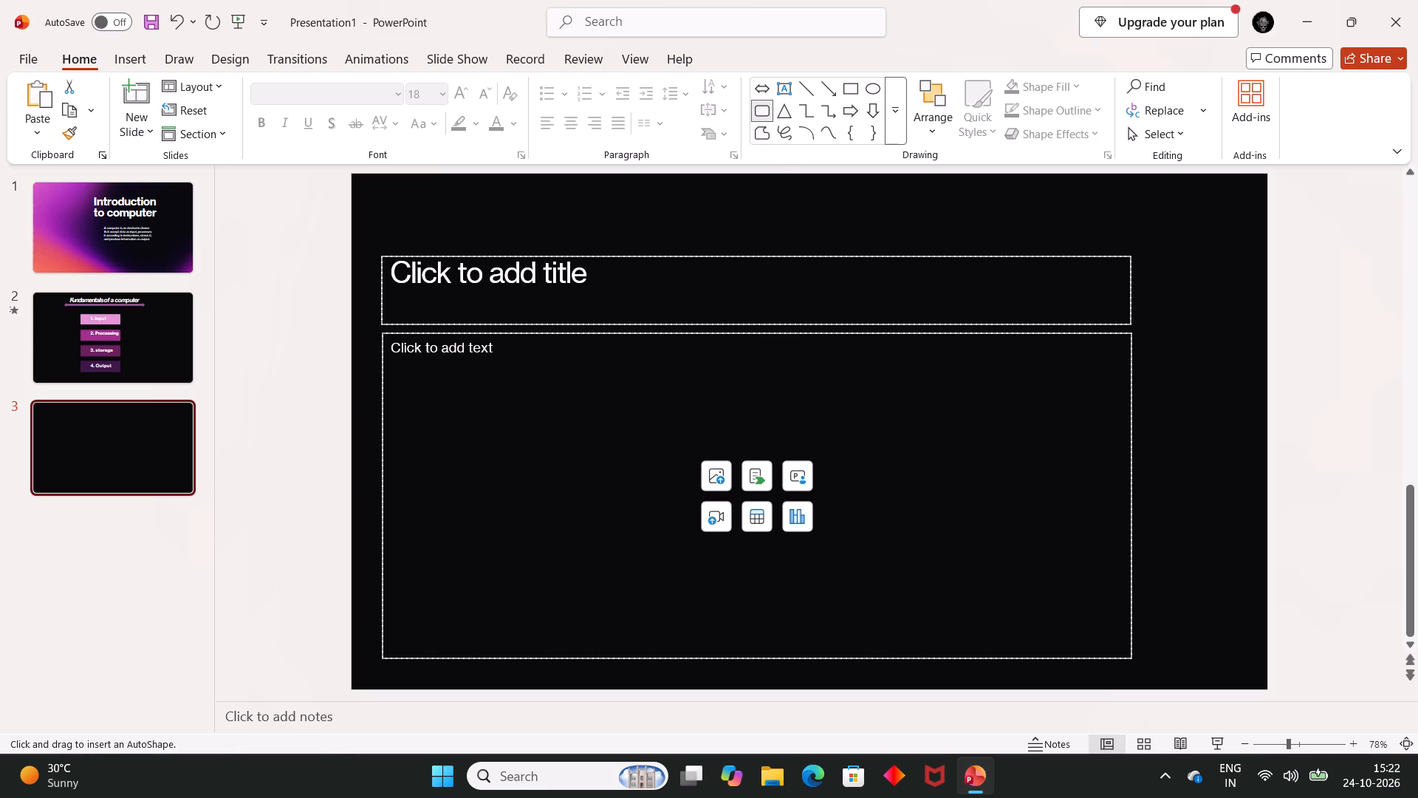
drag(428, 222, 903, 238)
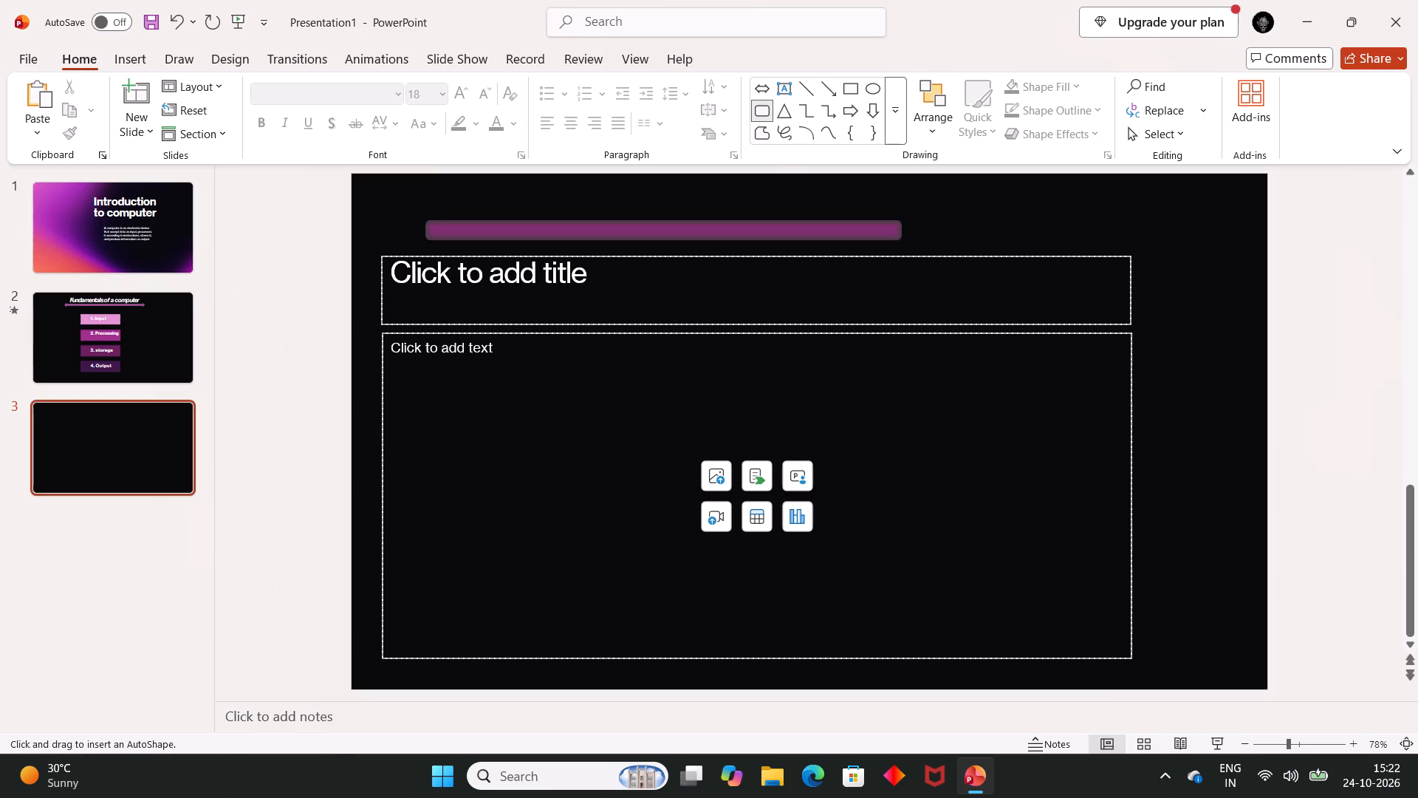
drag(903, 238, 1028, 260)
drag(1027, 239, 1091, 222)
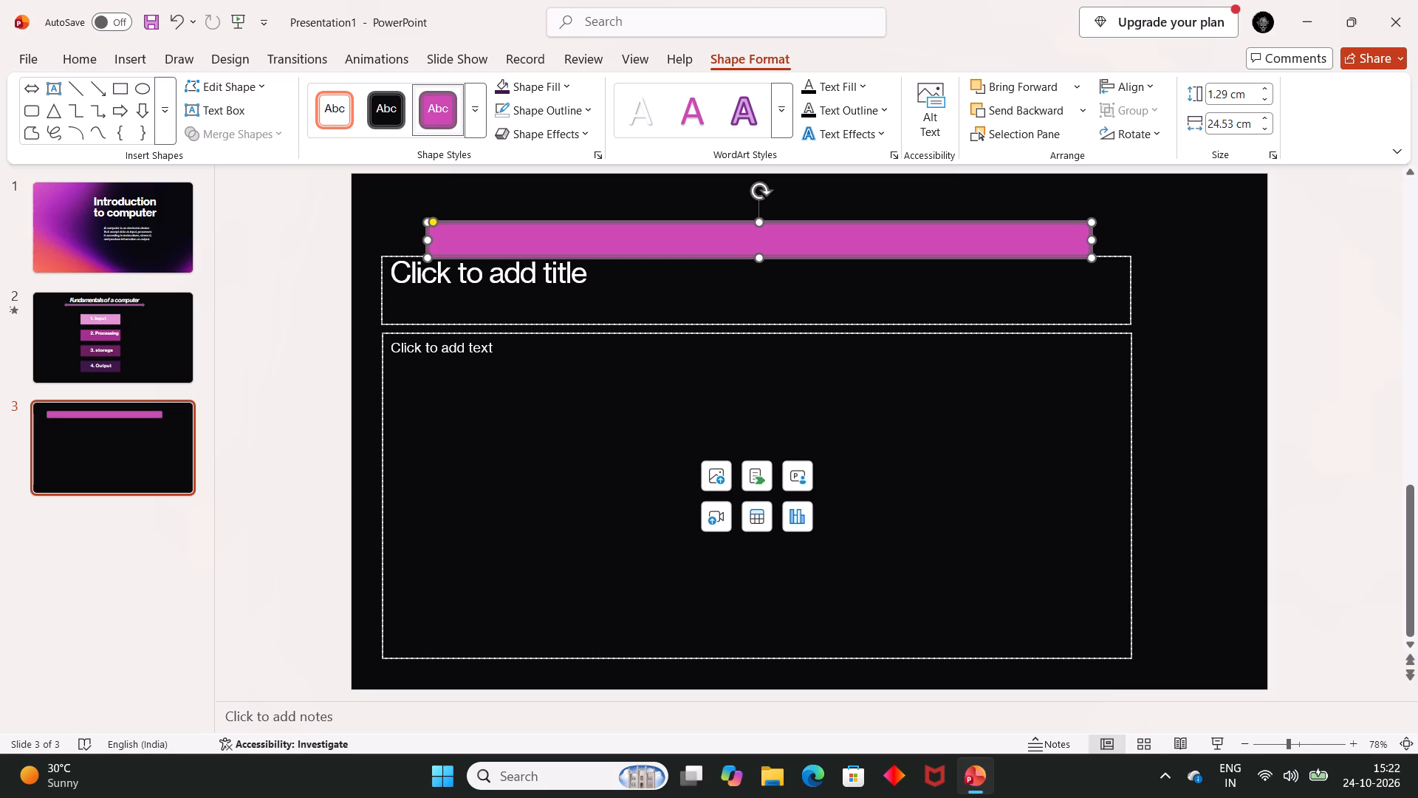
drag(766, 259, 736, 300)
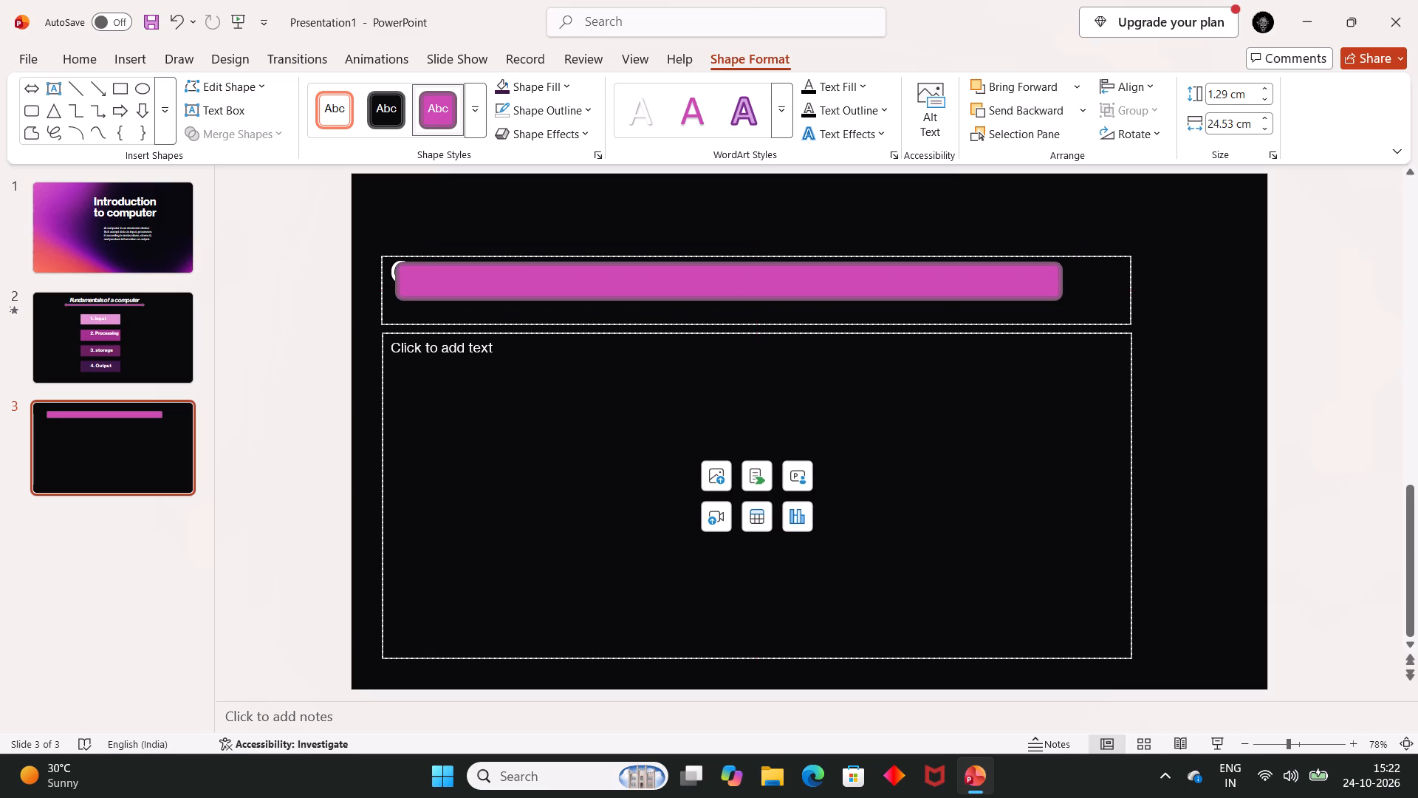
drag(736, 300, 808, 230)
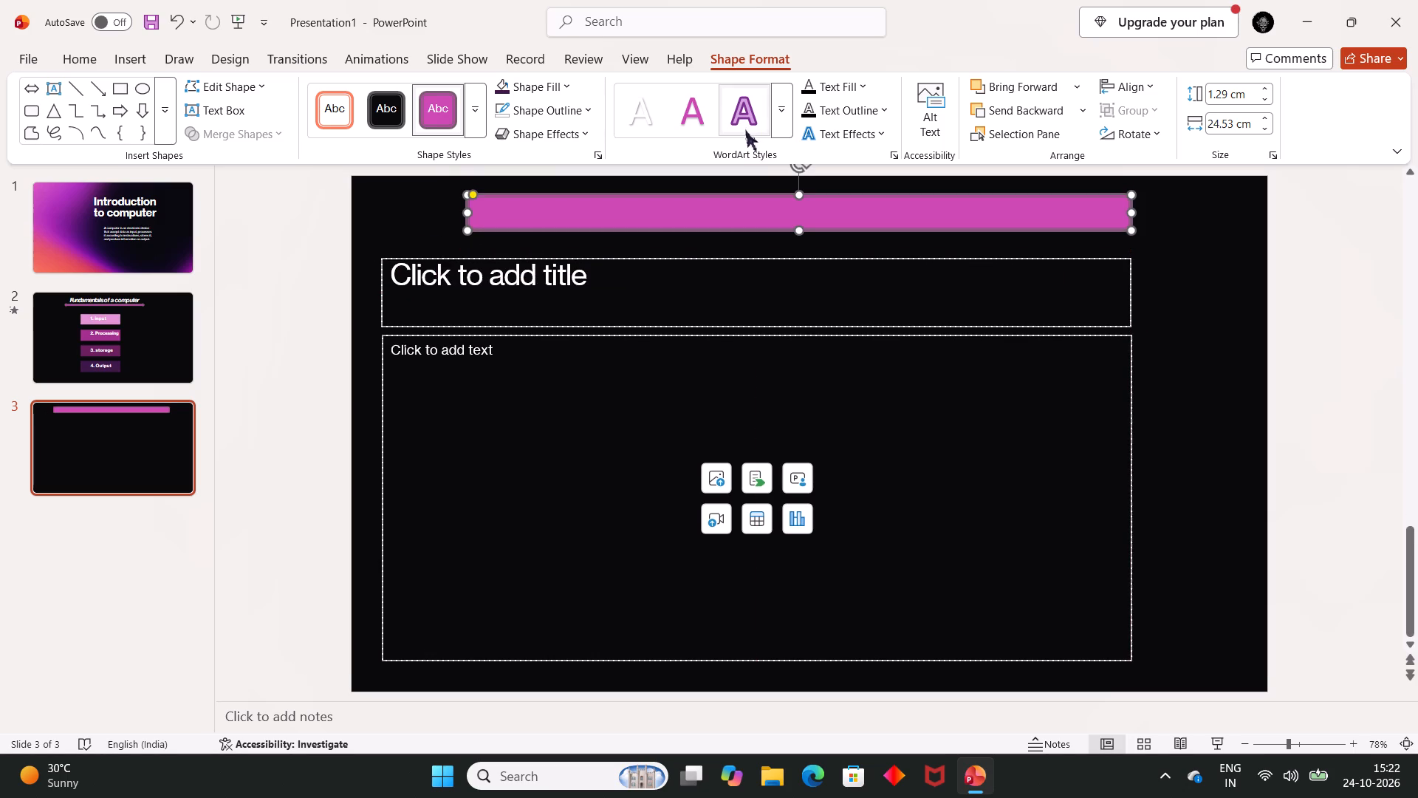
Give the bar the purple outlined WordArt style and the pale pink-red gradient theme style from the fourth row.
click(742, 125)
click(519, 201)
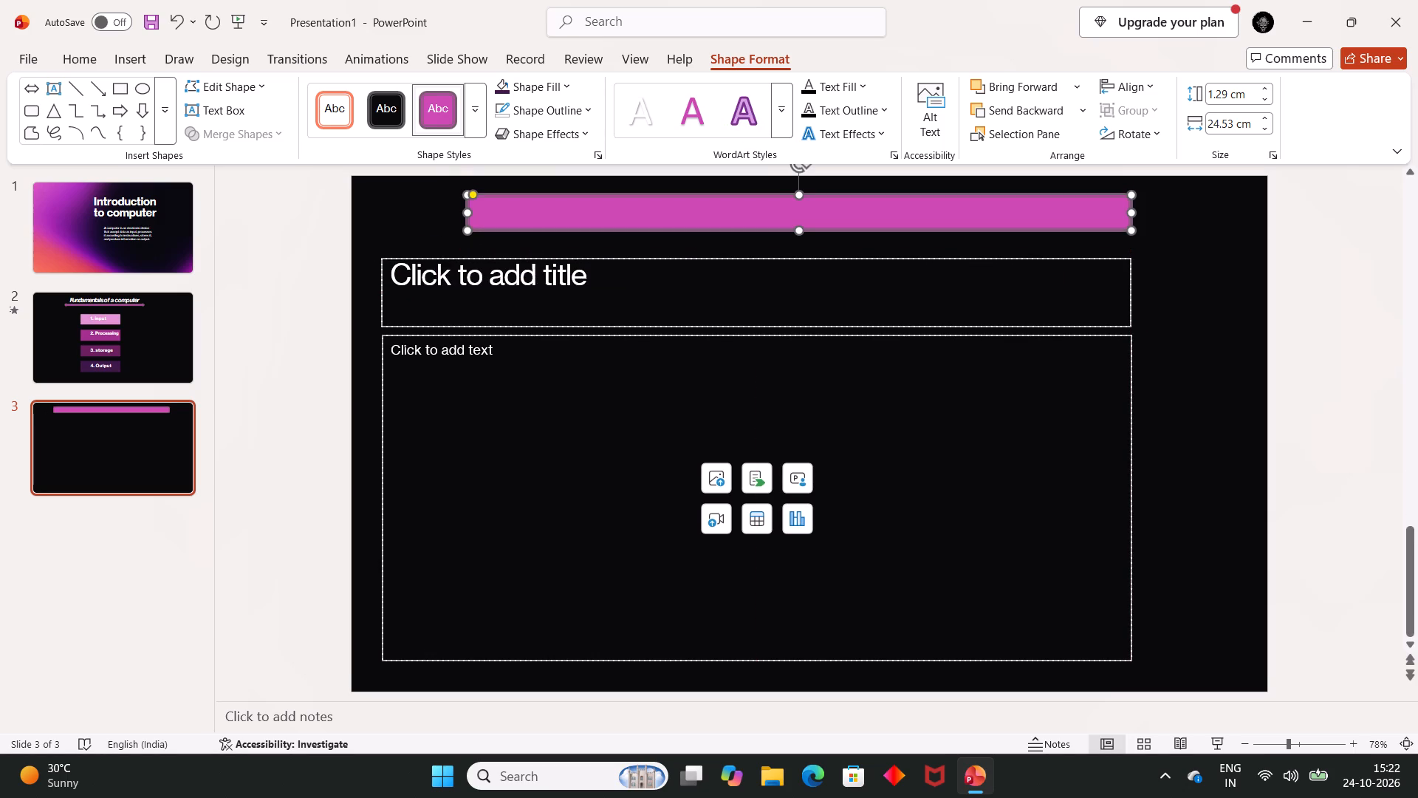
click(476, 194)
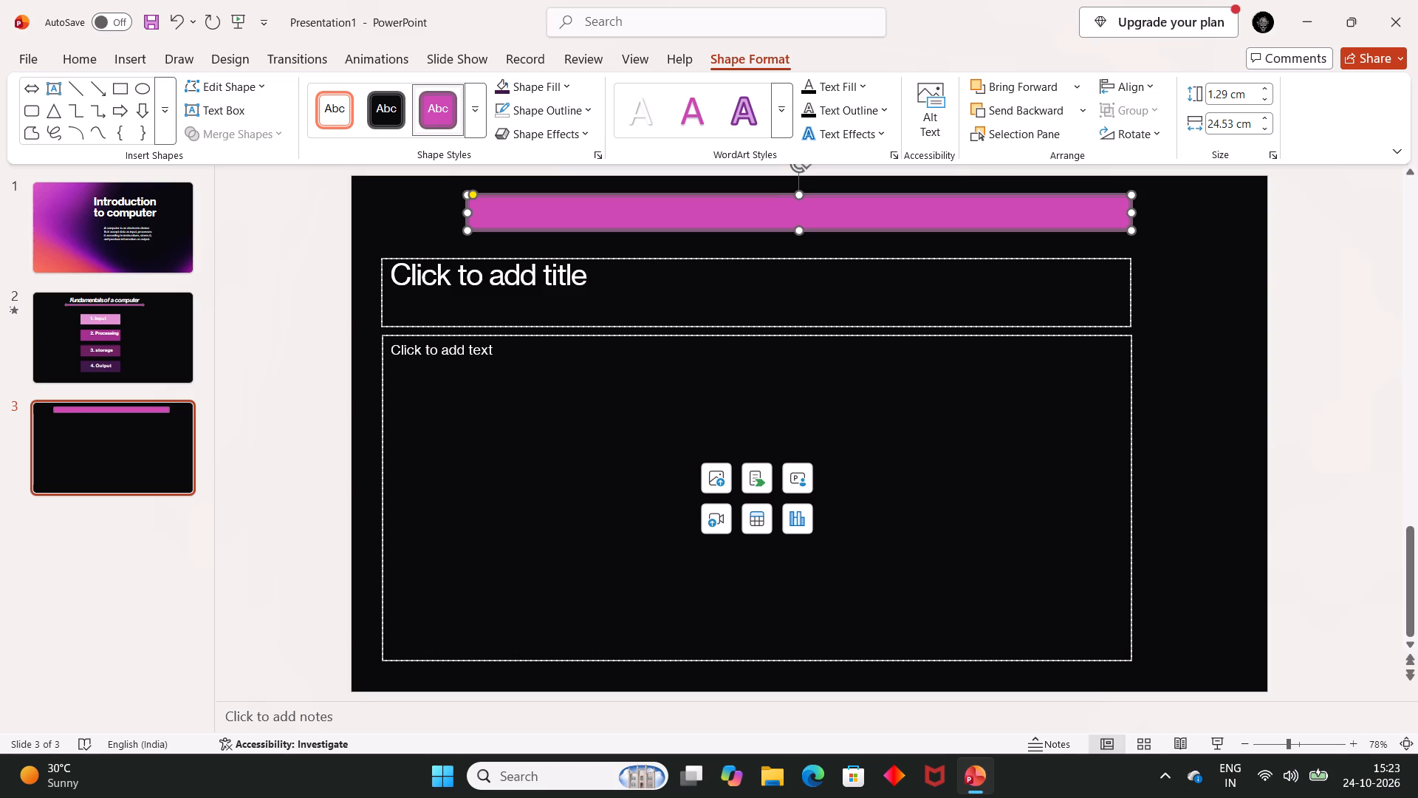
click(486, 205)
click(479, 117)
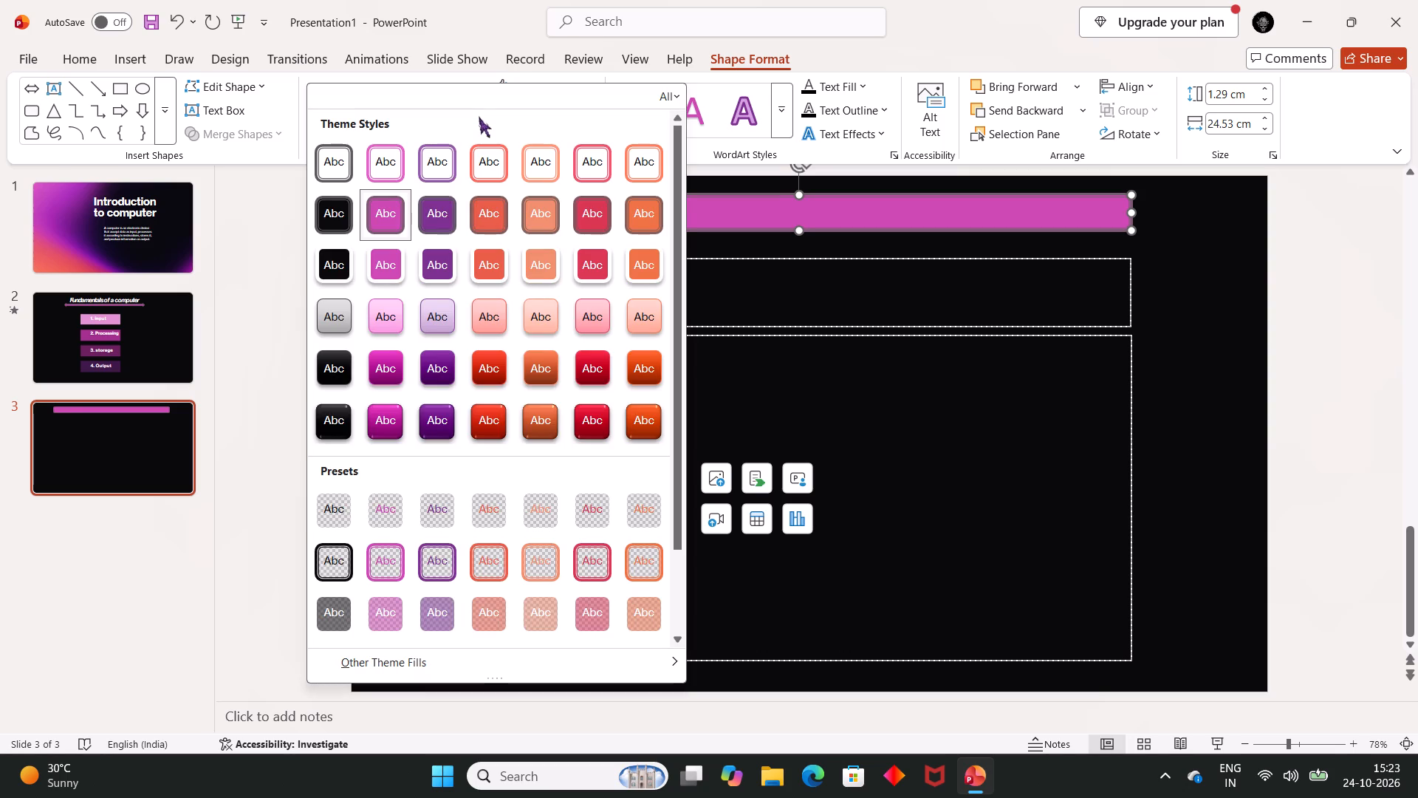
click(583, 318)
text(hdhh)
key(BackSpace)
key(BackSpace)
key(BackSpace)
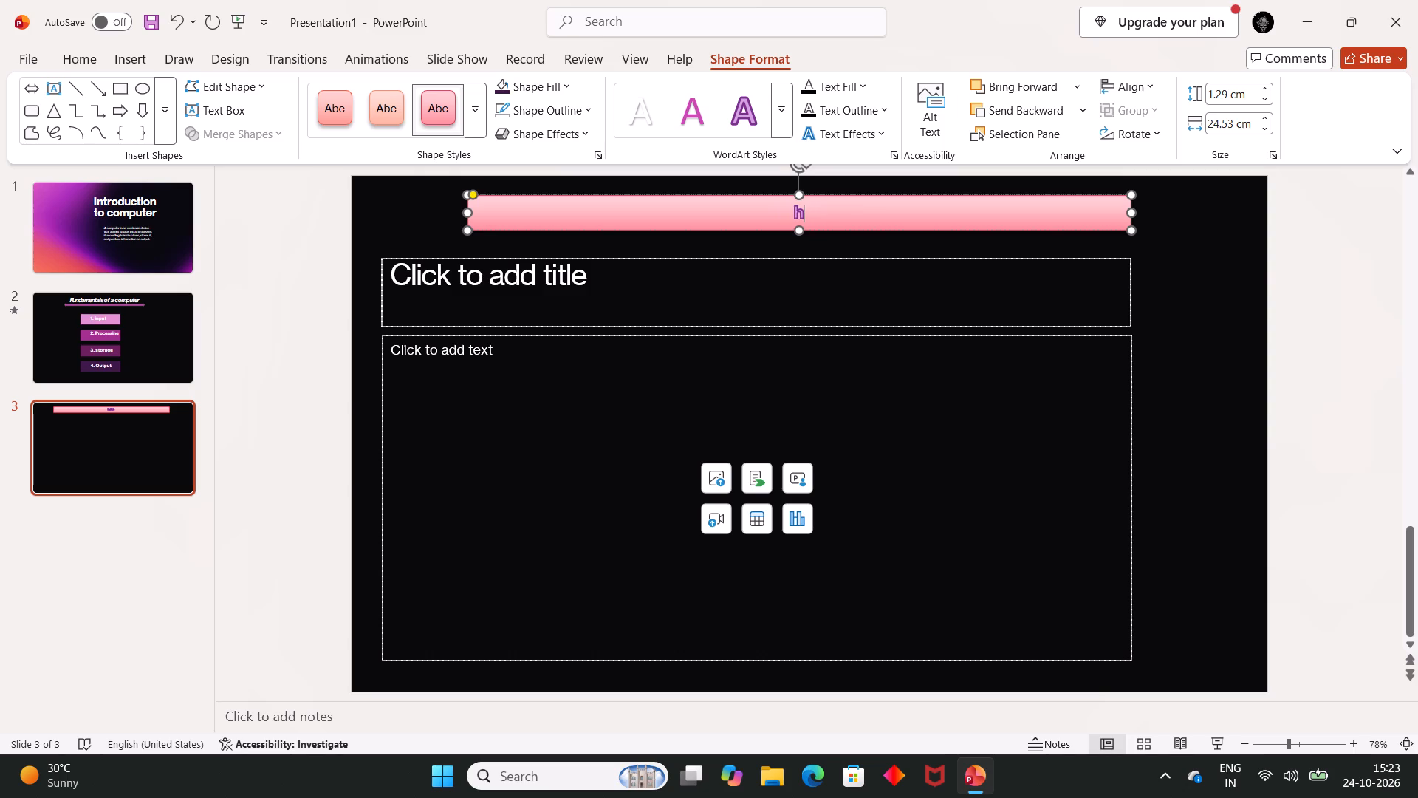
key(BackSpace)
On slide 2, draw a rounded rectangle about 3.11 cm high and 8.27 cm wide beside the "1. input" box.
click(183, 314)
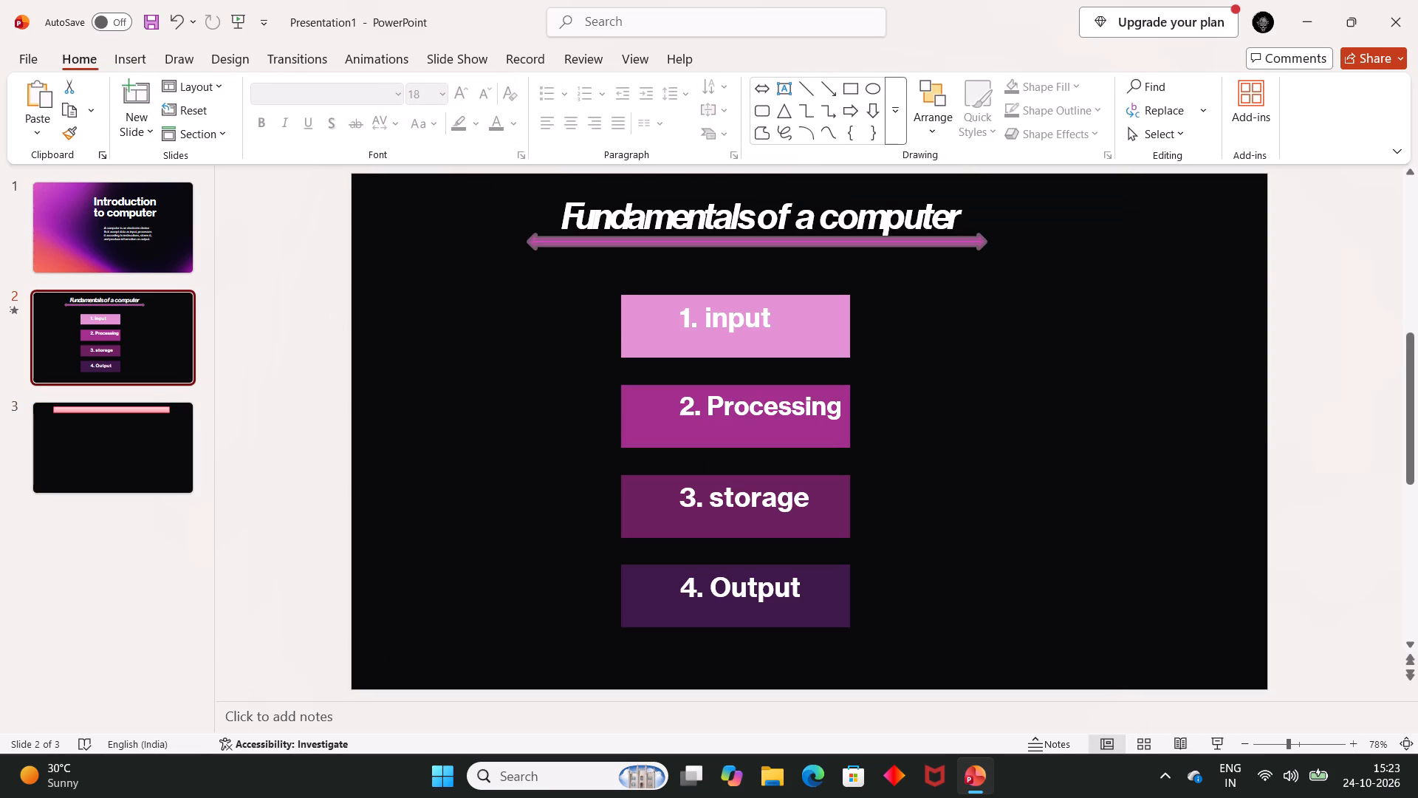
click(778, 347)
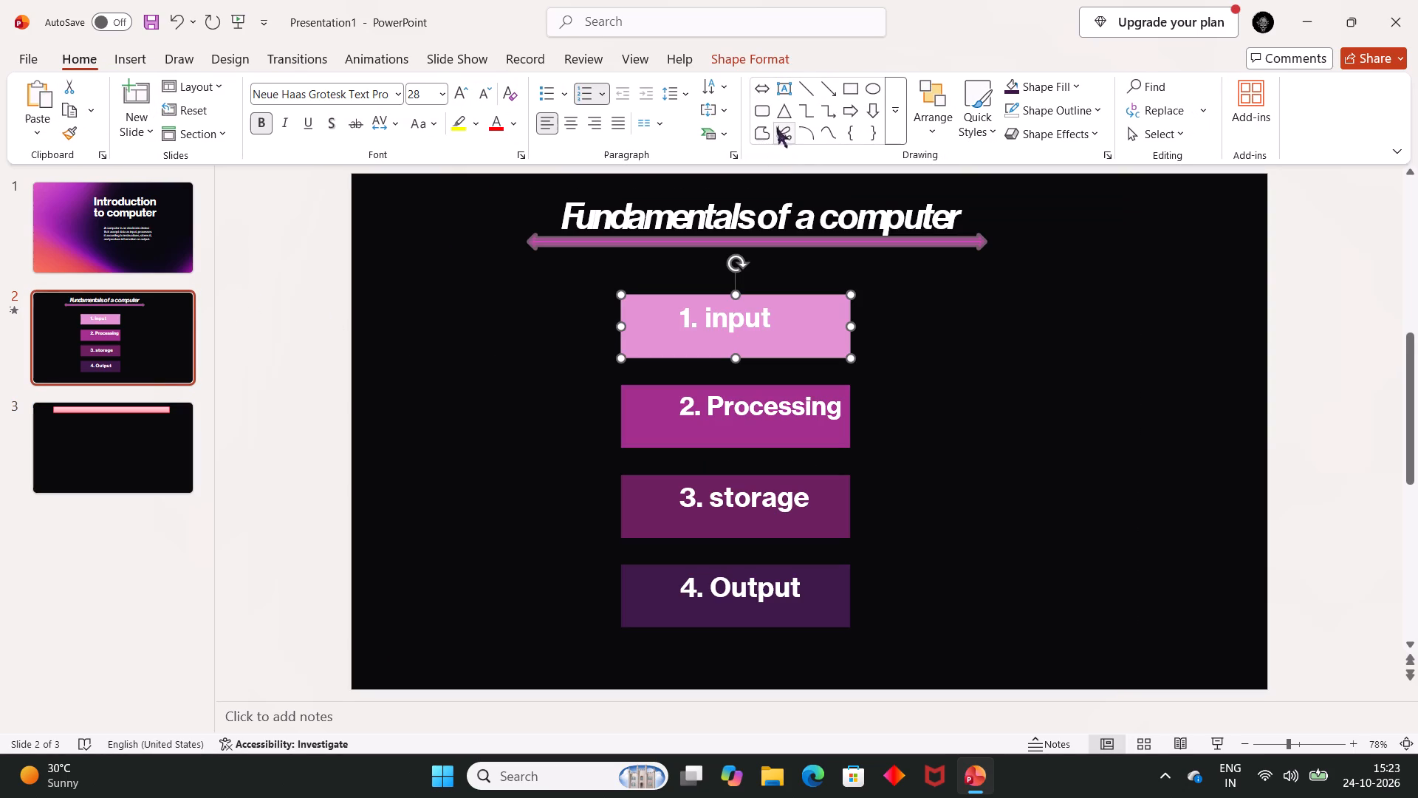
click(765, 112)
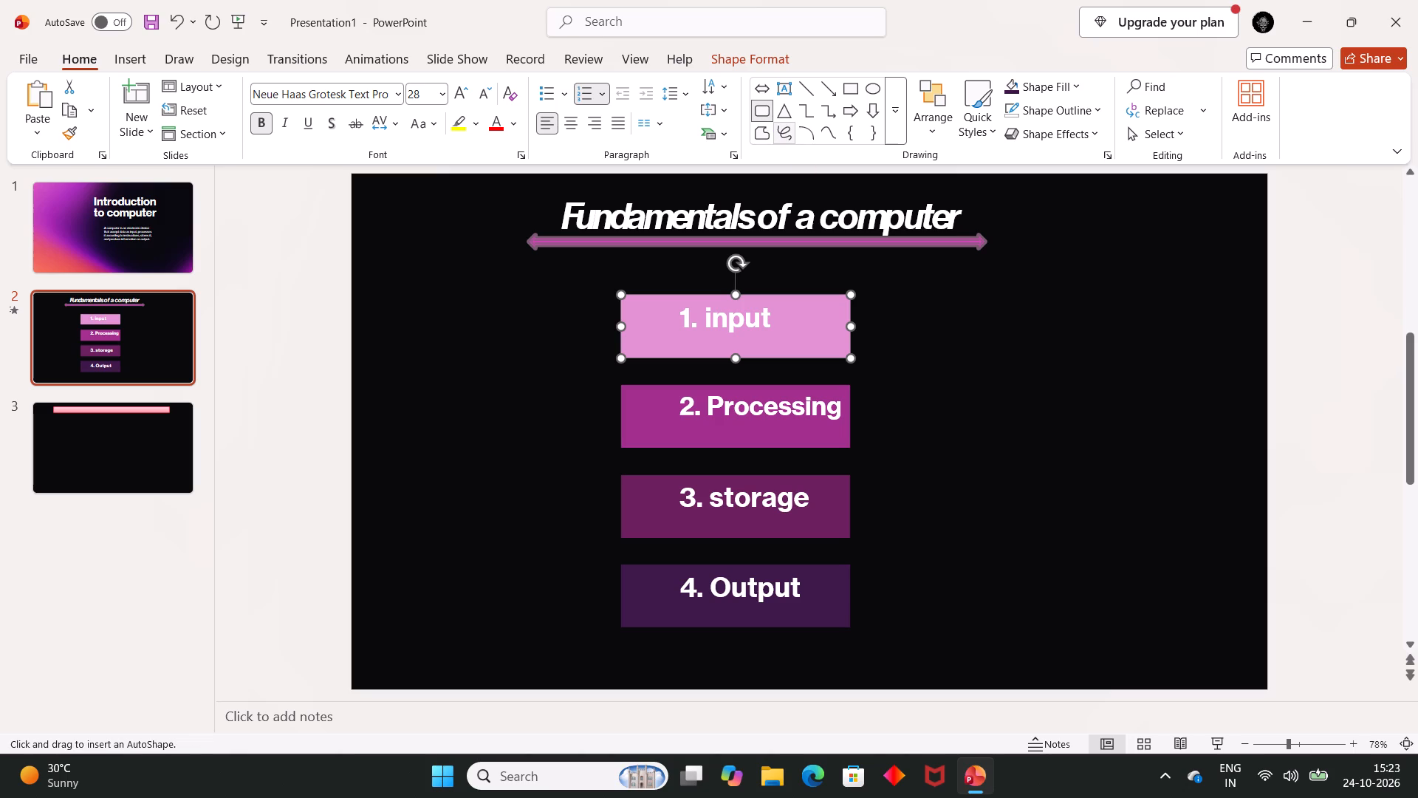
drag(907, 301, 1166, 391)
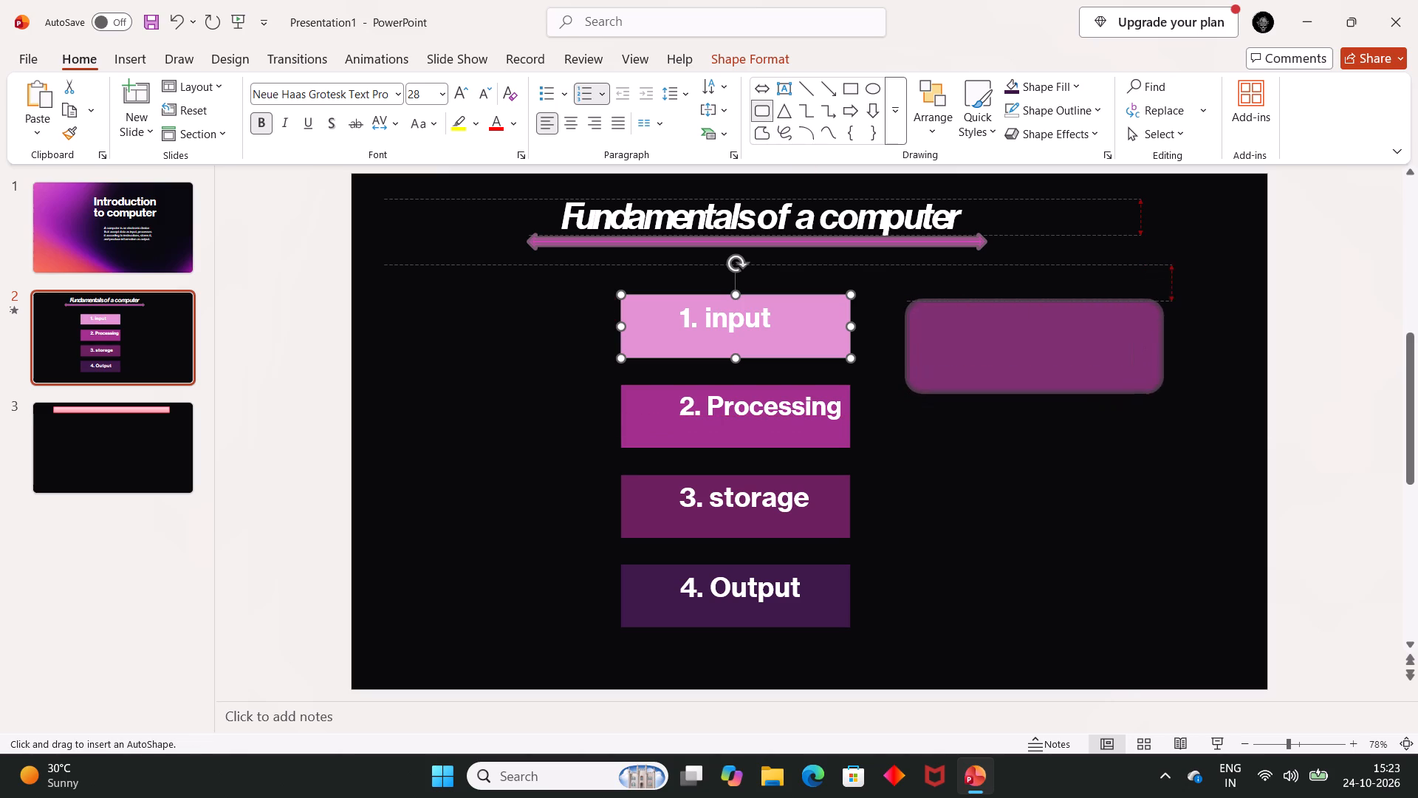
drag(1166, 391, 1127, 382)
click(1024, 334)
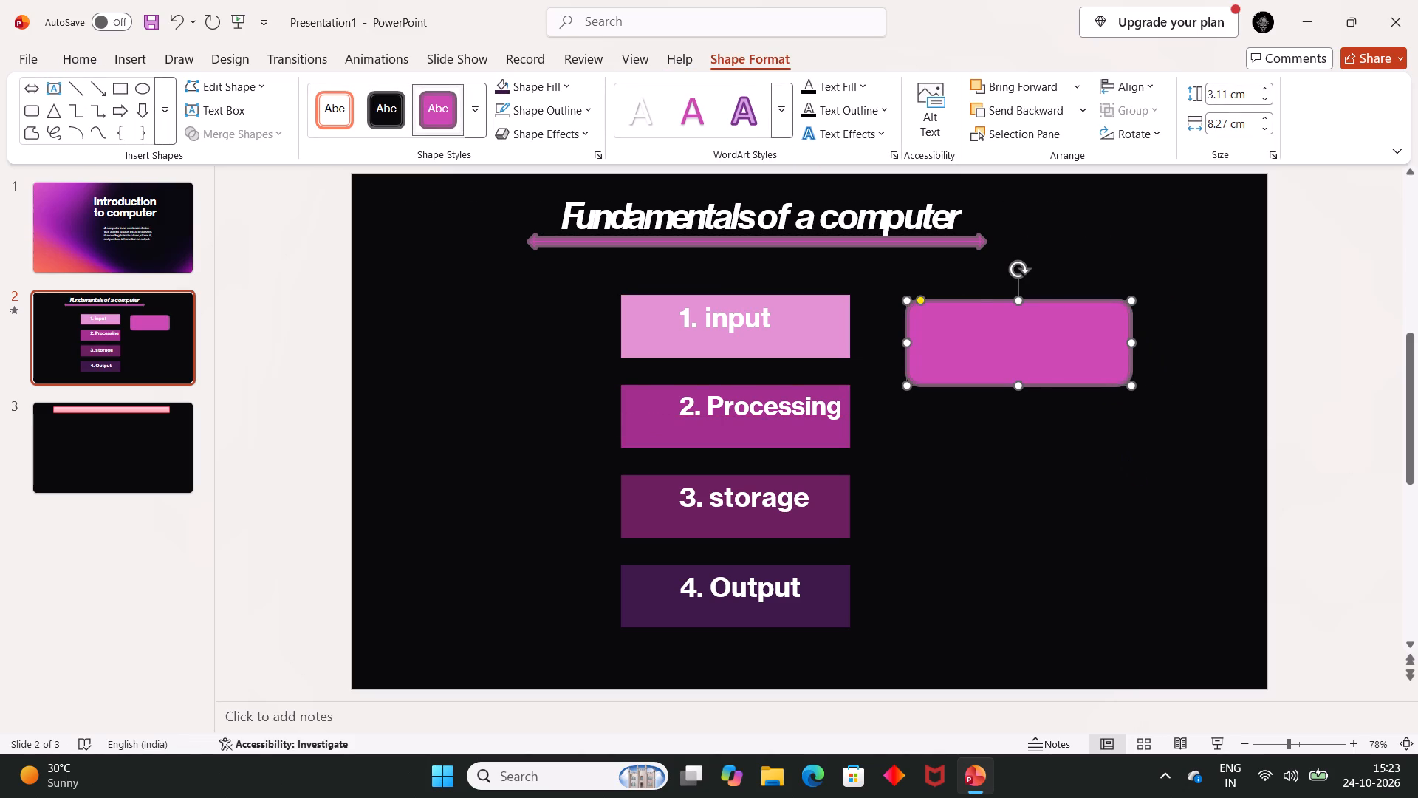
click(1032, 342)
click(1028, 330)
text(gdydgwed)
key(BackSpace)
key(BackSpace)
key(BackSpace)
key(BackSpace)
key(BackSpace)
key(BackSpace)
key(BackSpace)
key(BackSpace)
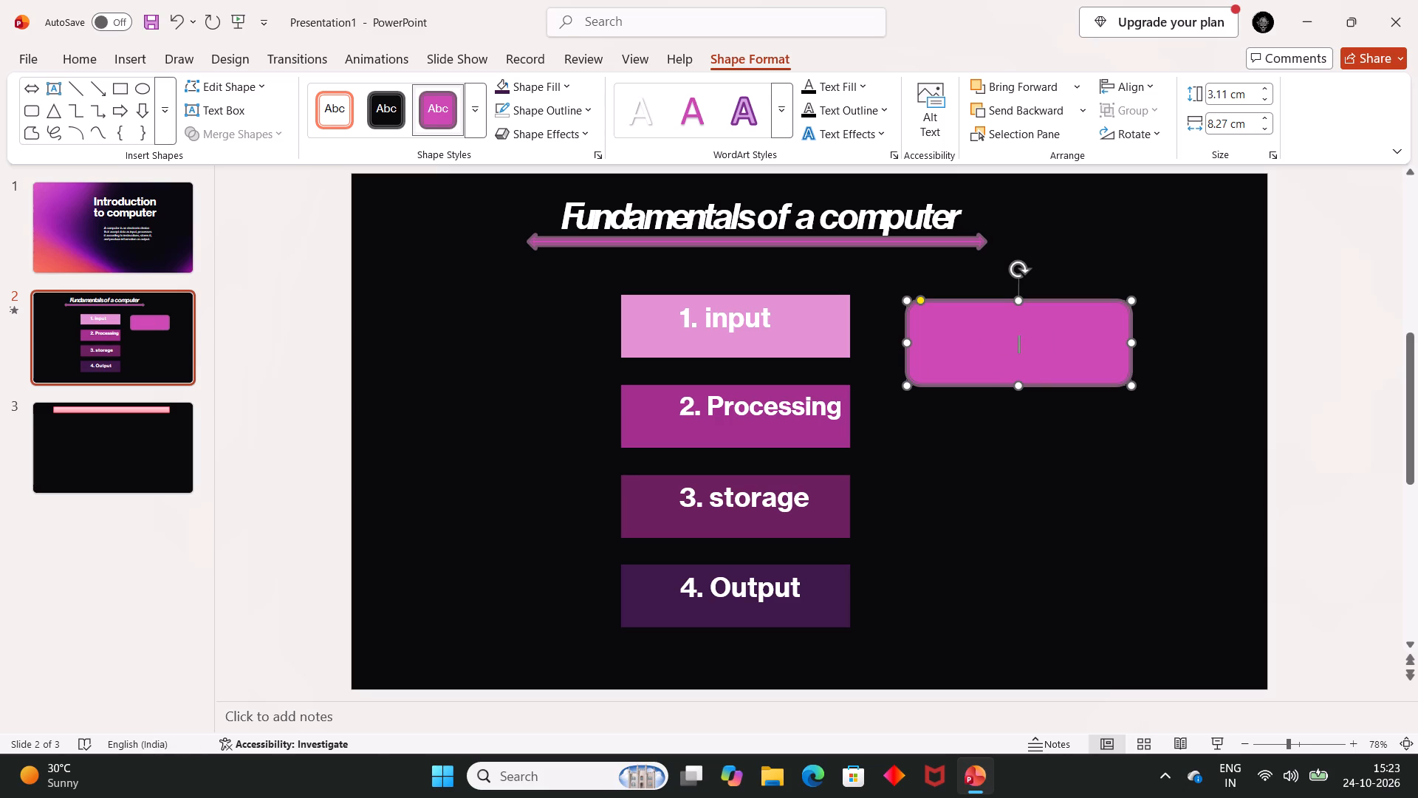
Enter "1. input" as the text of the new rounded rectangle.
key(shift+exclam)
key(BackSpace)
key(1)
key(period)
key(space)
text(oy)
key(BackSpace)
key(BackSpace)
text(input)
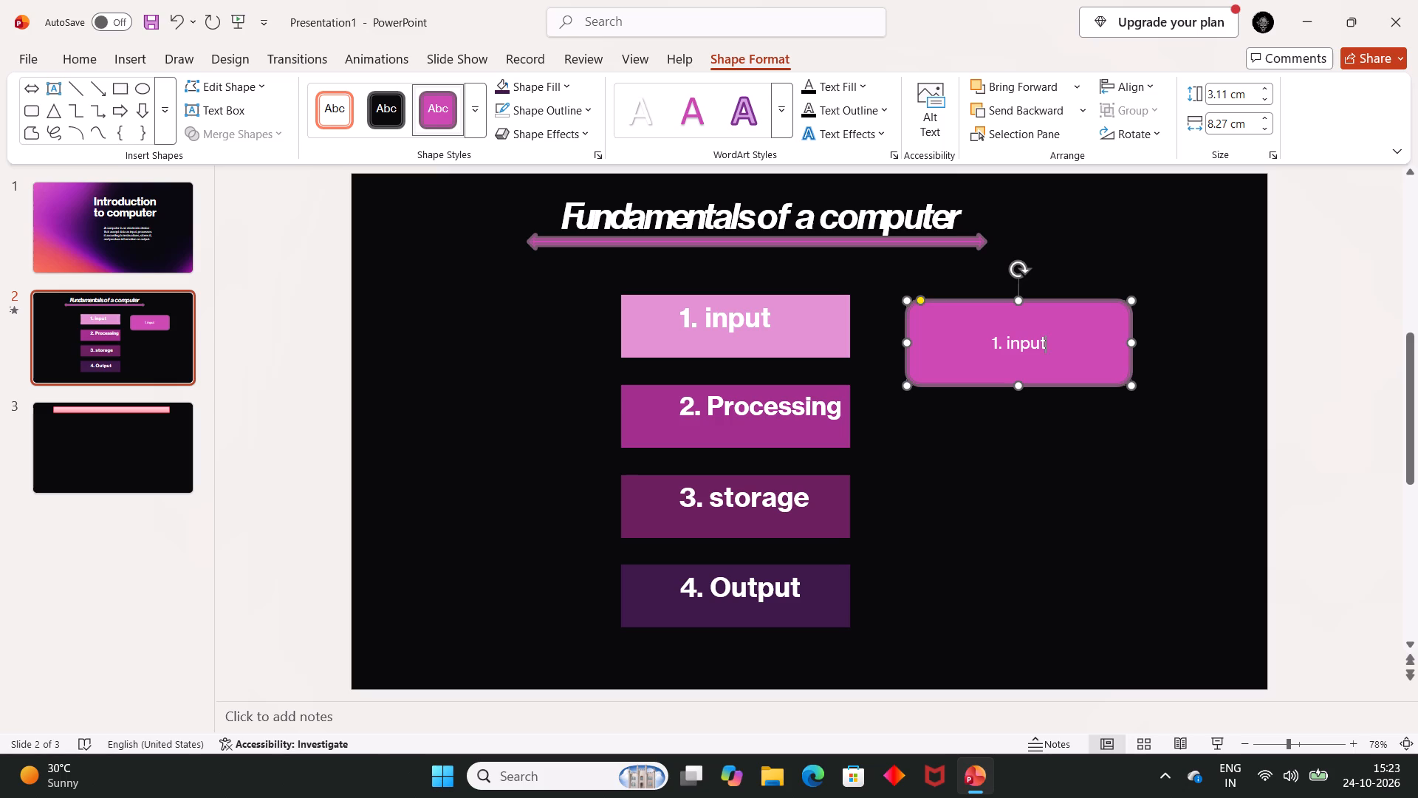
Make the ". input" part of the rounded rectangle's text bold.
click(1000, 344)
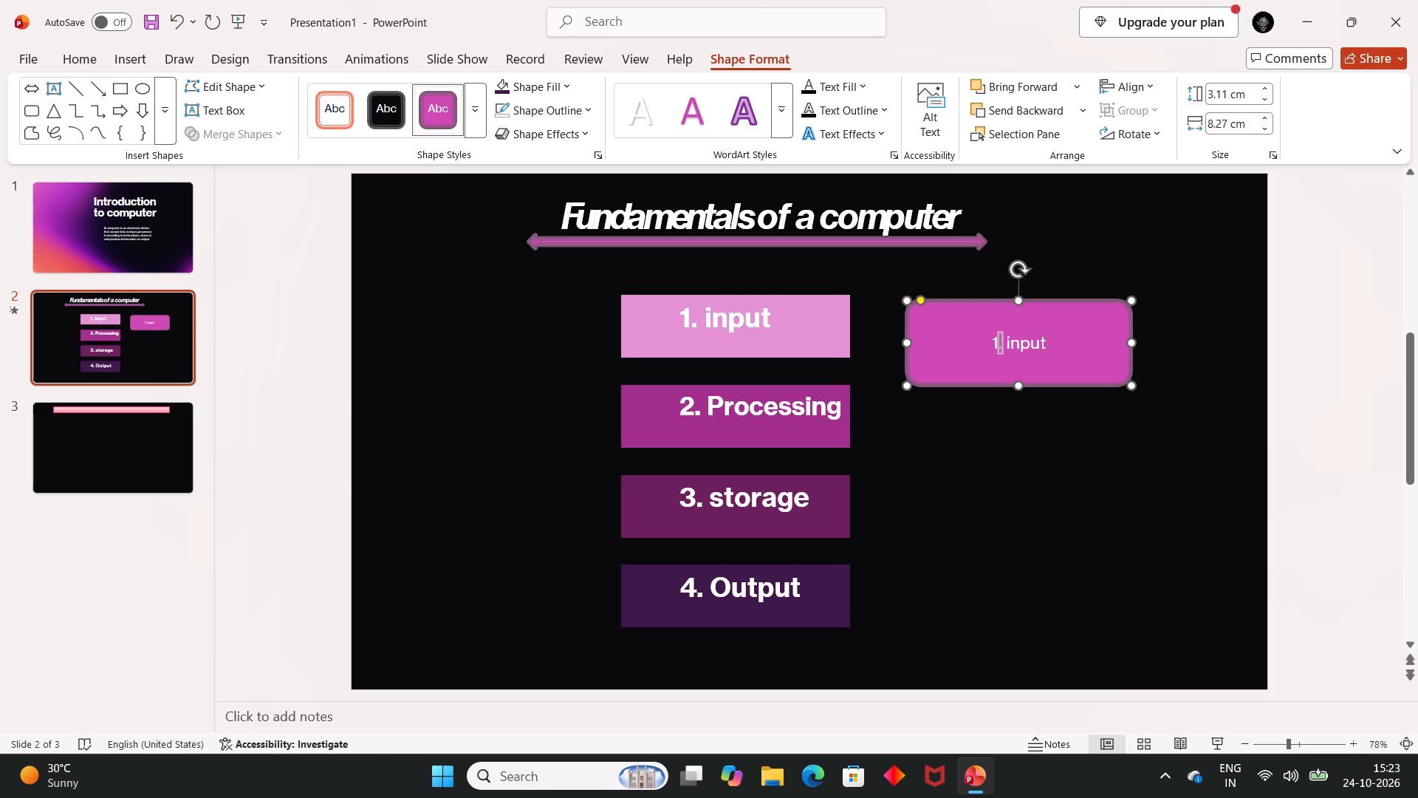
click(1001, 347)
click(999, 341)
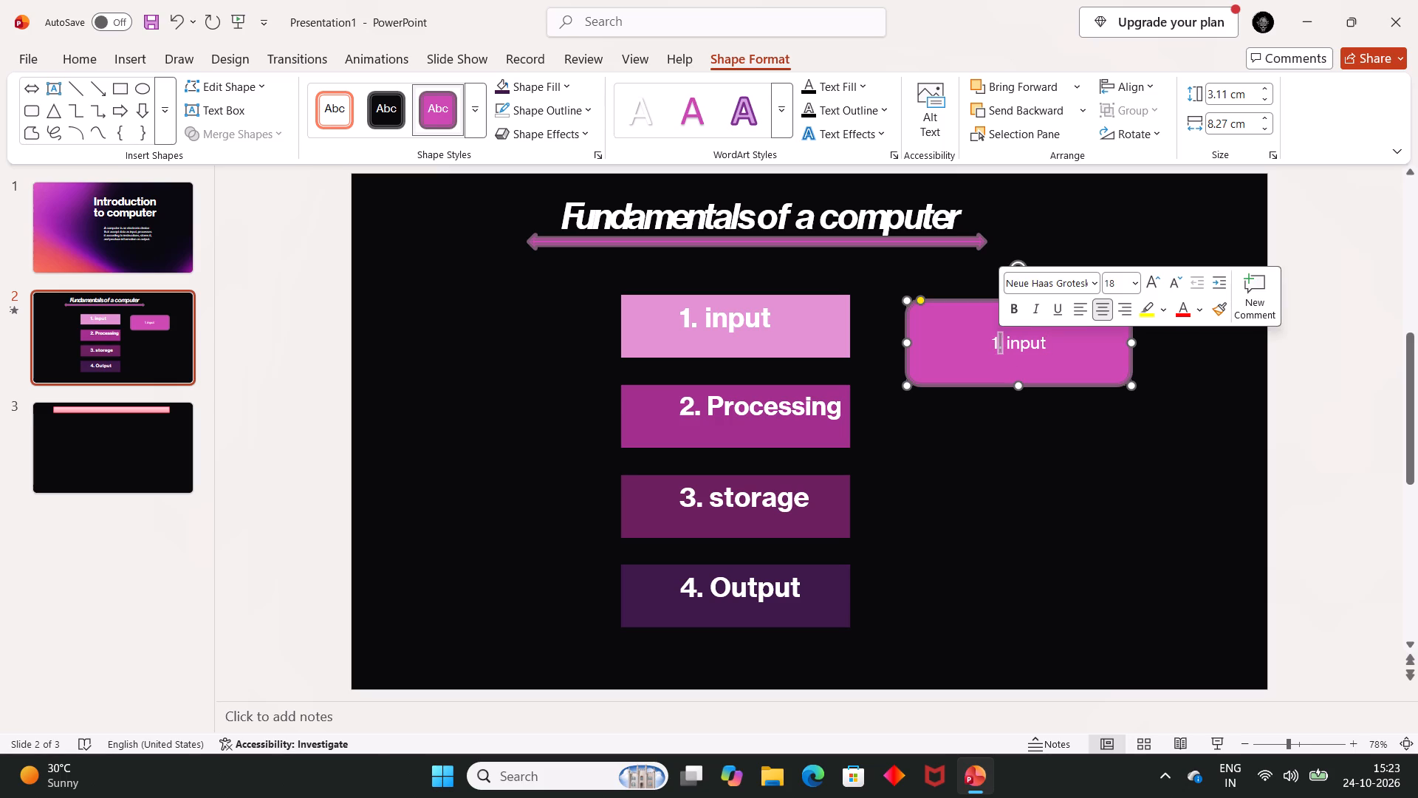
click(996, 344)
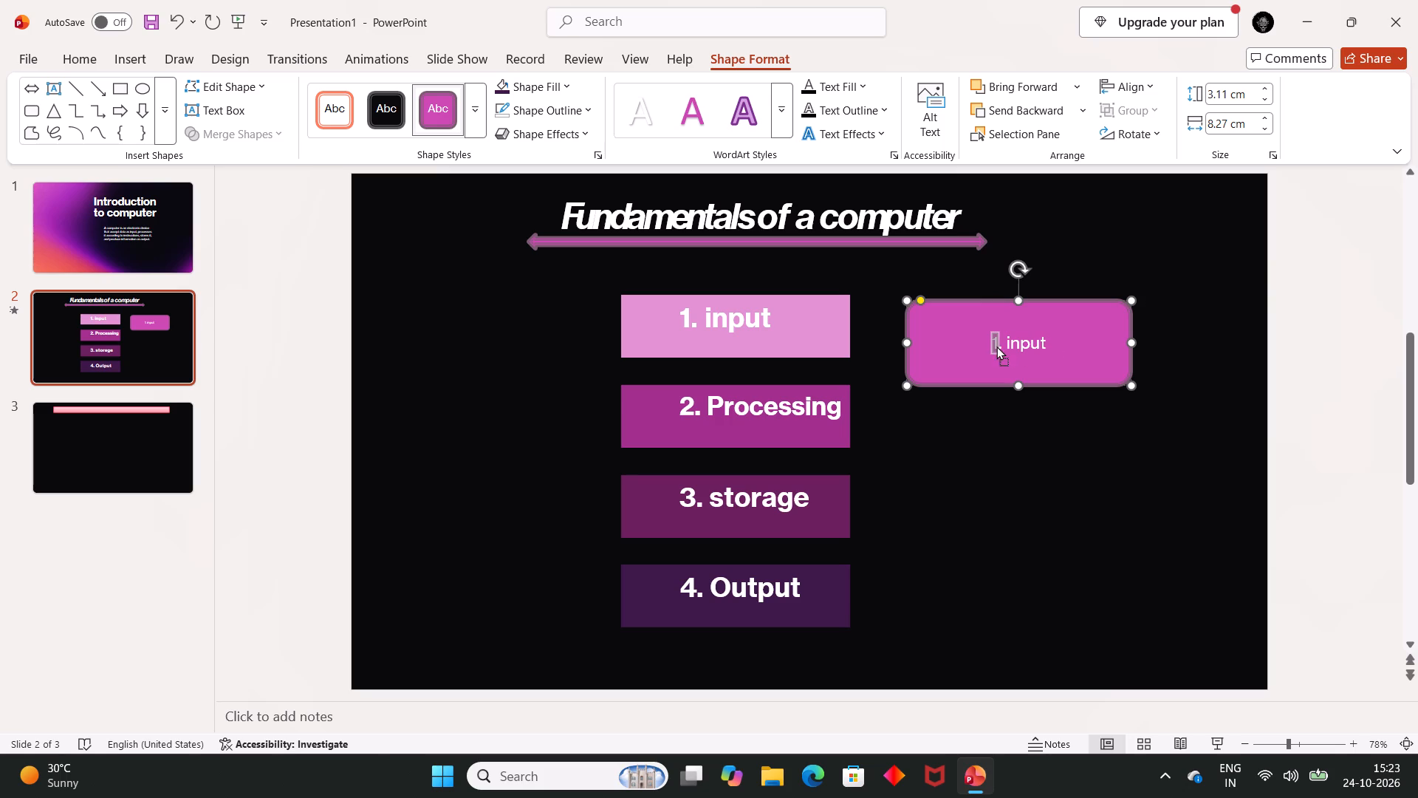
drag(1005, 429, 993, 335)
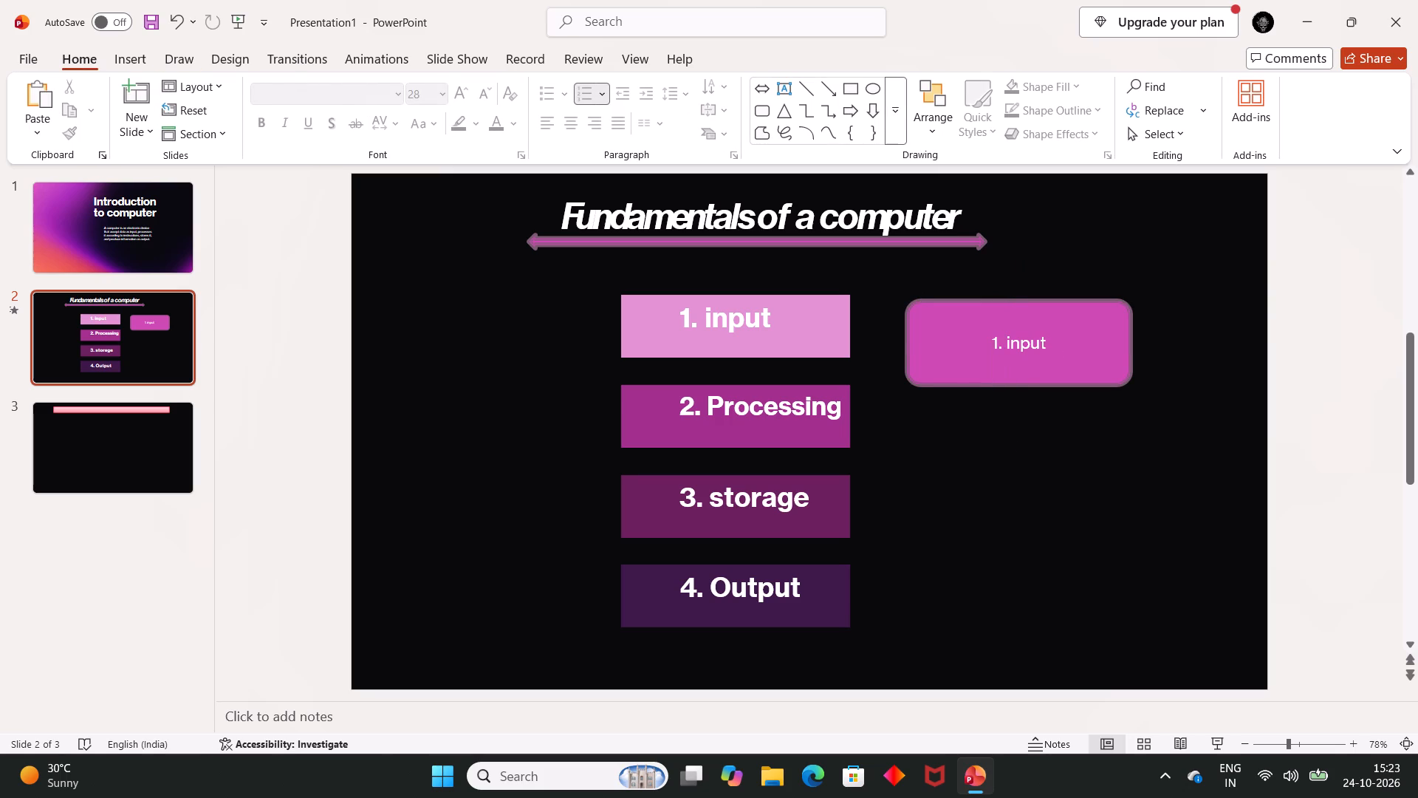
click(993, 335)
drag(993, 335, 1041, 319)
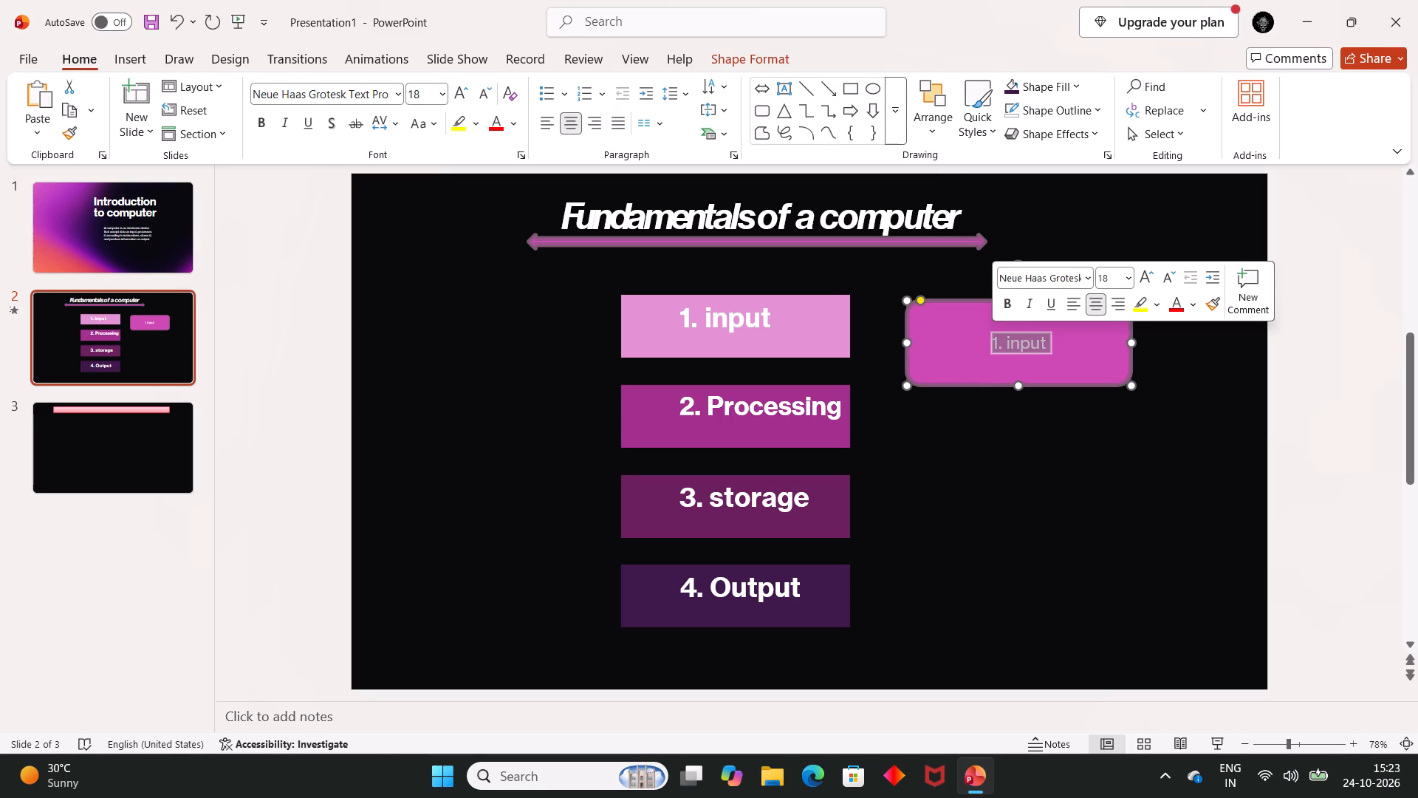
drag(1041, 319, 1074, 328)
click(1074, 328)
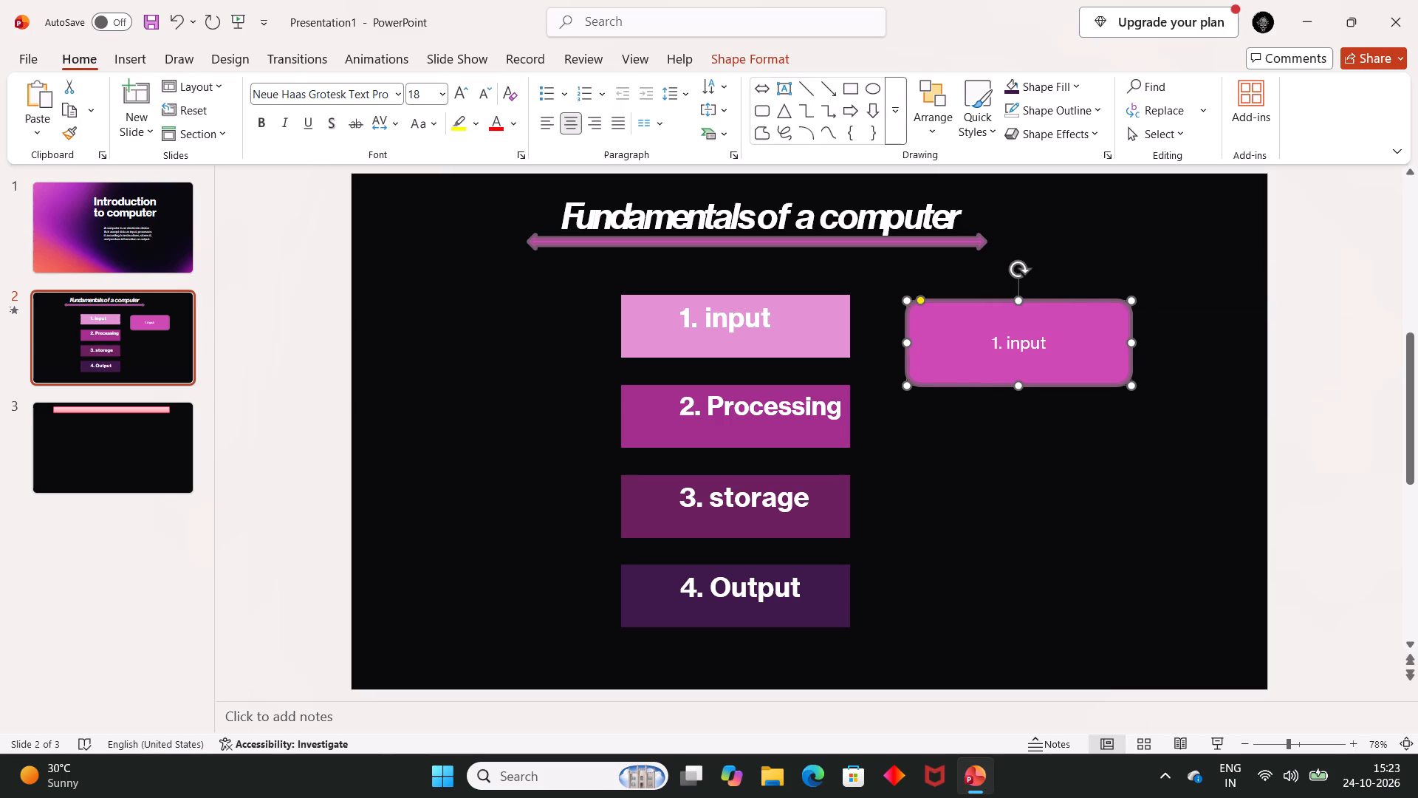
drag(993, 339, 1058, 334)
click(1058, 334)
drag(996, 343, 1071, 329)
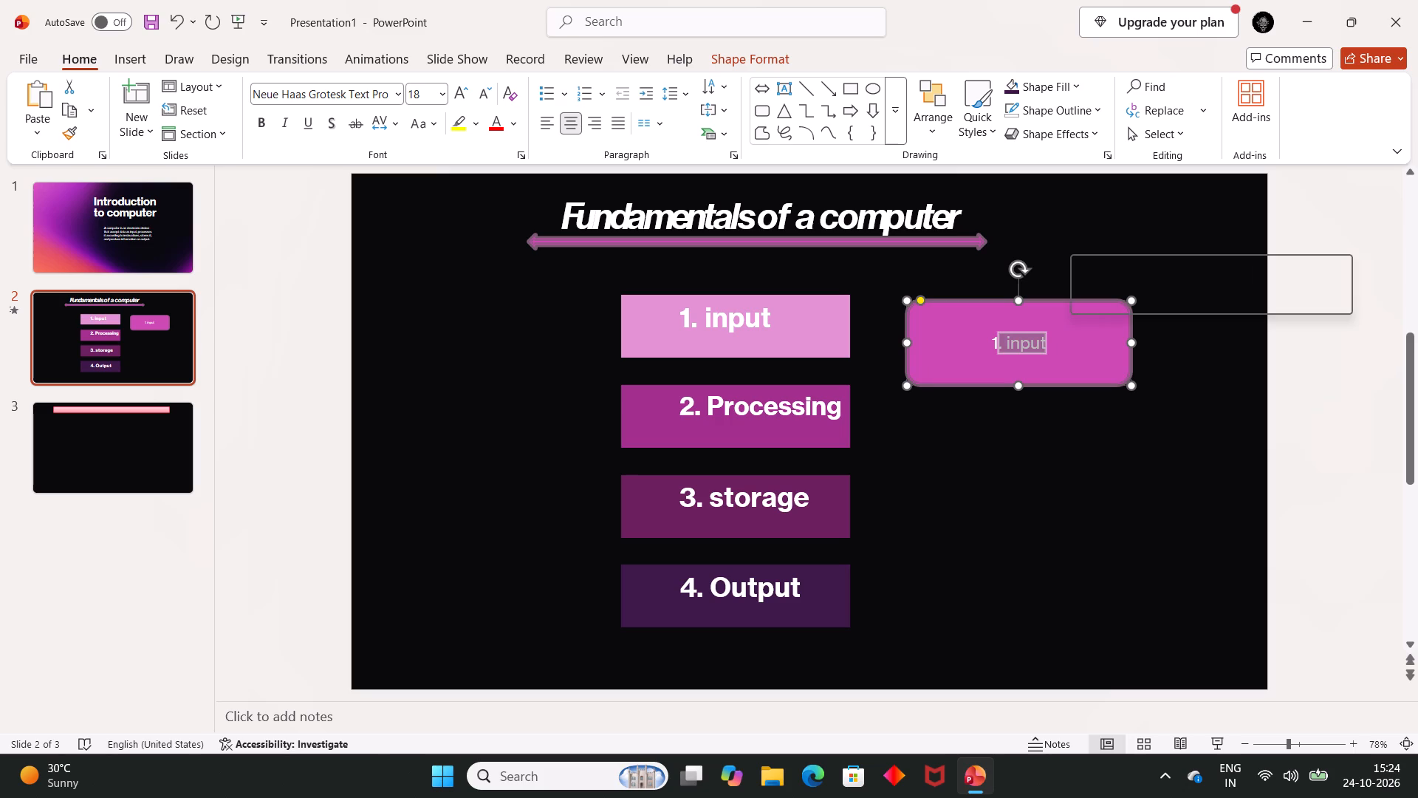
click(1083, 307)
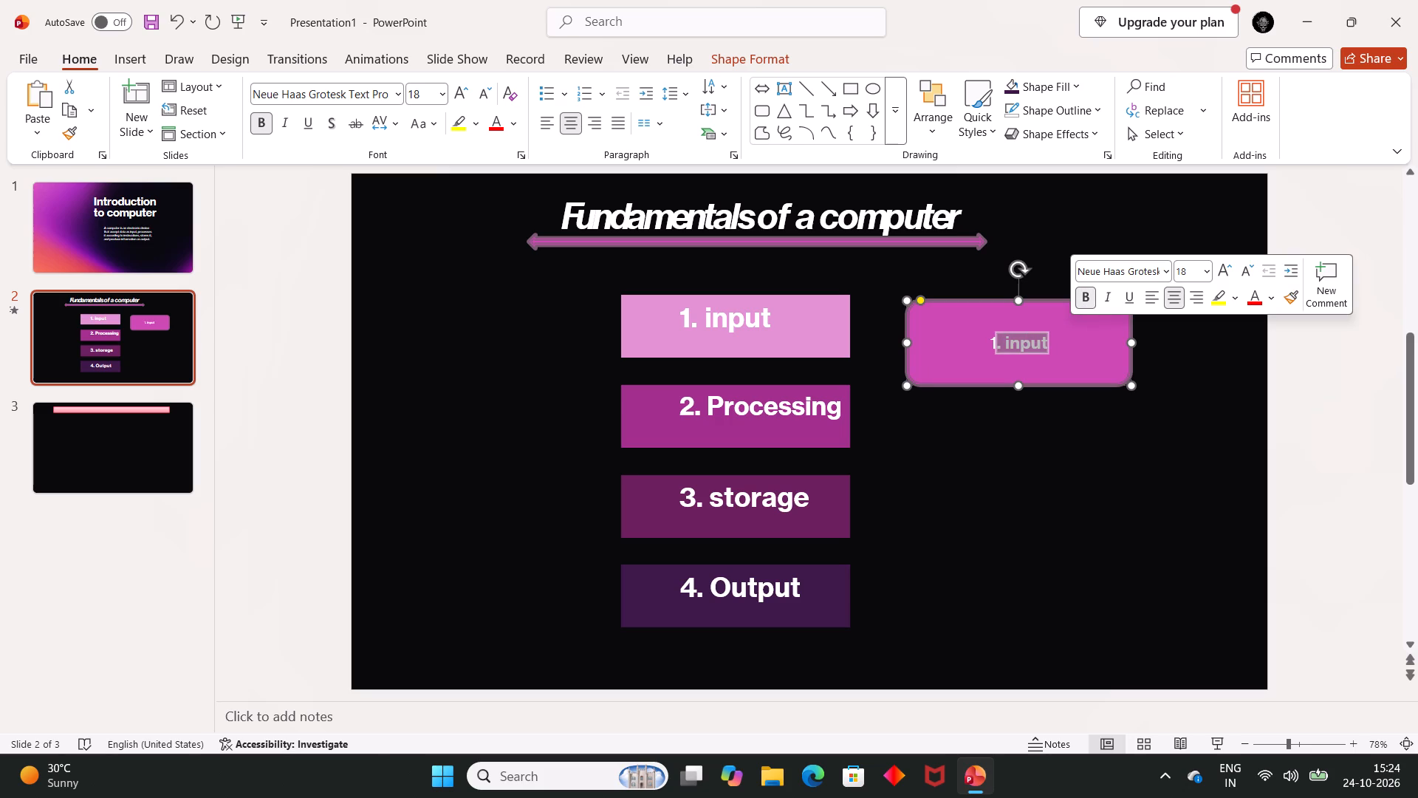
Make the ". input" part of the rounded rectangle's text italic and set its font size to 48.
click(1113, 297)
click(1201, 278)
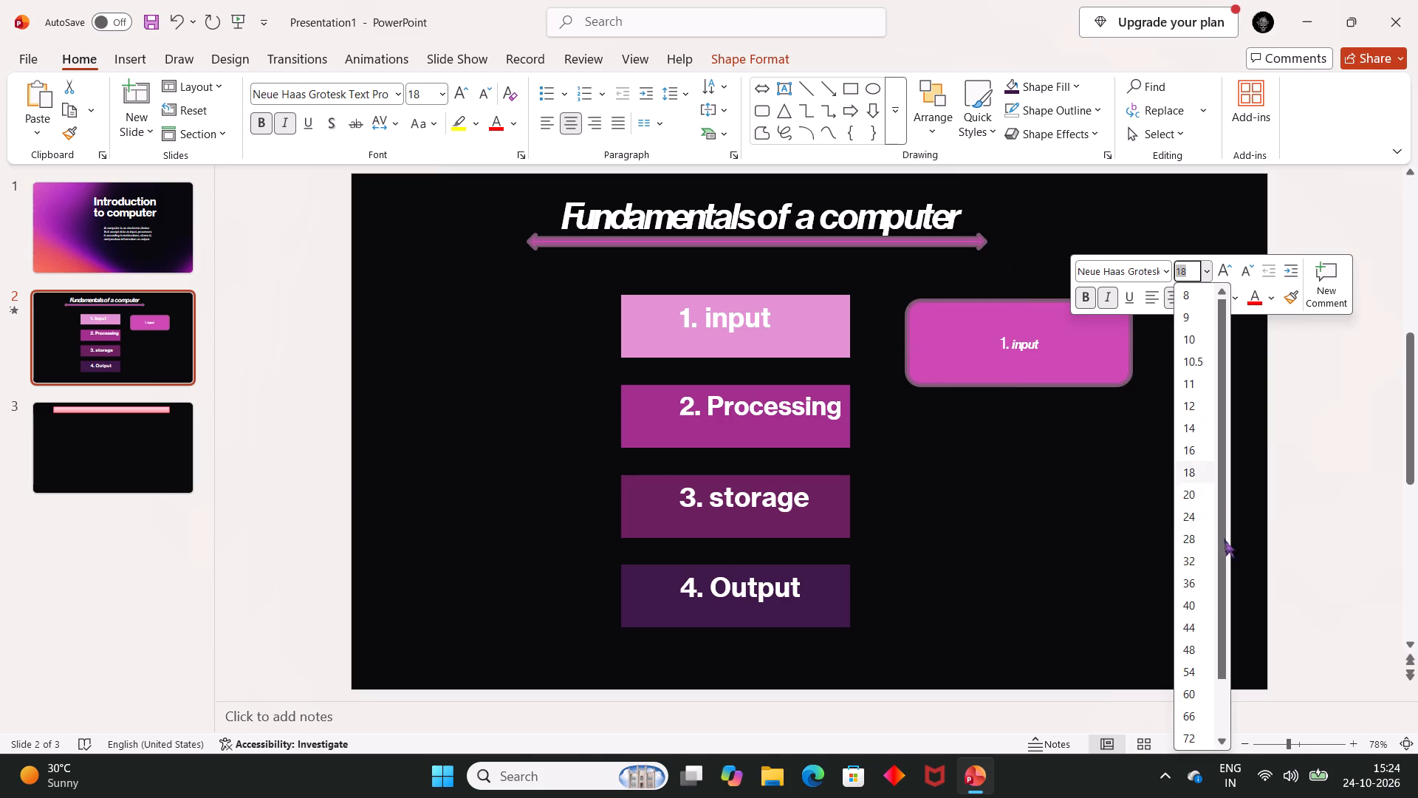
click(1191, 649)
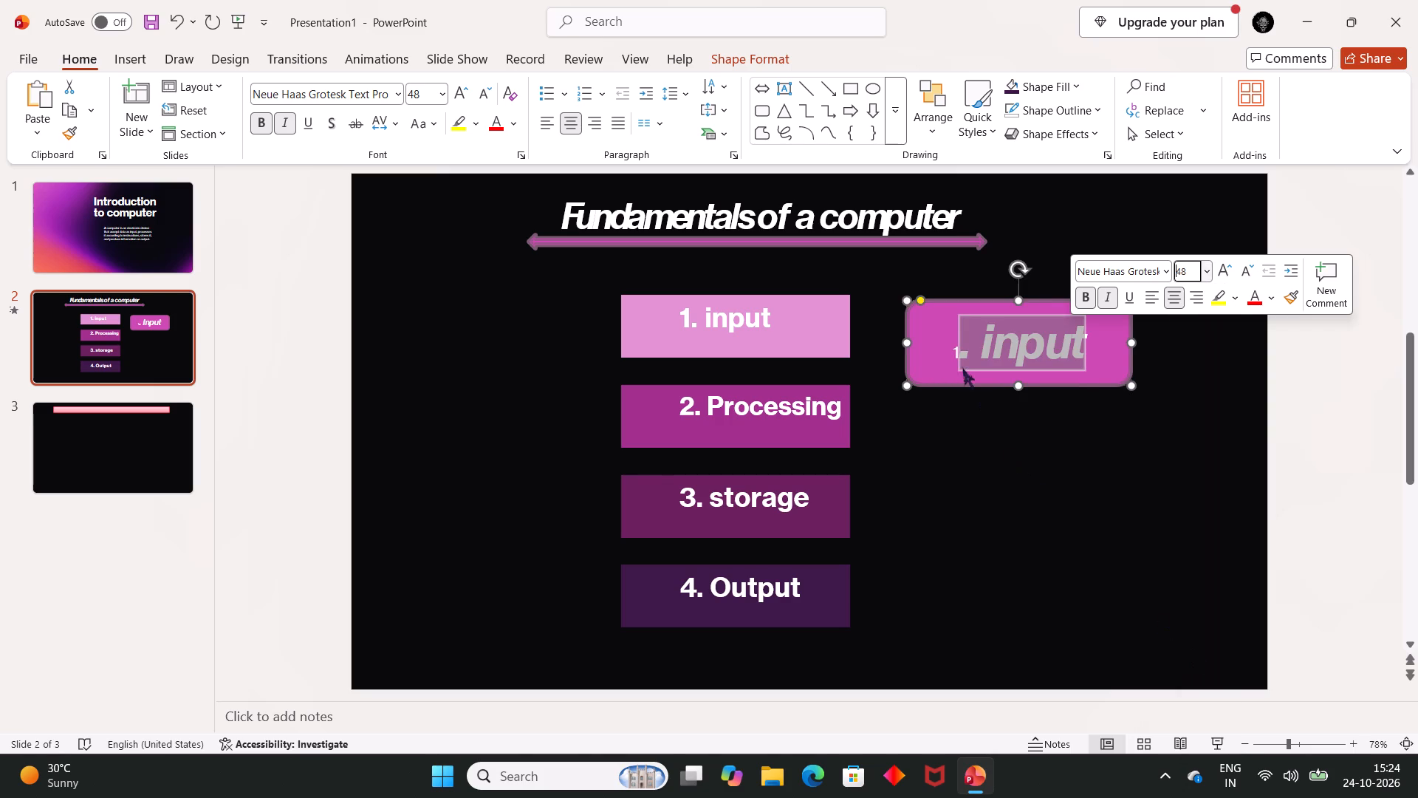
Format the "1" in the rounded rectangle as bold italic with font size 48.
click(956, 355)
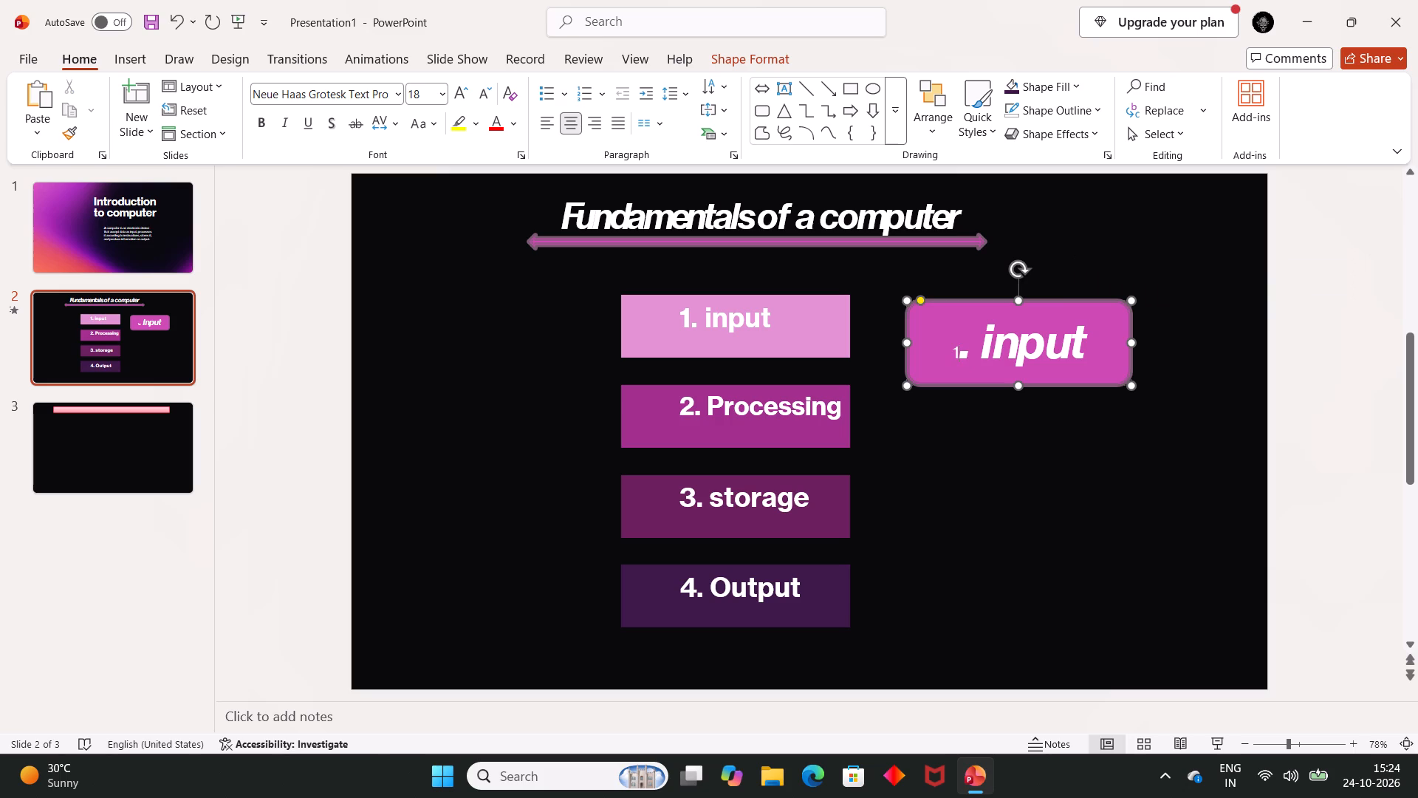
drag(956, 355, 946, 356)
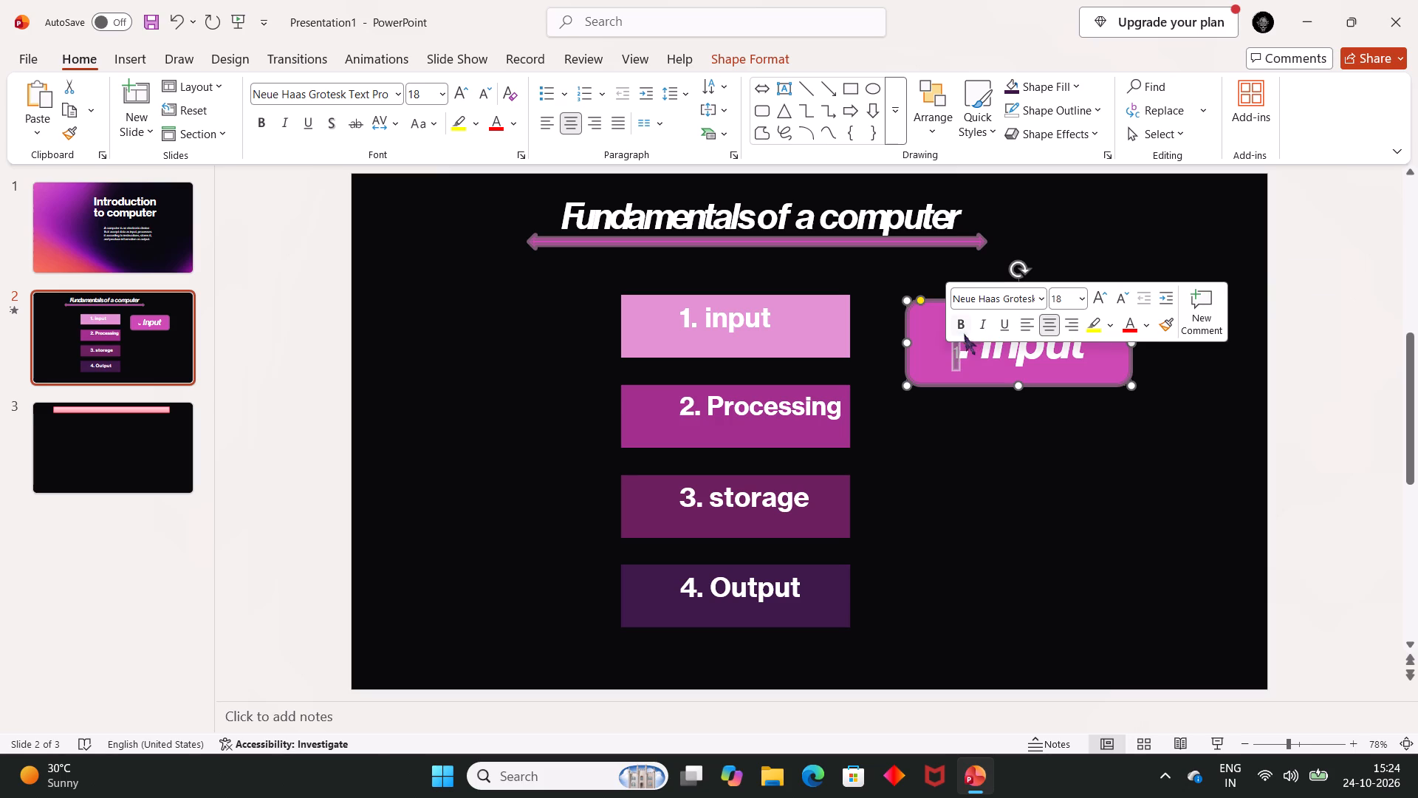
click(963, 330)
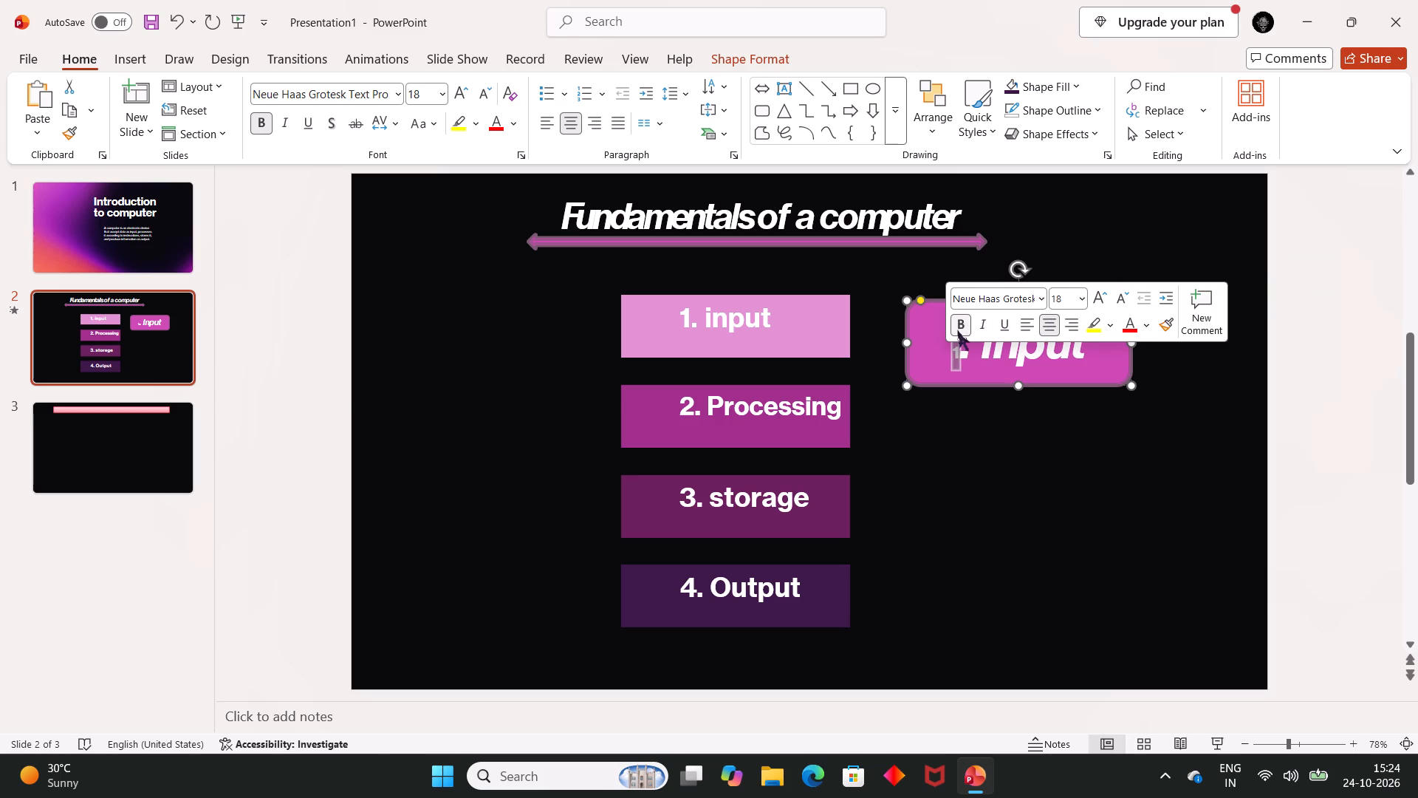
click(961, 330)
drag(959, 326, 962, 326)
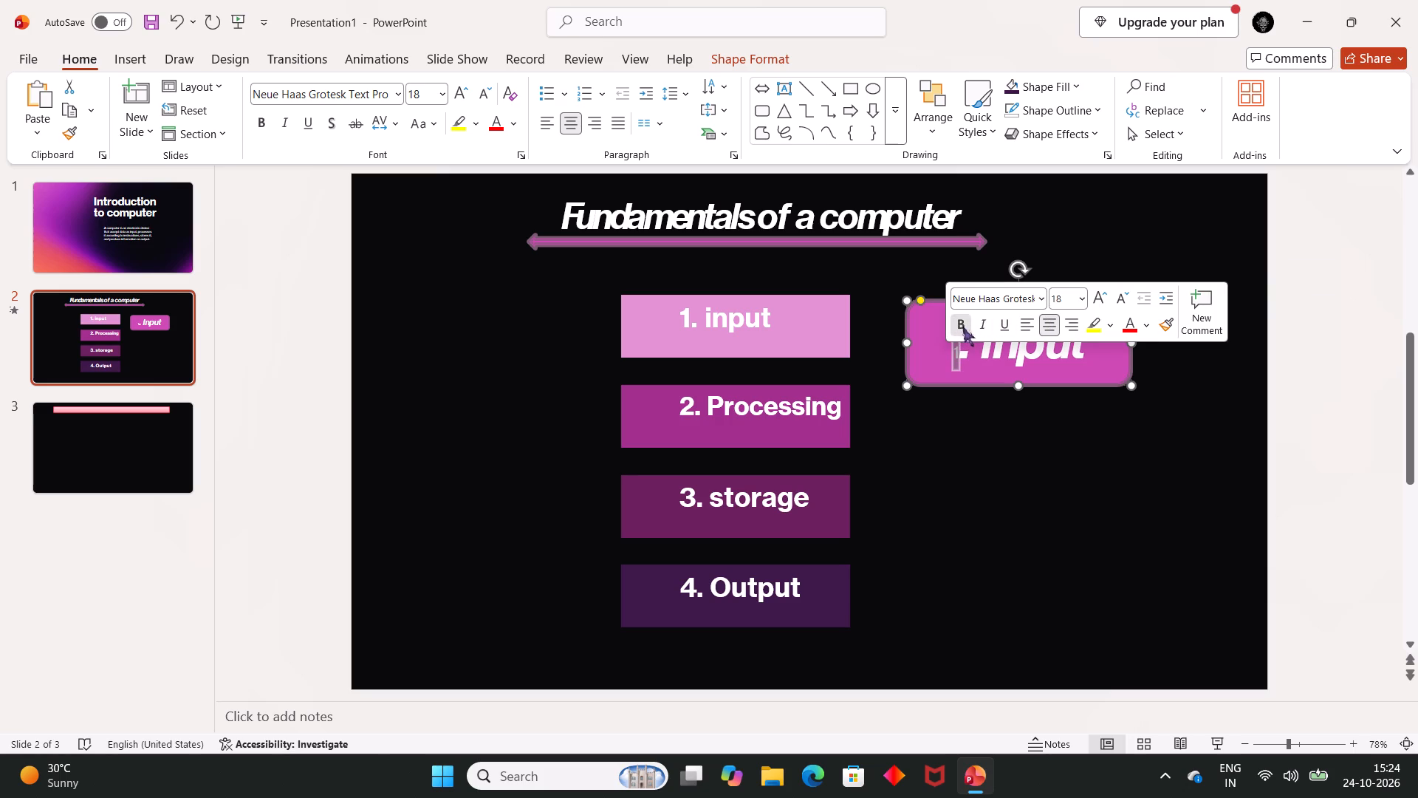
drag(962, 326, 984, 323)
click(966, 321)
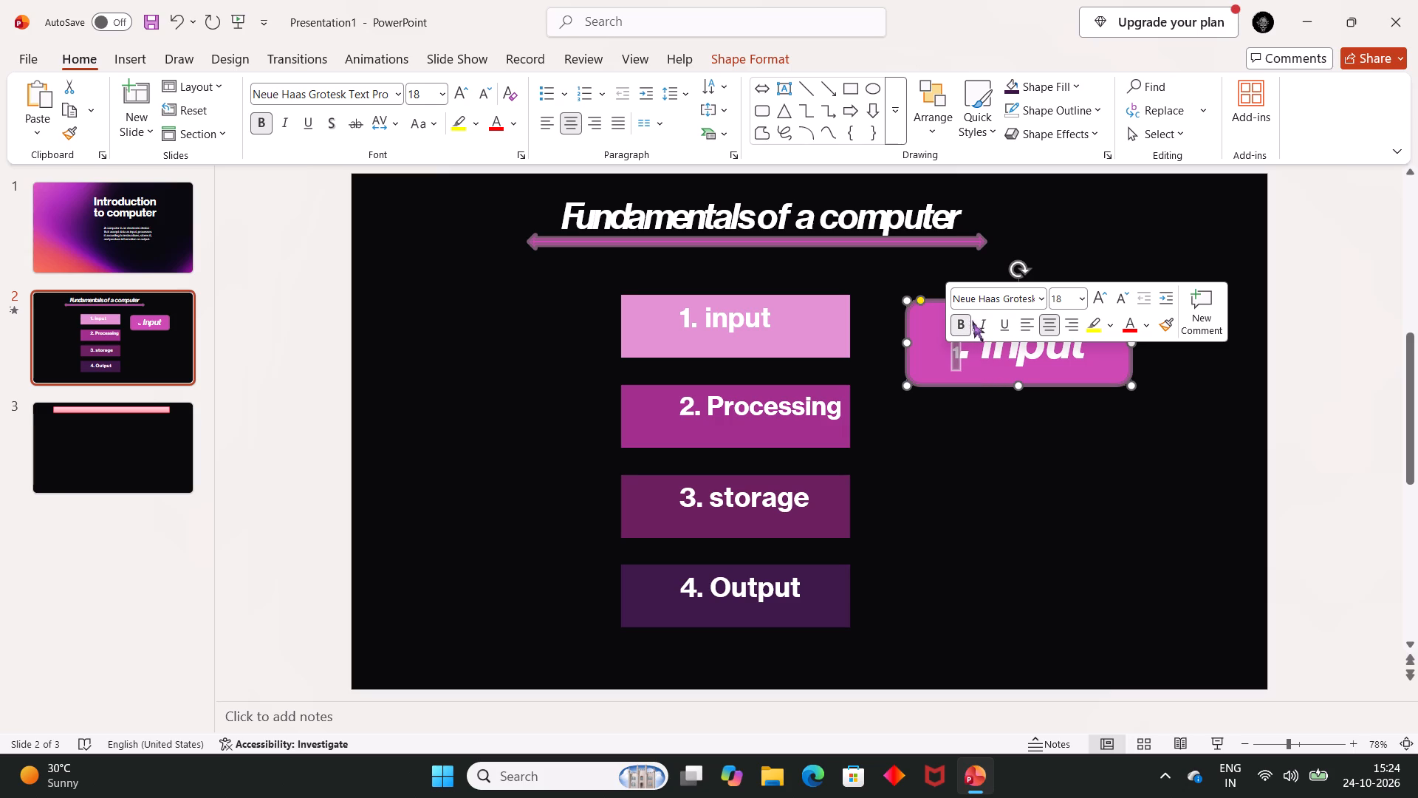
click(982, 321)
click(1083, 300)
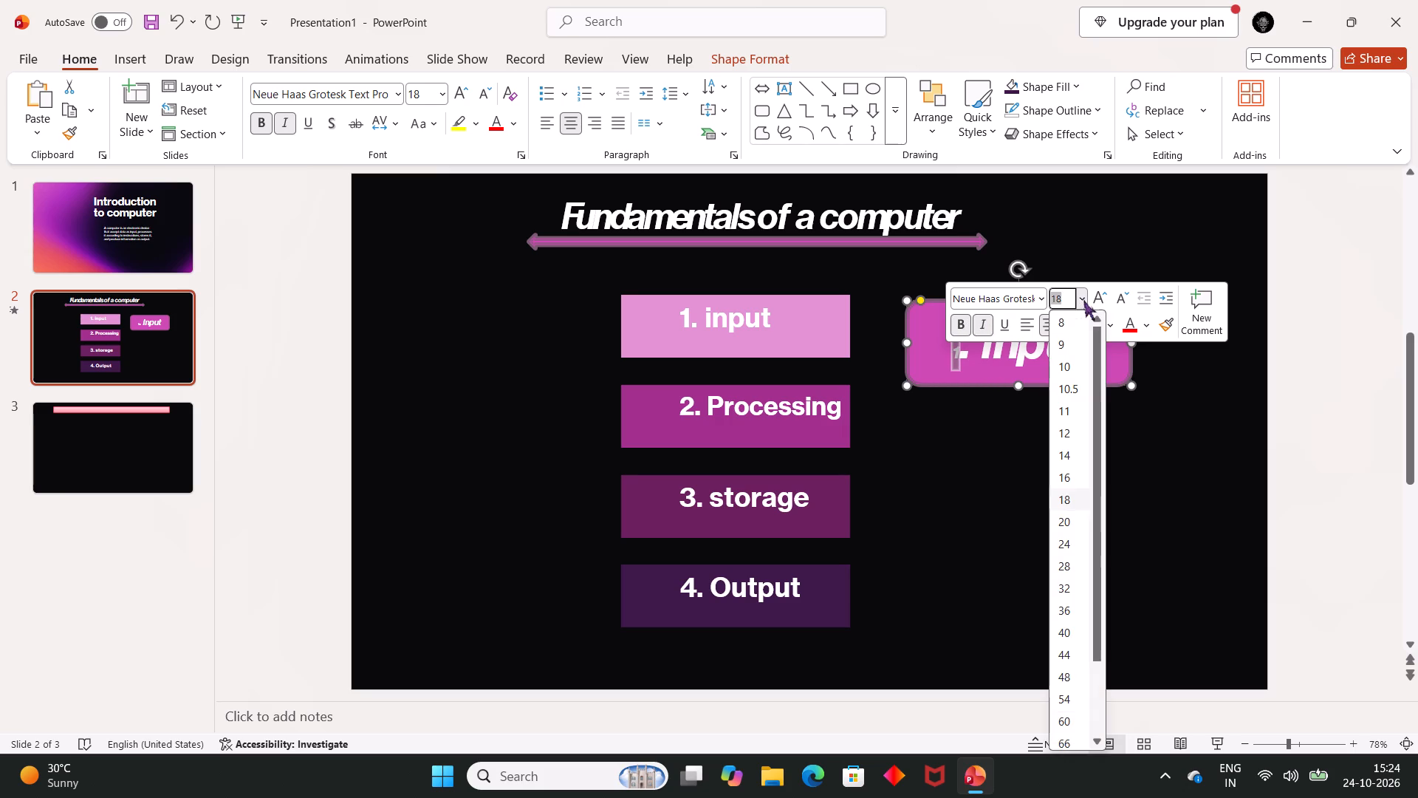
click(1068, 686)
click(1056, 562)
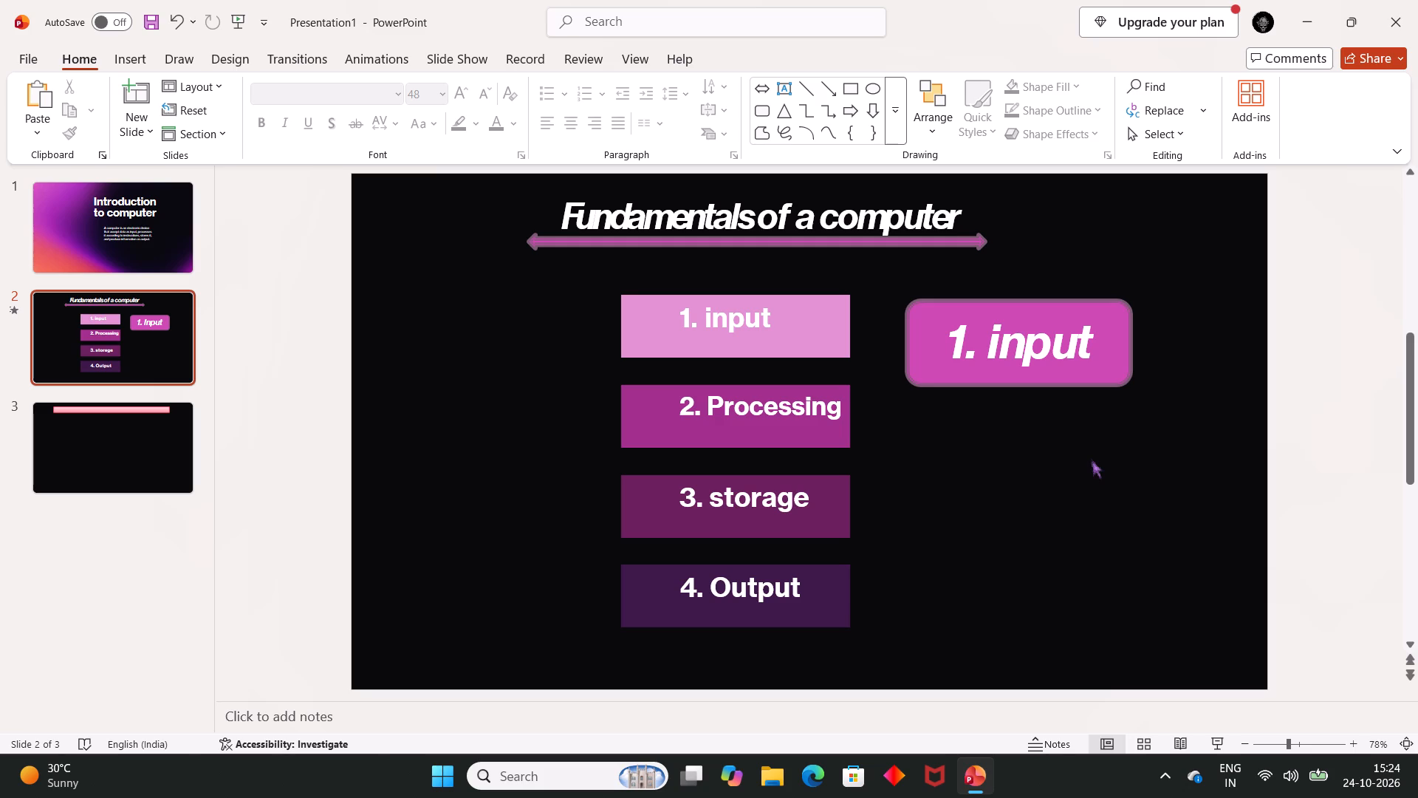
Duplicate the "1. input" rounded rectangle twice, stacking the copies evenly below the original.
click(1104, 353)
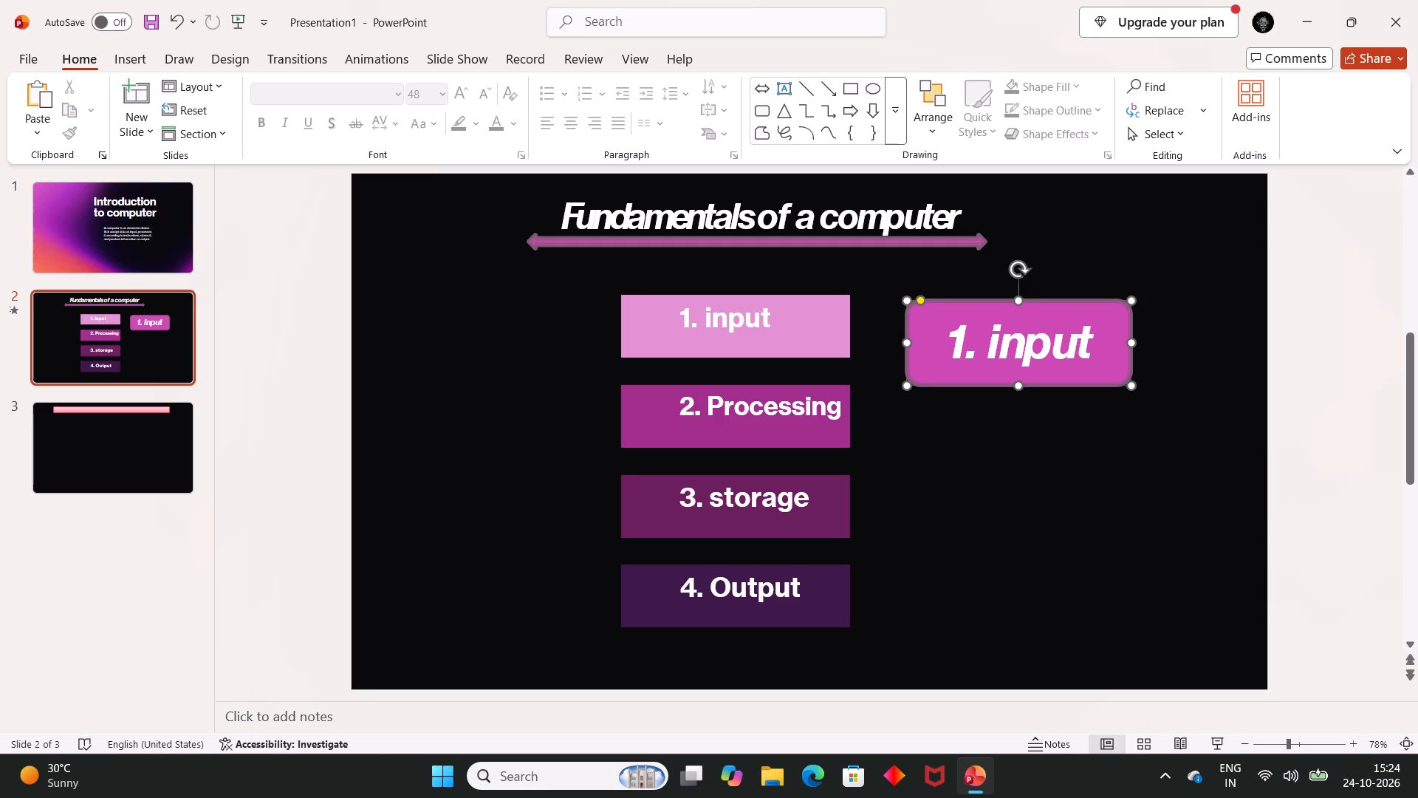
key(ctrl+d)
drag(1104, 353, 1095, 446)
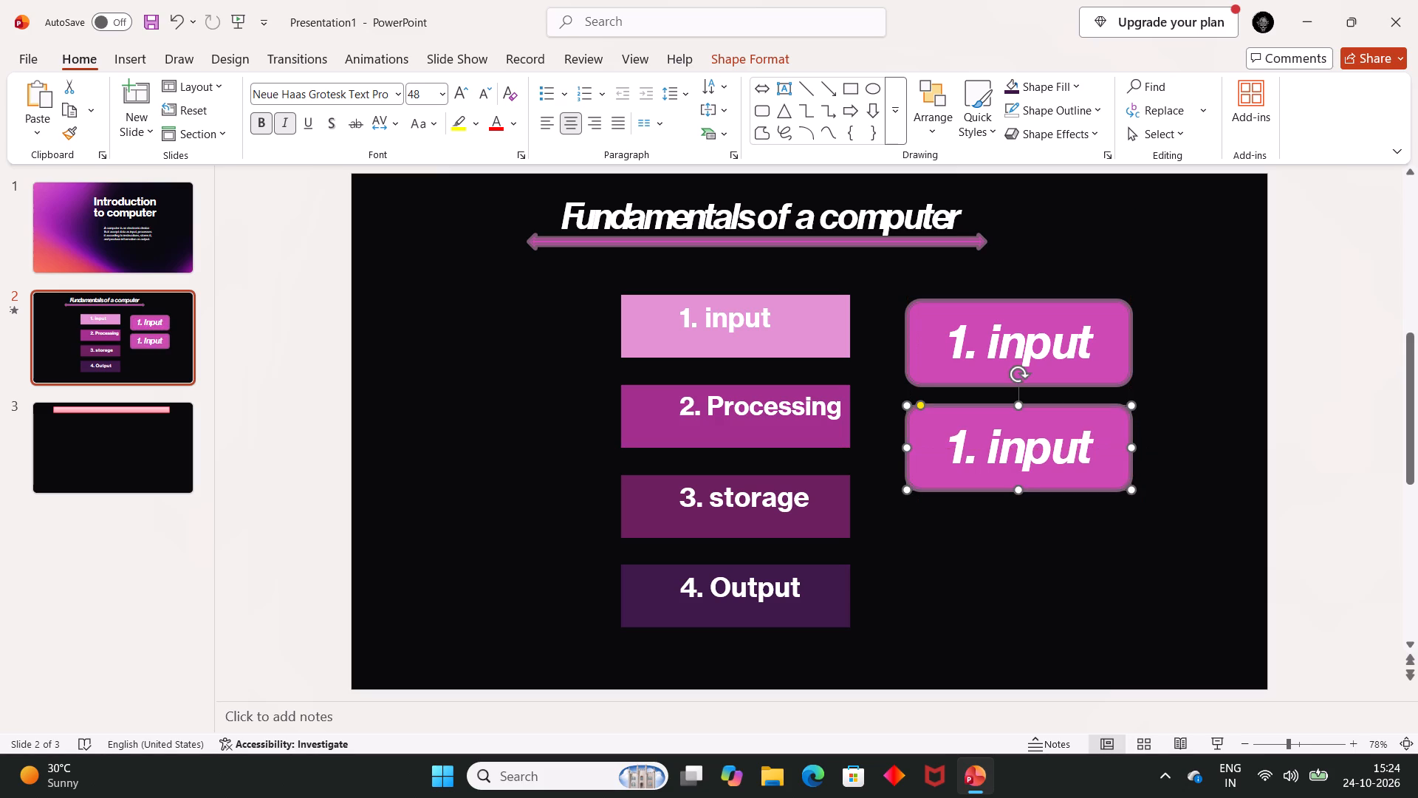
key(ctrl+d)
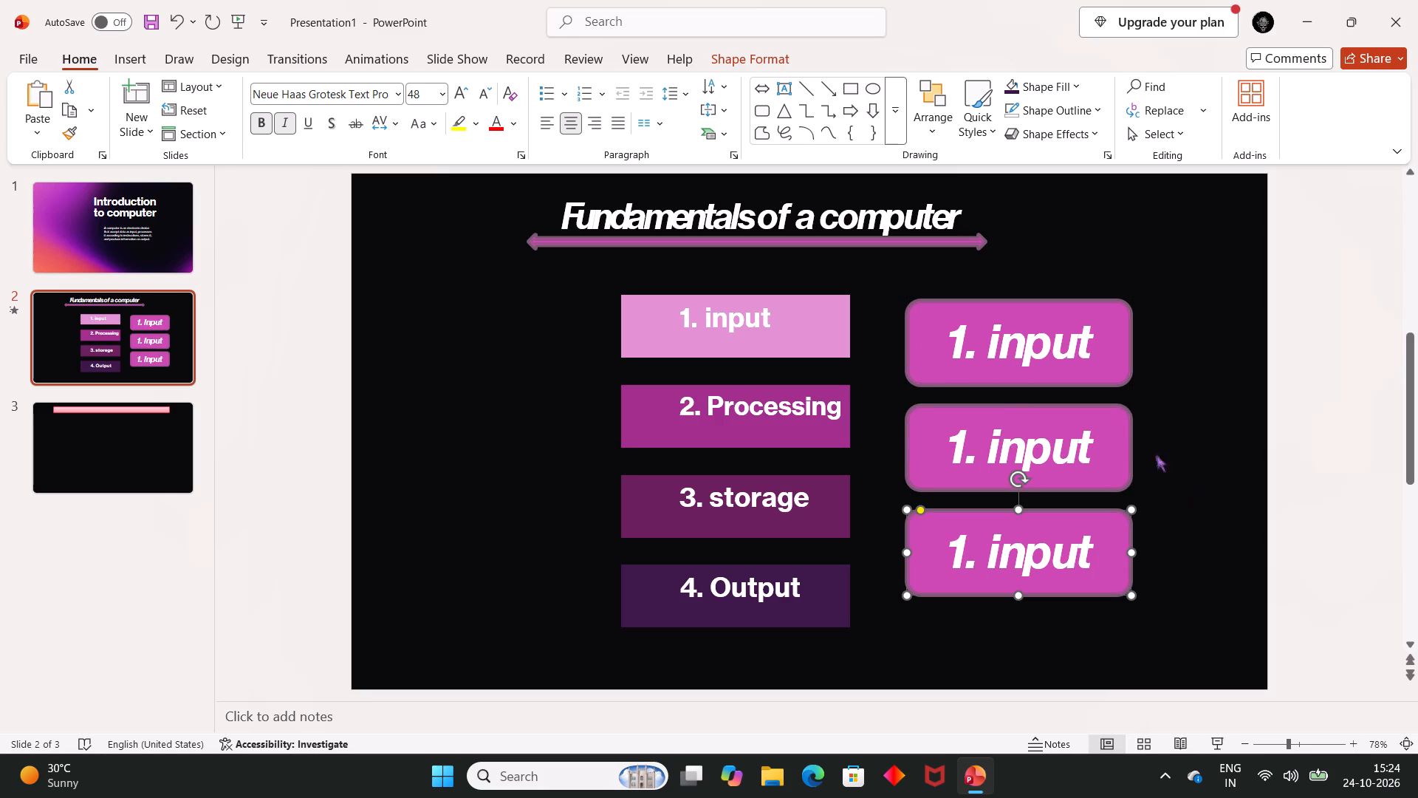
Replace the text of the middle rounded rectangle with "2.procesi".
click(1087, 446)
drag(1087, 446, 1078, 447)
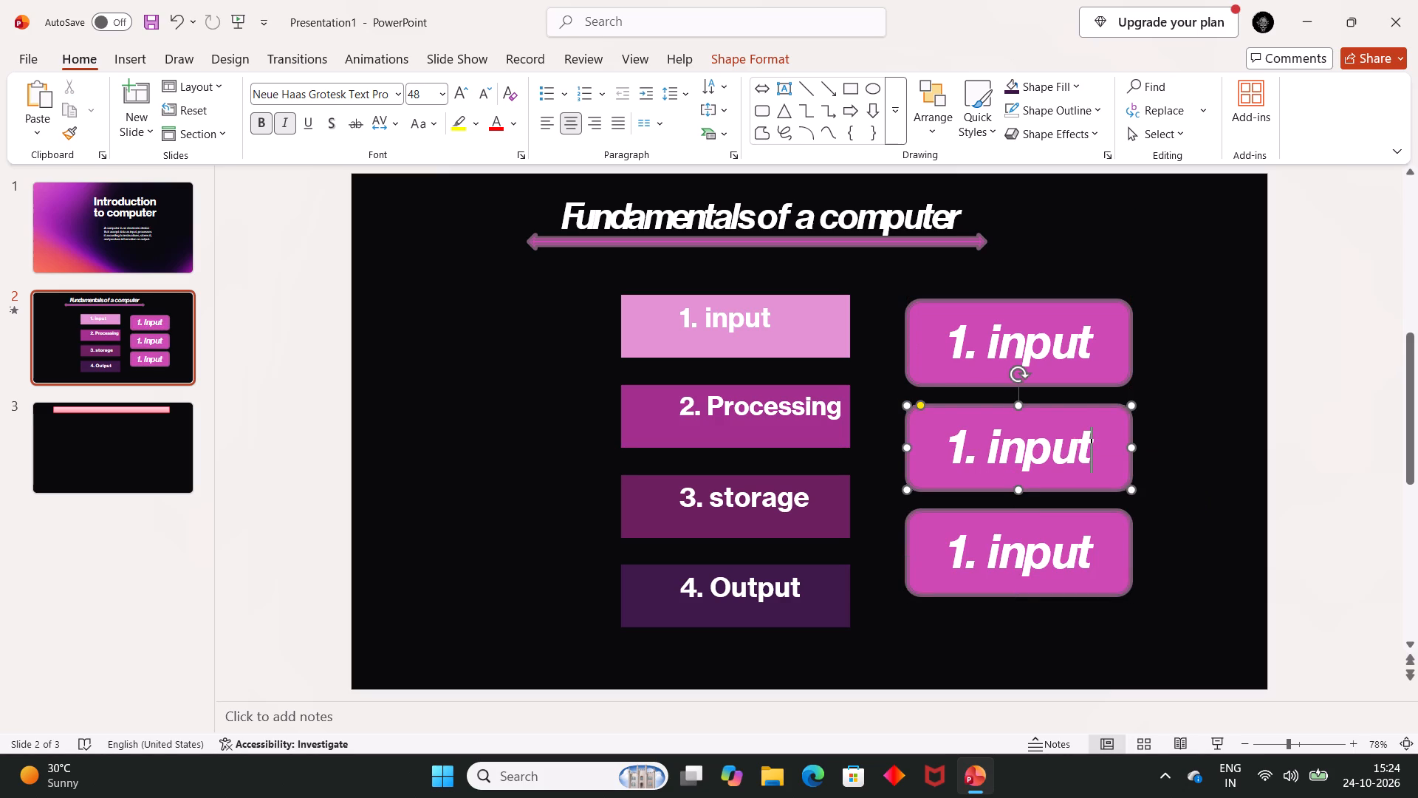
drag(1078, 447, 943, 457)
key(BackSpace)
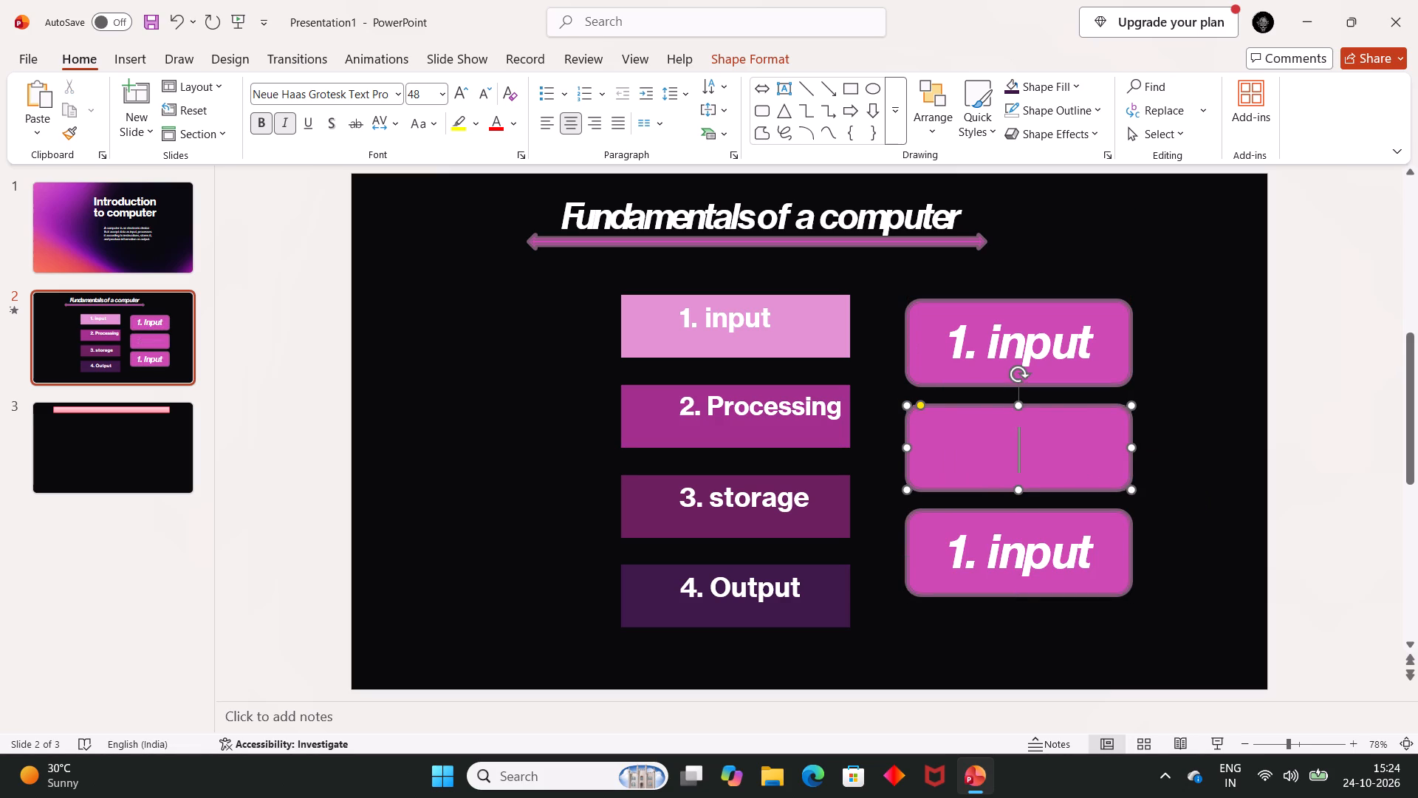
key(2)
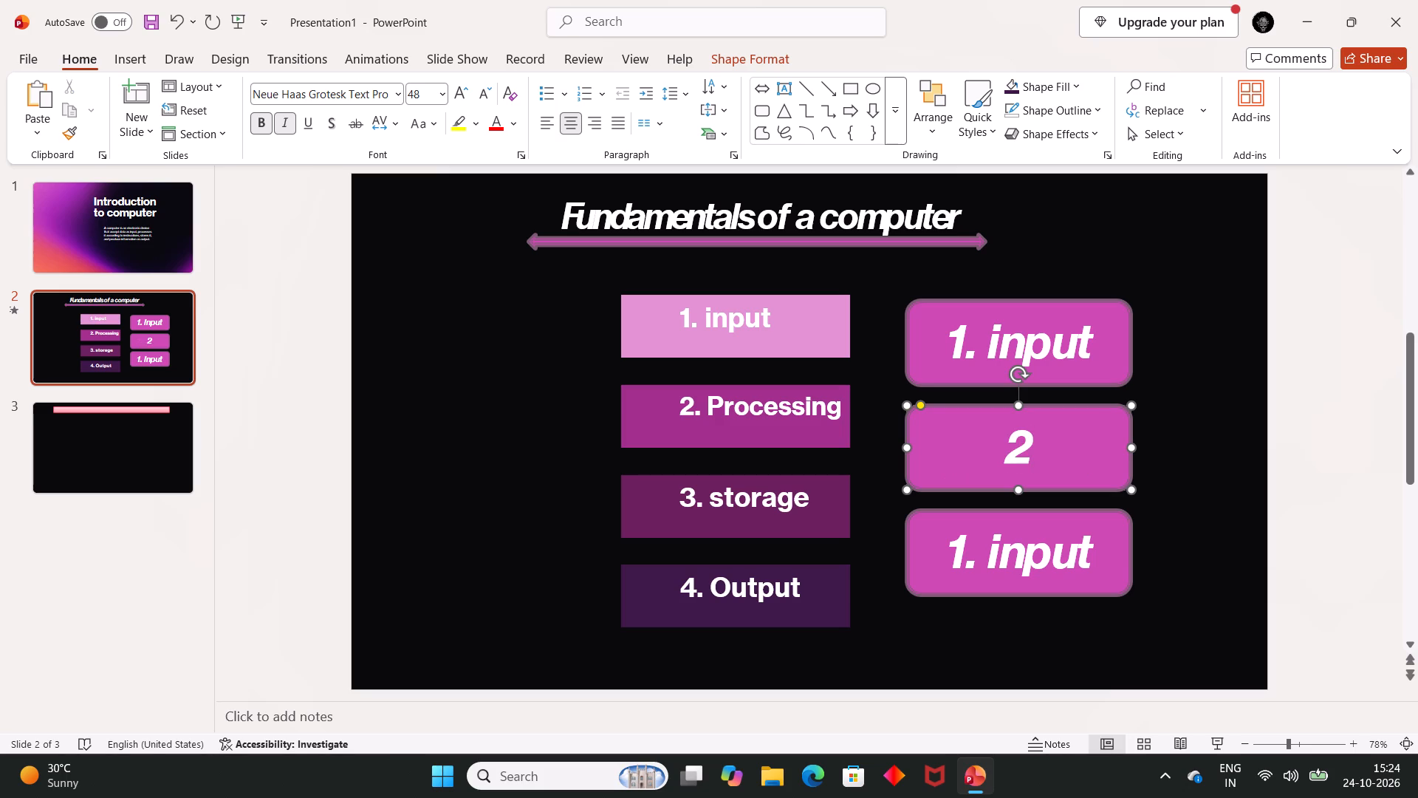
key(period)
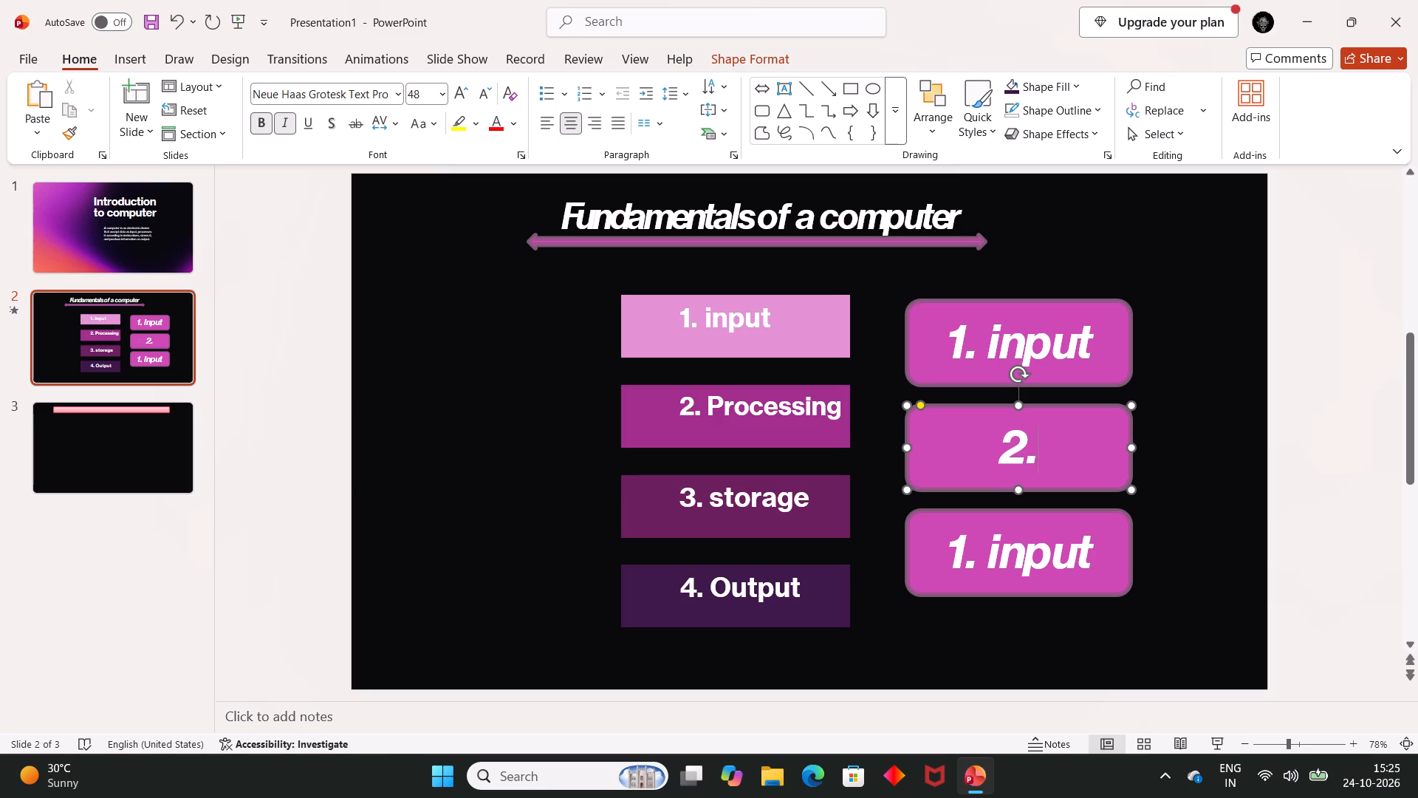
text(po)
key(BackSpace)
key(r)
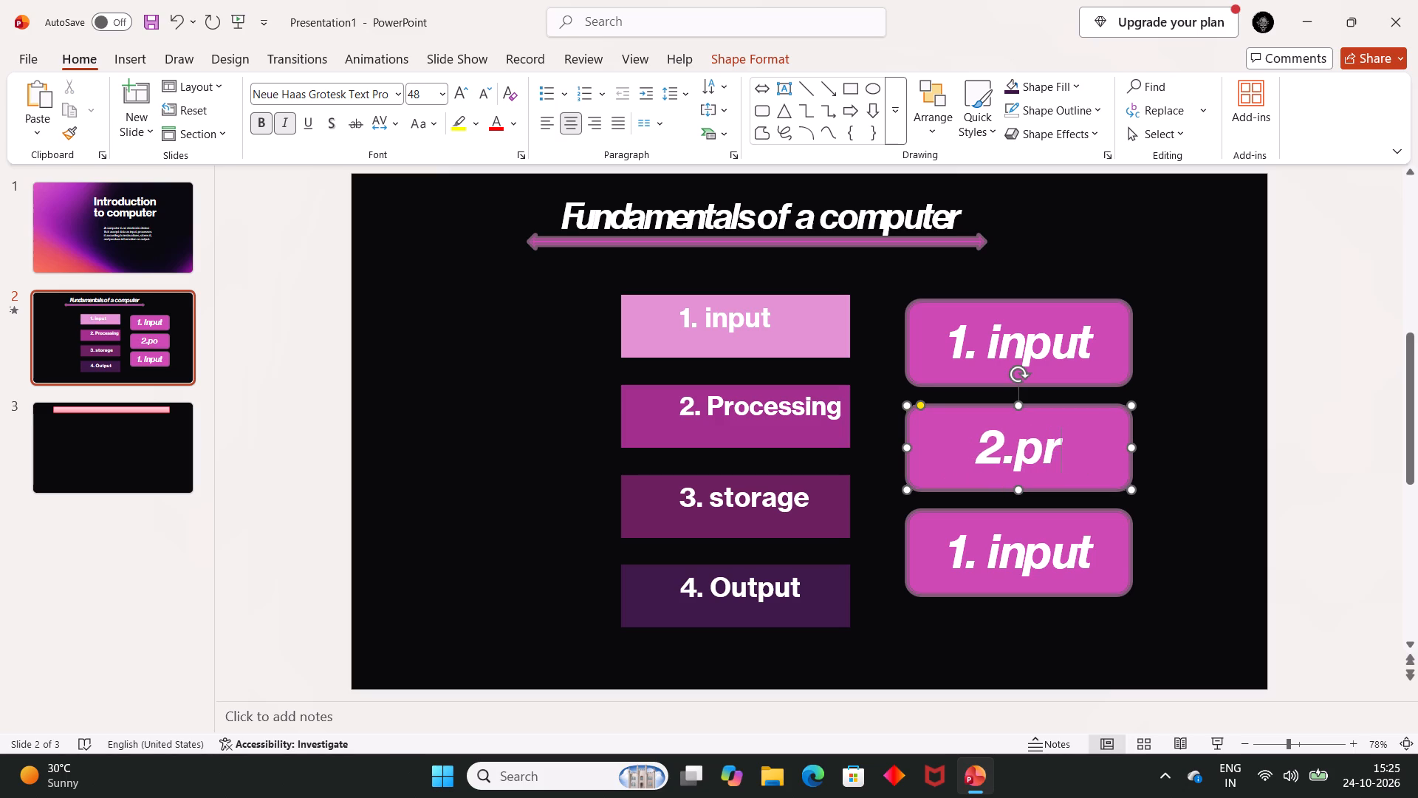
text(ocesi)
text(ng)
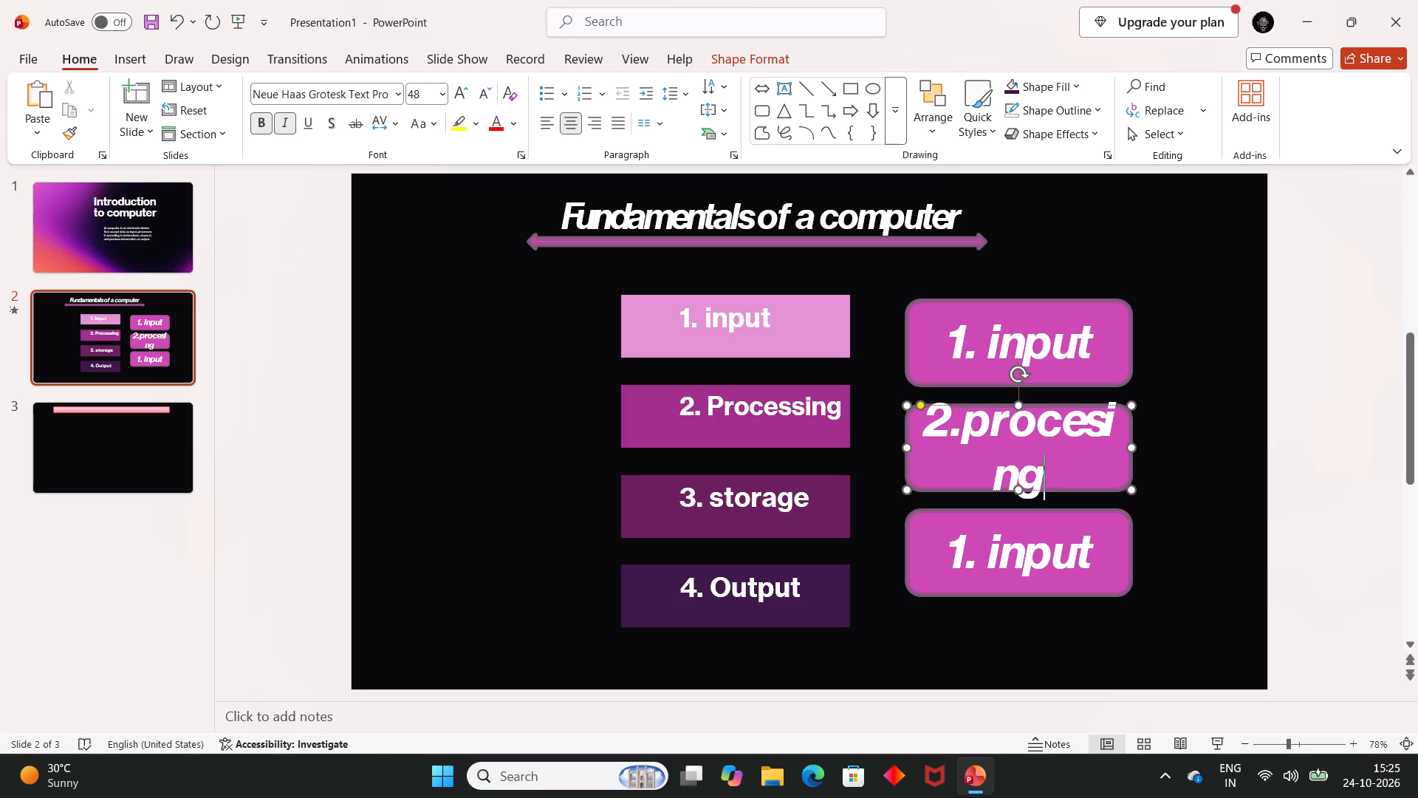
key(BackSpace)
key(BackSpace)
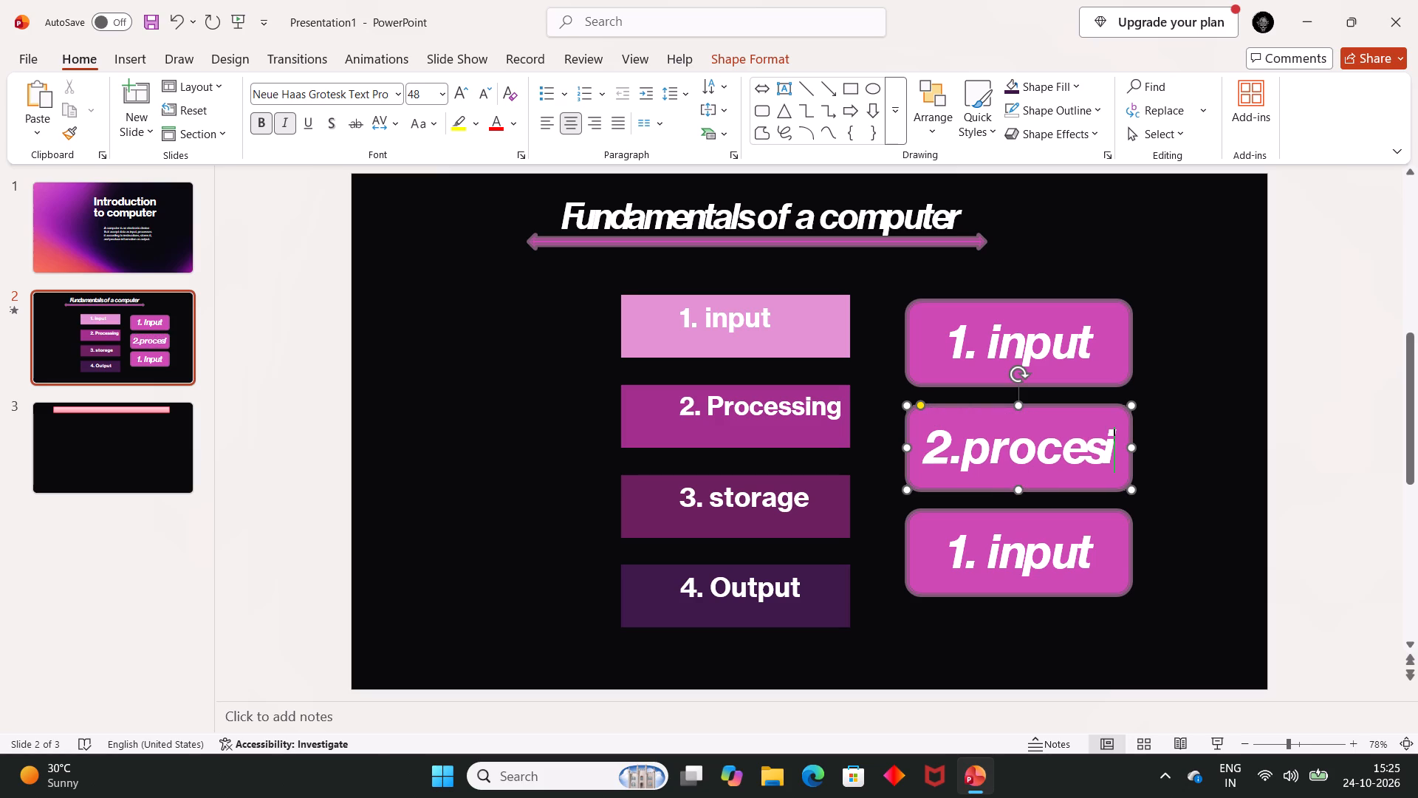
Set the font size of the middle rounded rectangle's text to 32.
drag(980, 444, 935, 454)
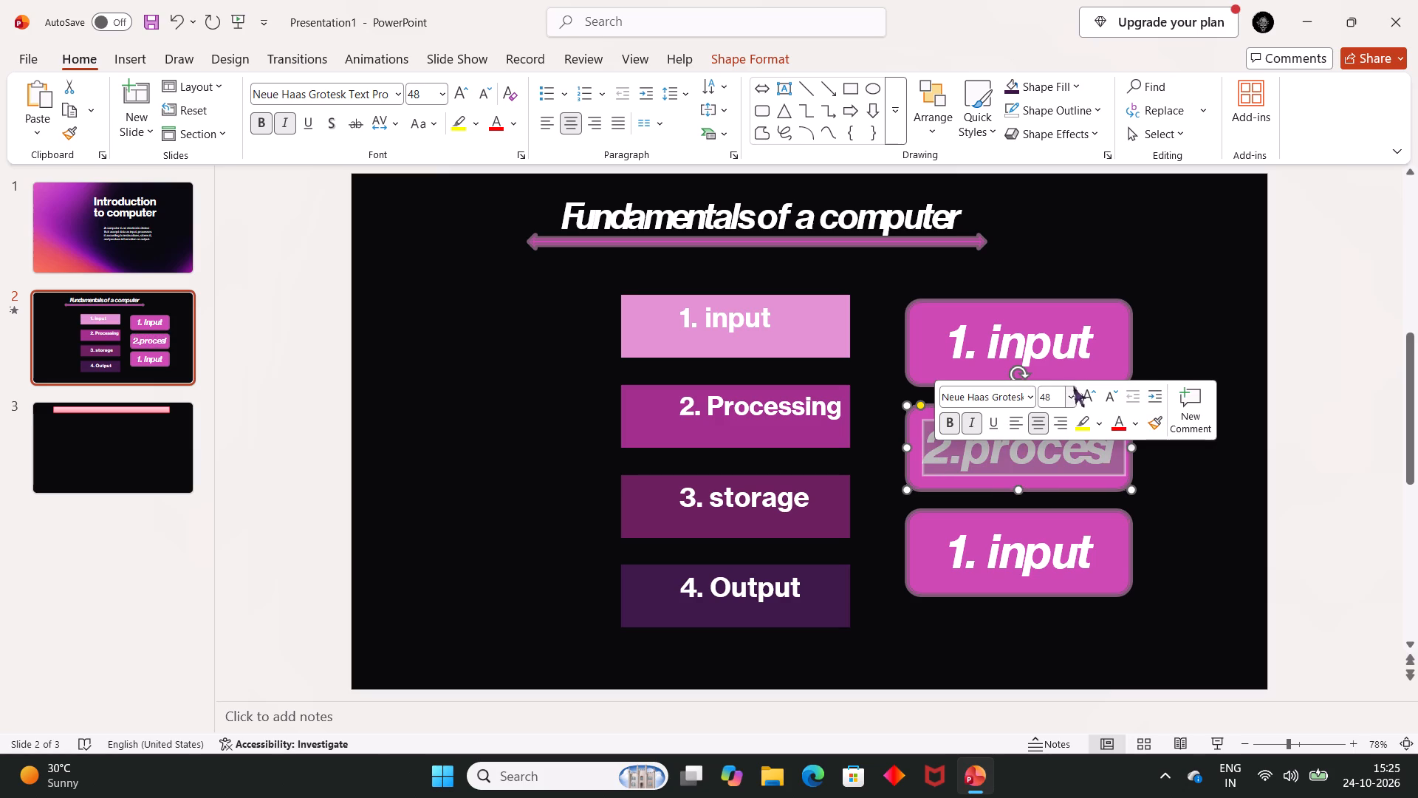
click(1069, 394)
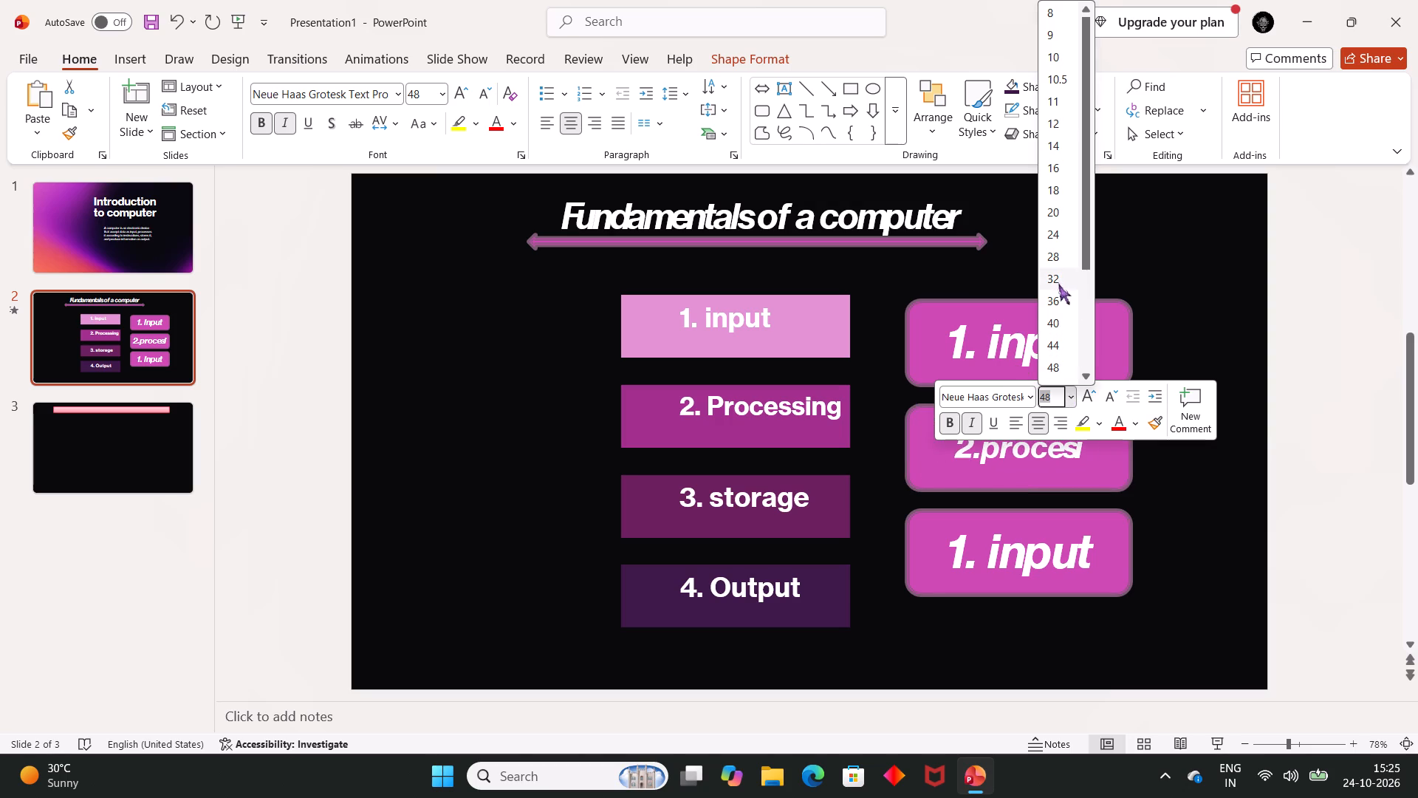
click(1058, 284)
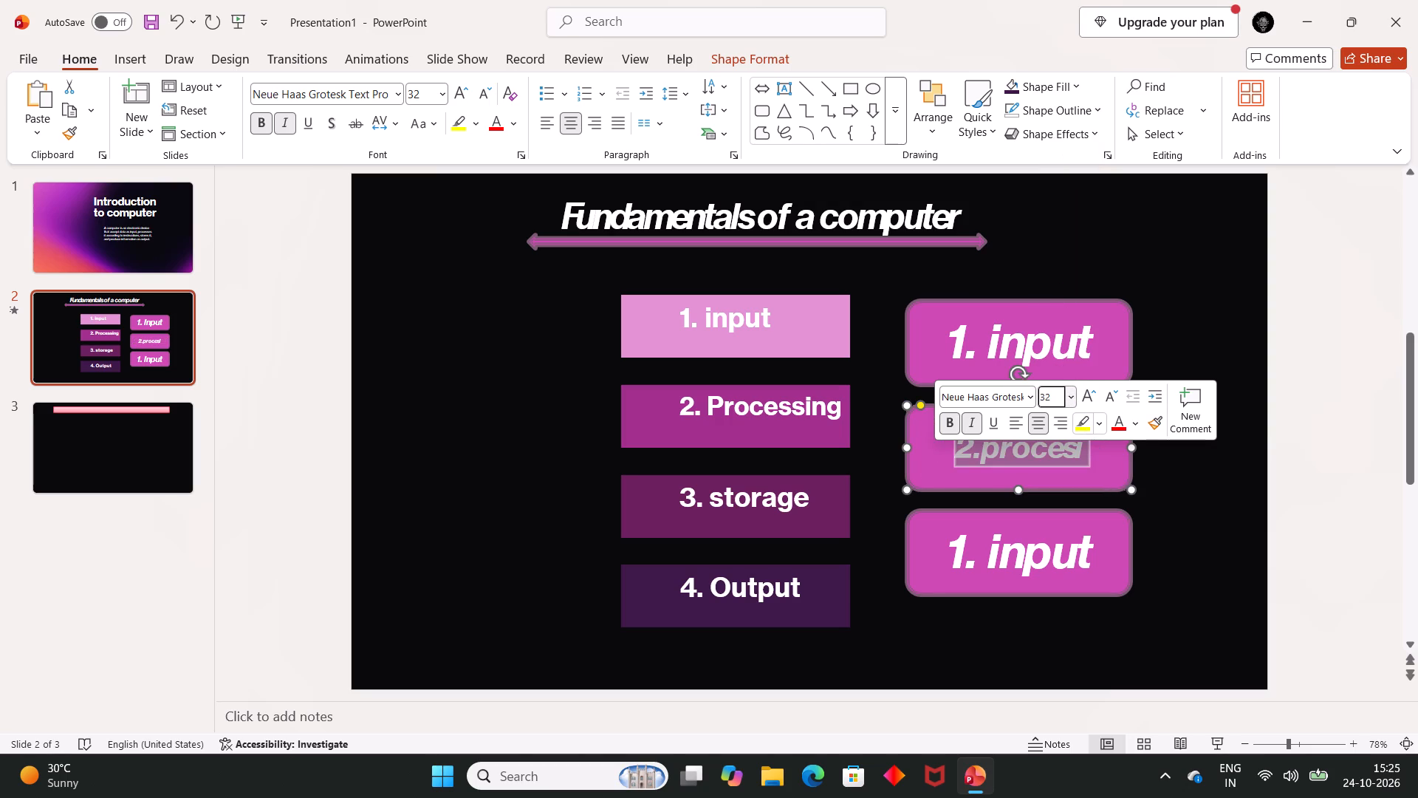
Complete the middle rounded rectangle's text so it reads "2.procesing".
click(1101, 456)
click(1089, 448)
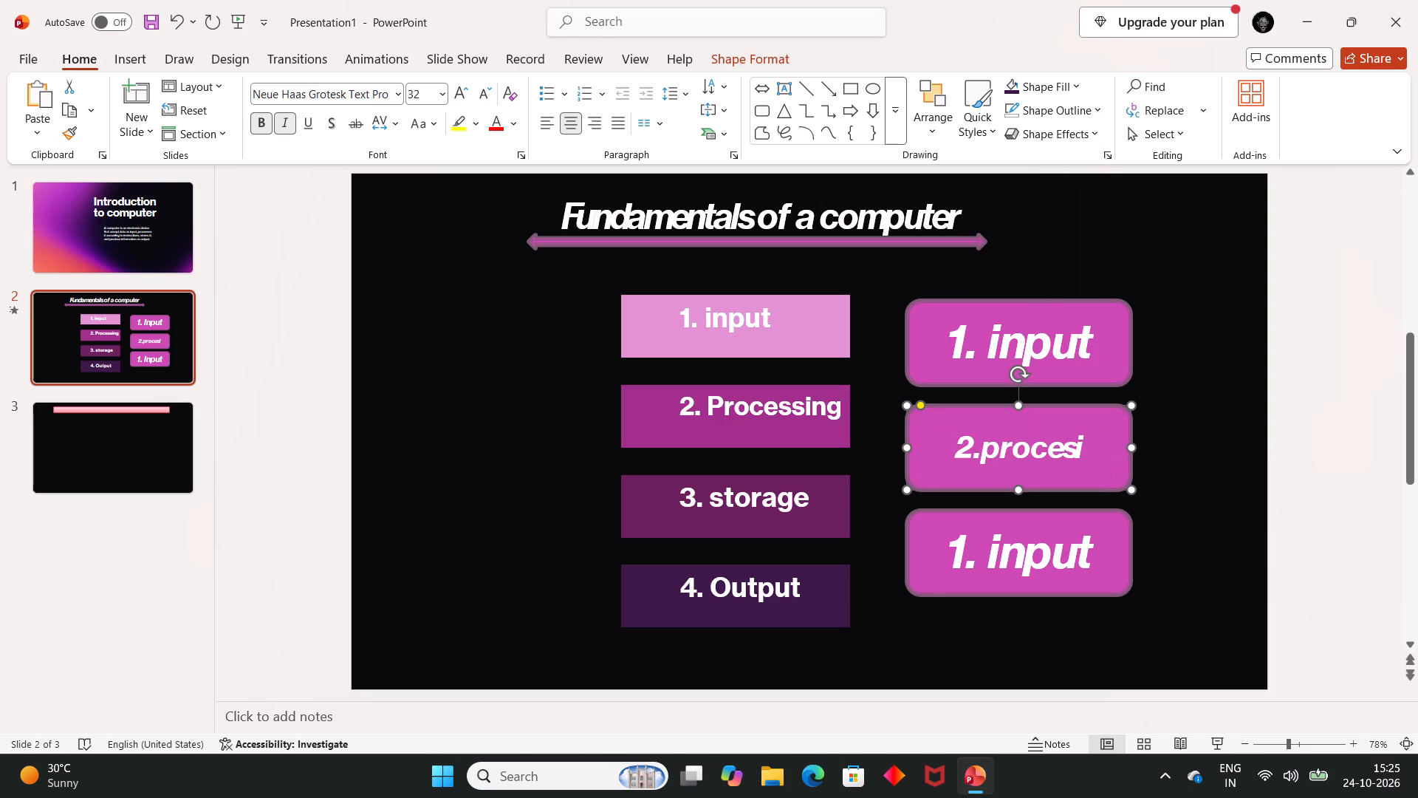
click(1095, 454)
key(i)
key(BackSpace)
text(ng)
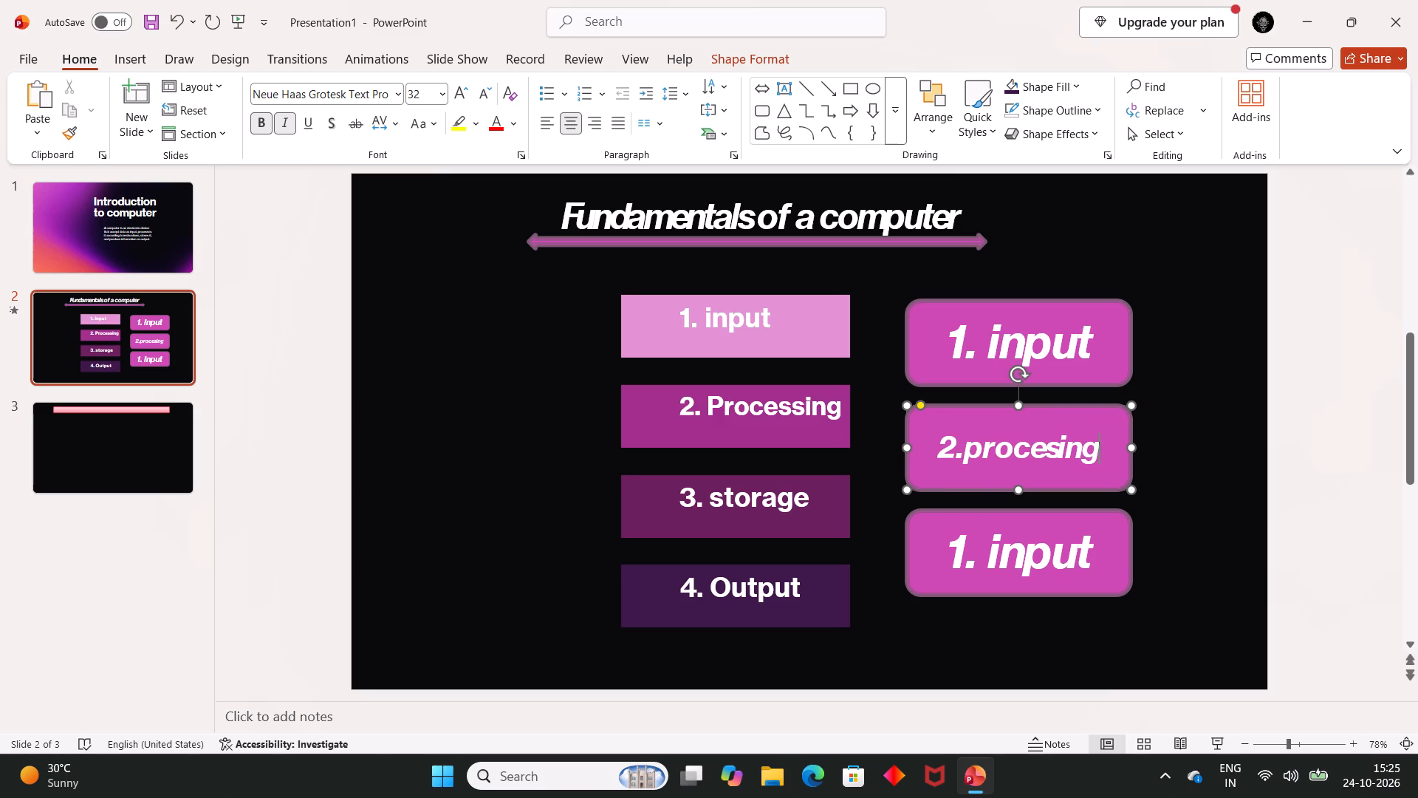
Replace the text of the lowest rounded rectangle with "3.storage".
click(1092, 556)
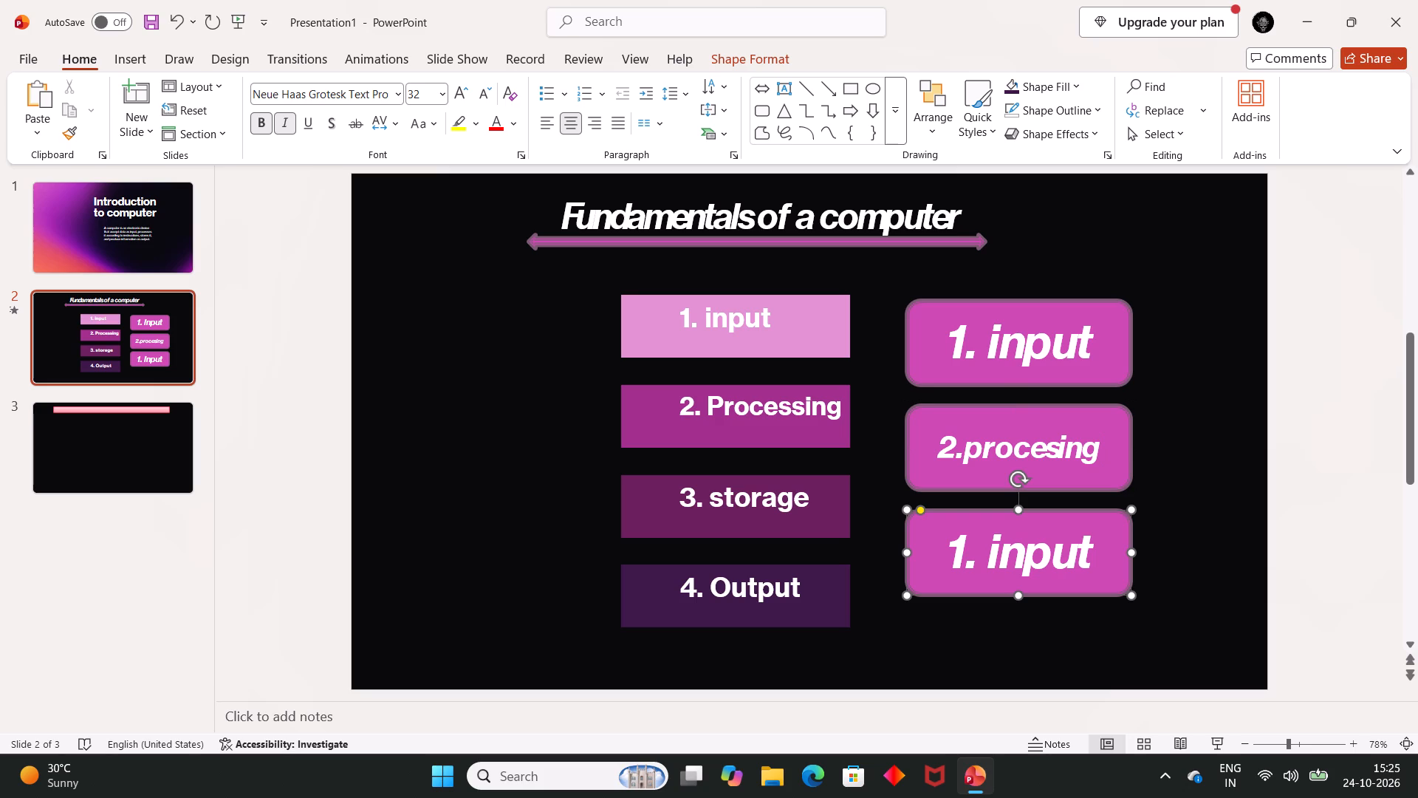
click(994, 559)
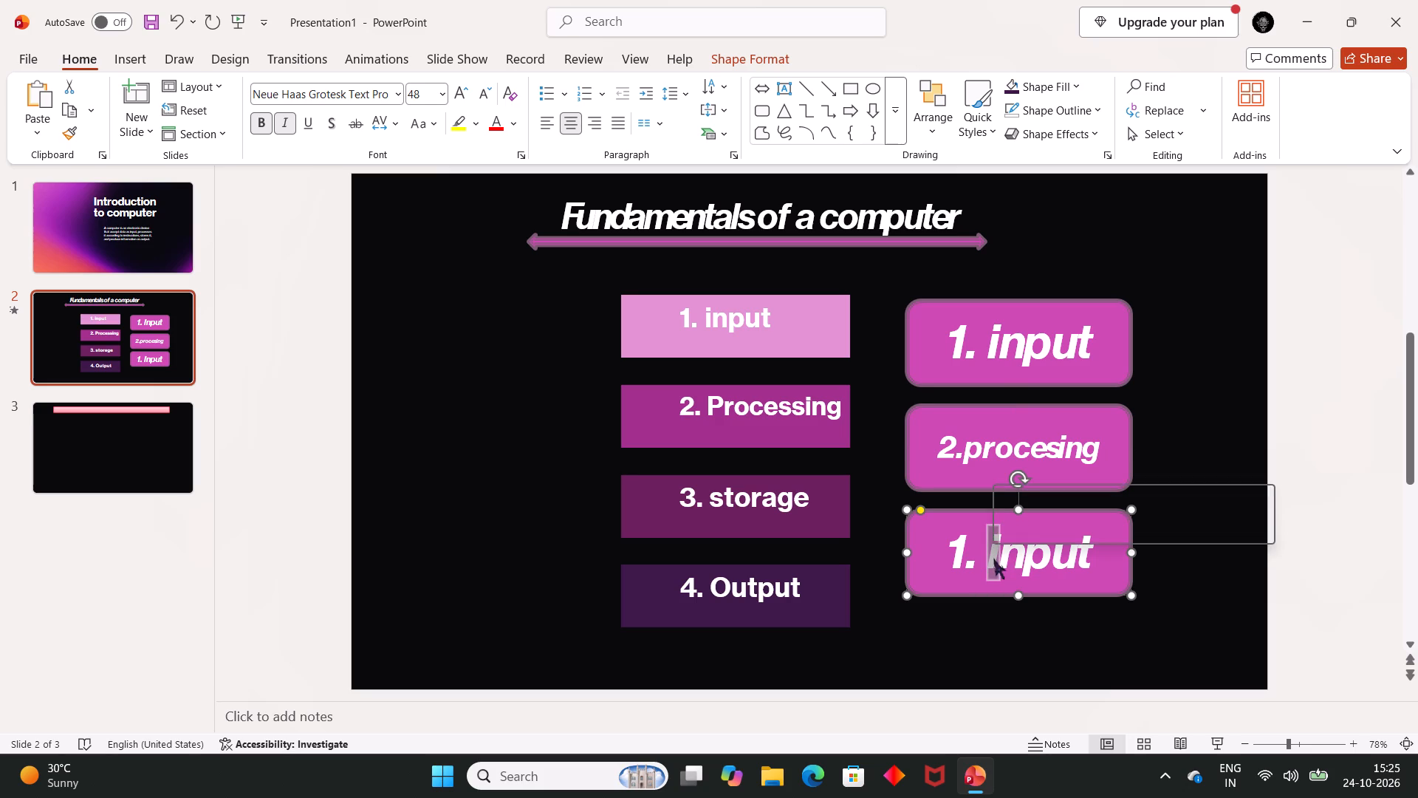
drag(955, 549, 995, 550)
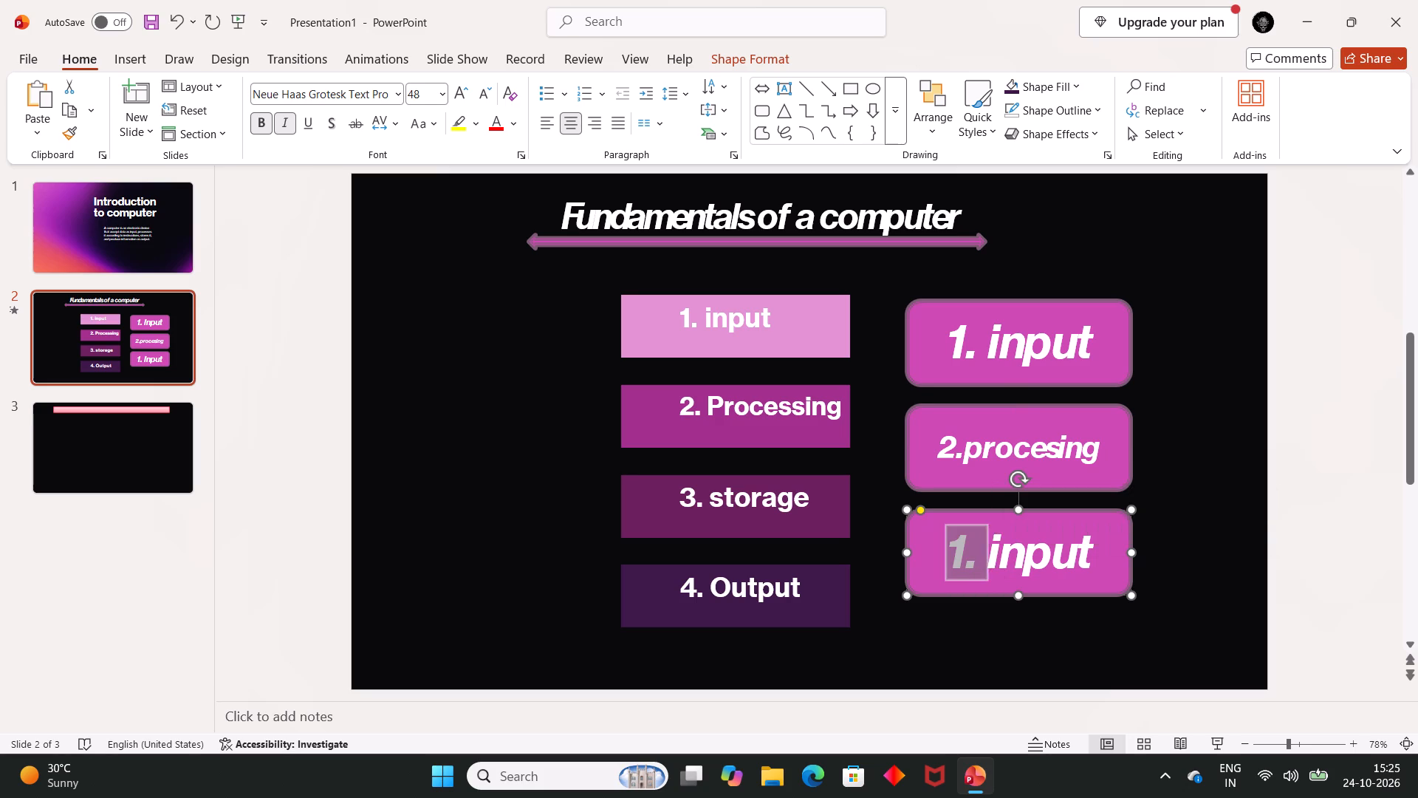
drag(995, 550, 1141, 543)
key(BackSpace)
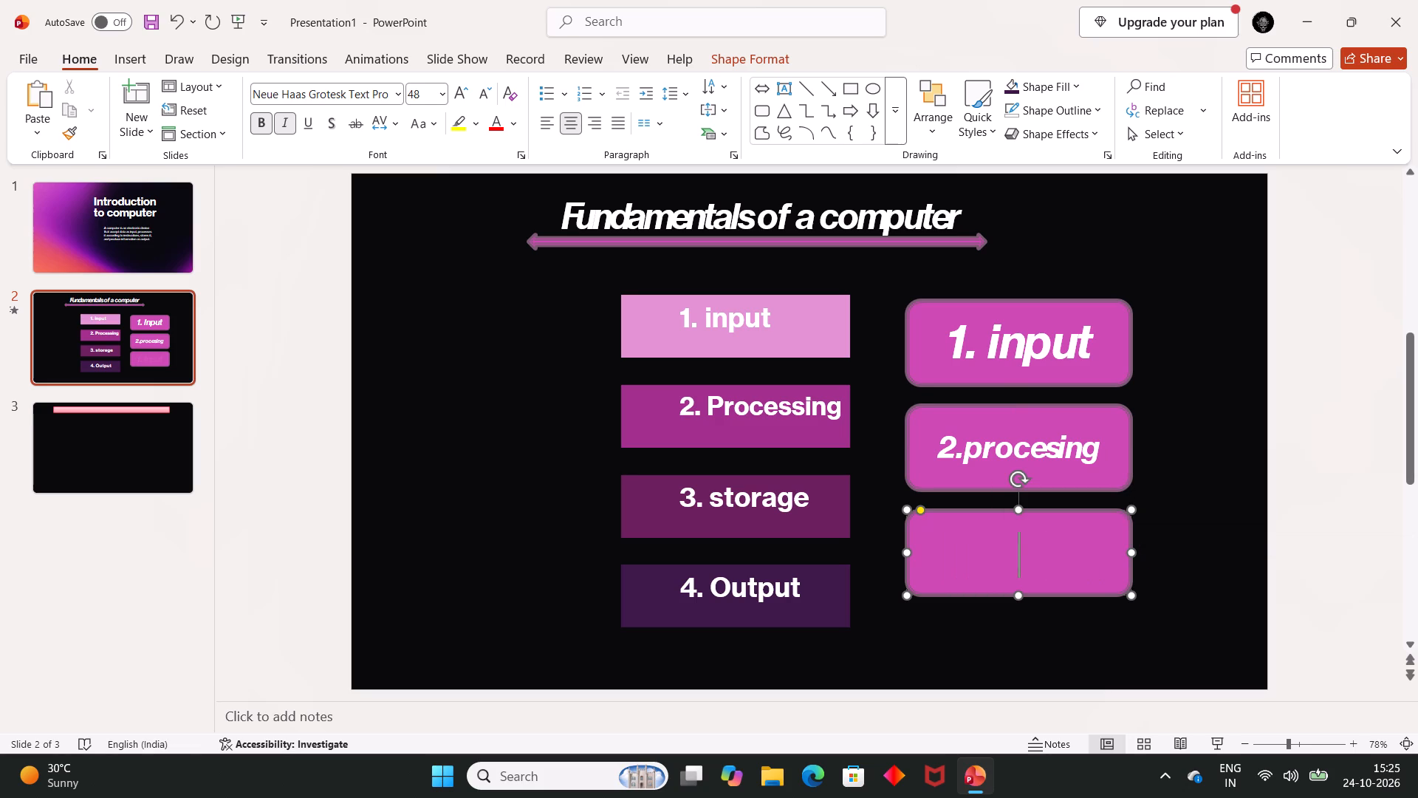
key(3)
key(period)
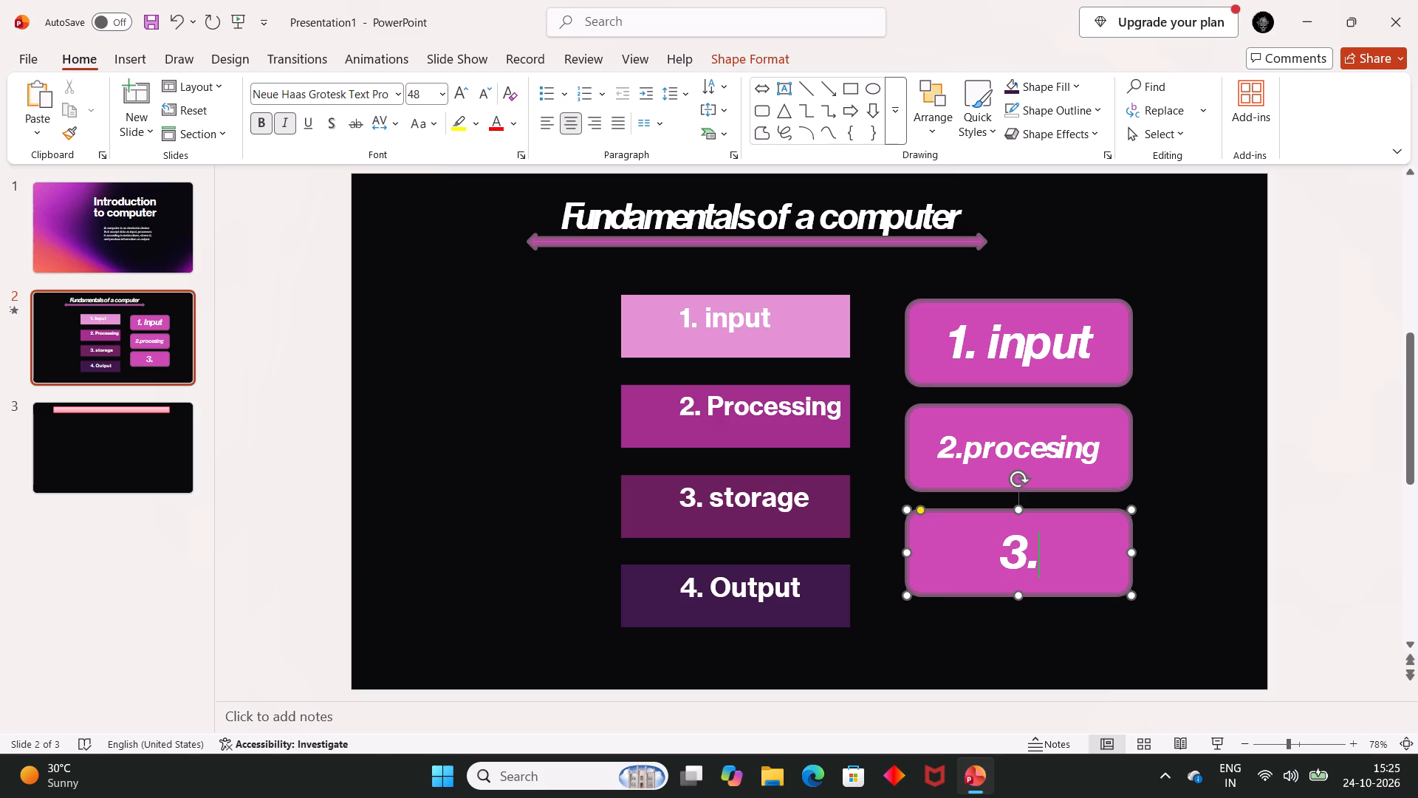
text(sot)
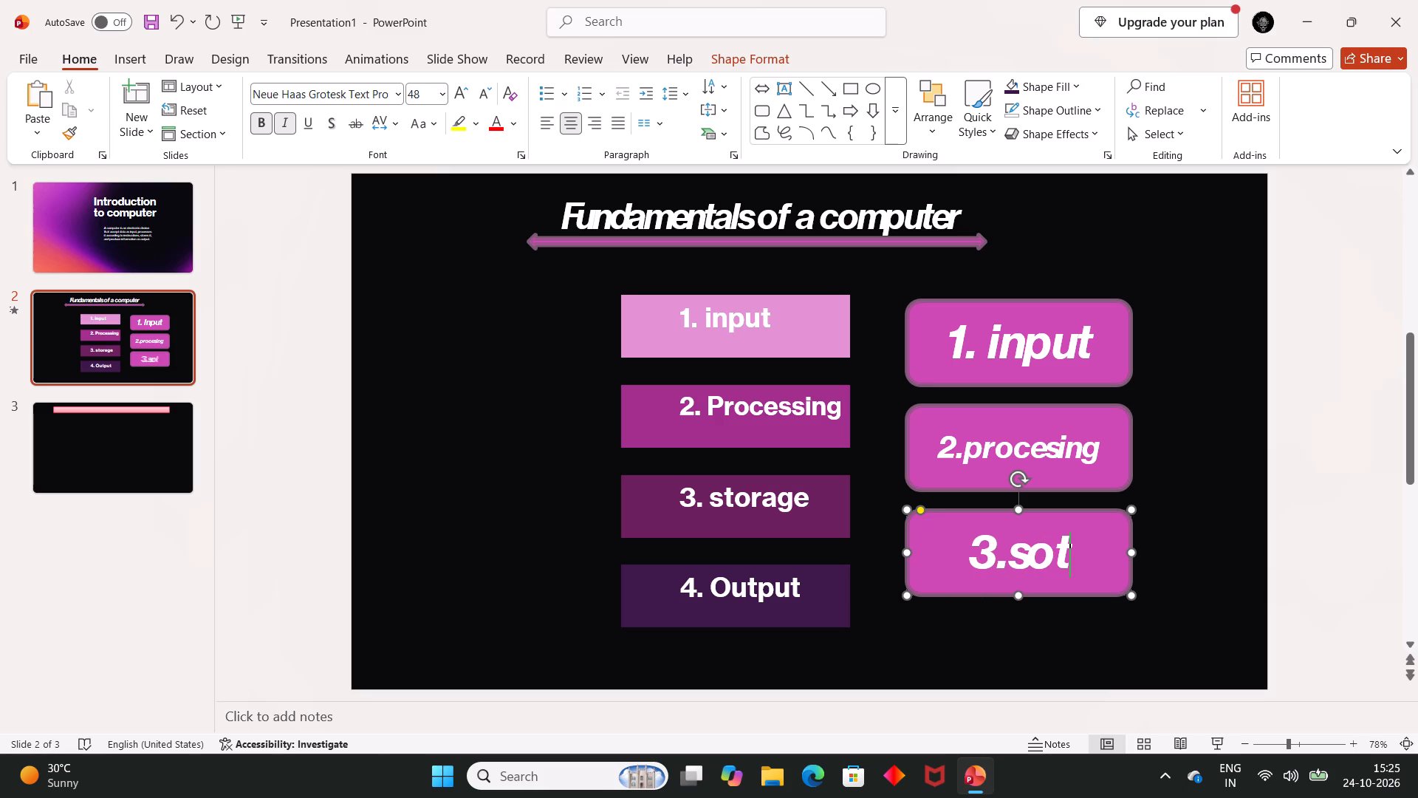
key(BackSpace)
key(BackSpace)
text(torage)
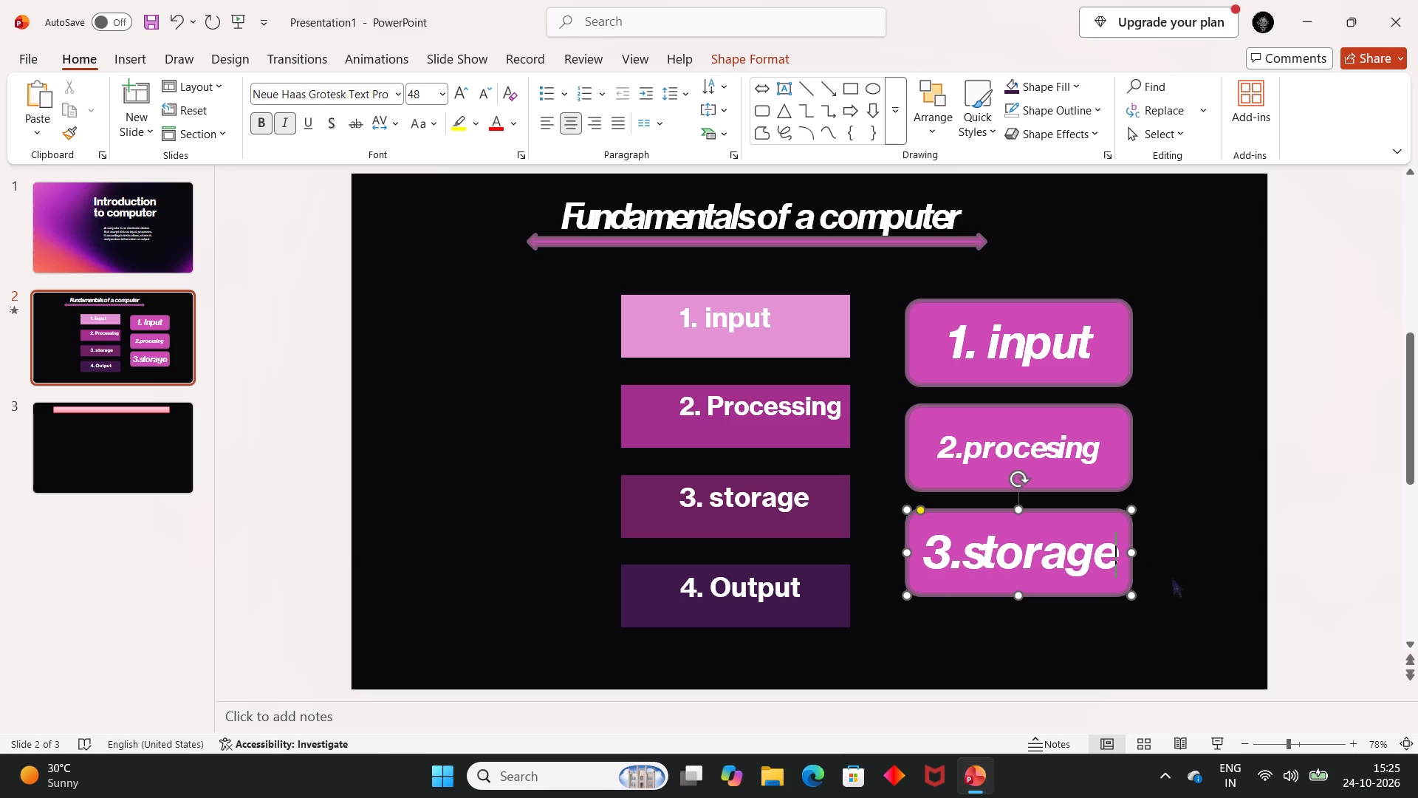
click(1233, 521)
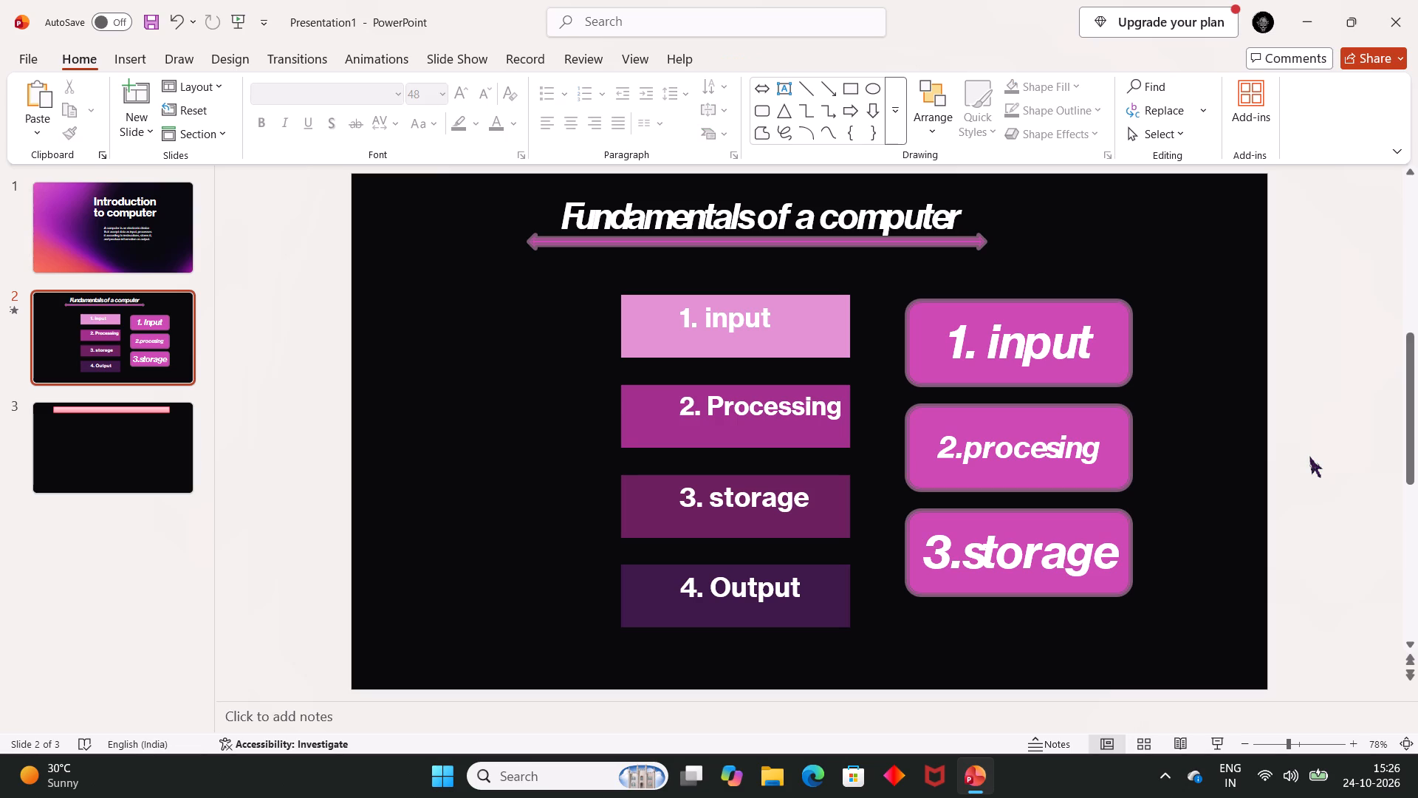
Close the presentation, saving it as "Introduction to computer" in the OneDrive - Personal Documents folder.
scroll(1358, 349, down, 1)
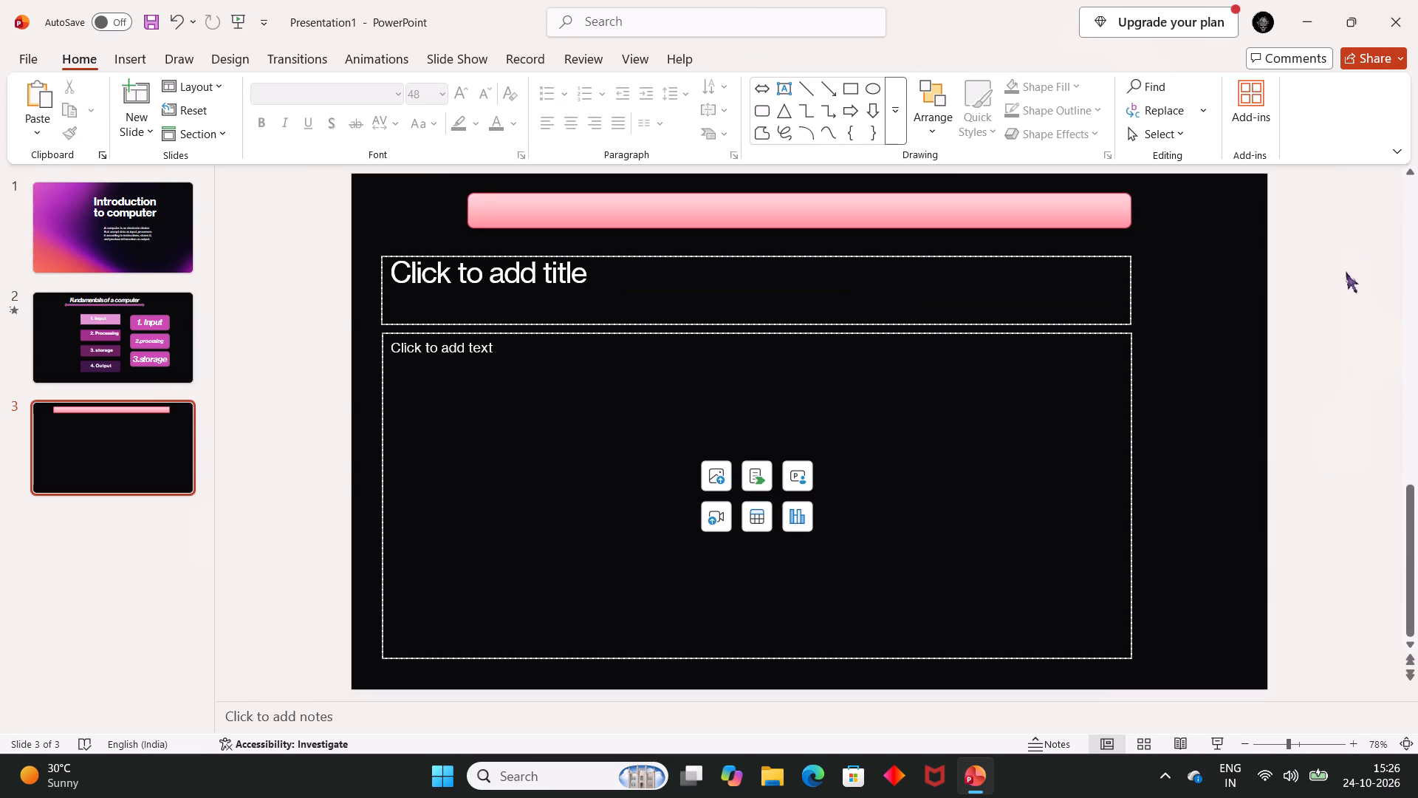
click(1409, 21)
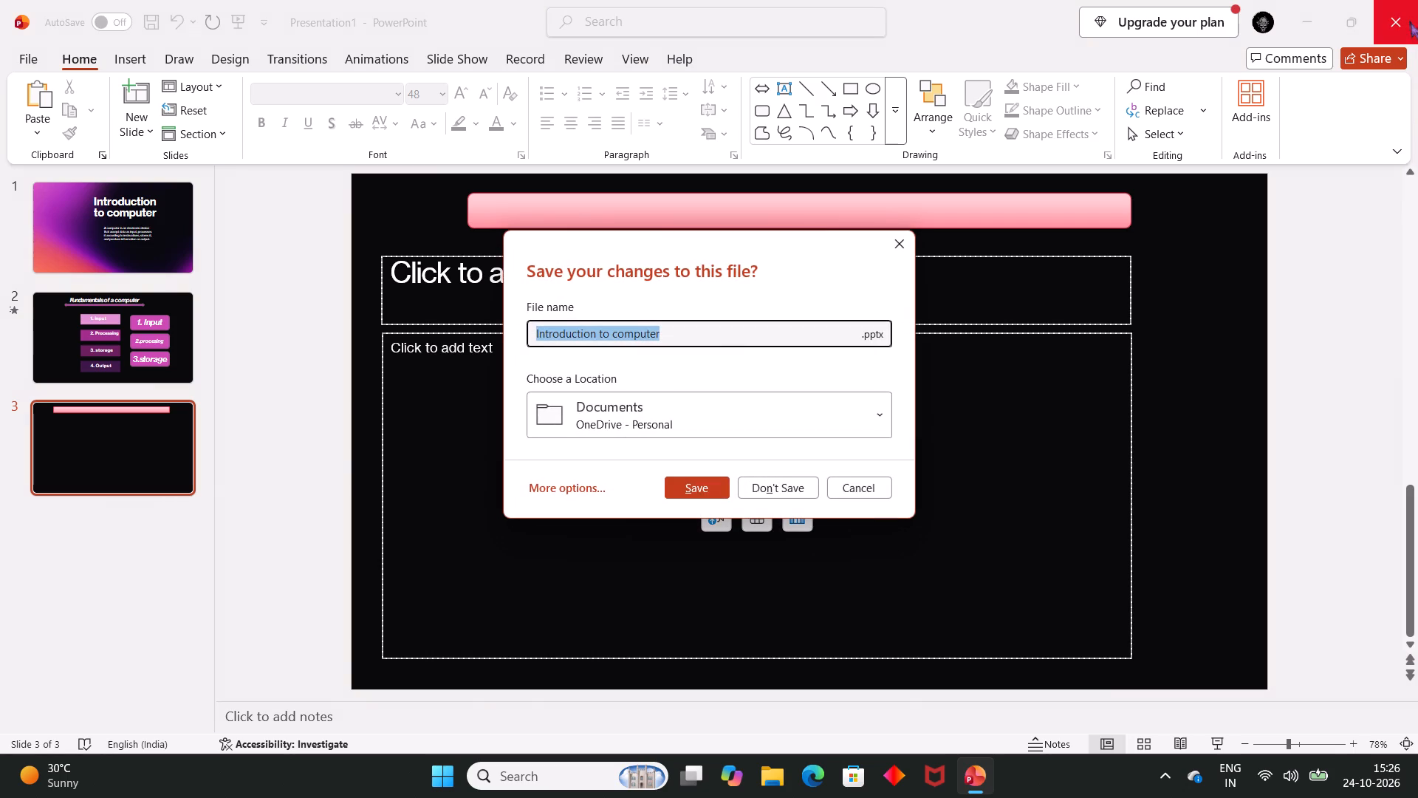
click(742, 397)
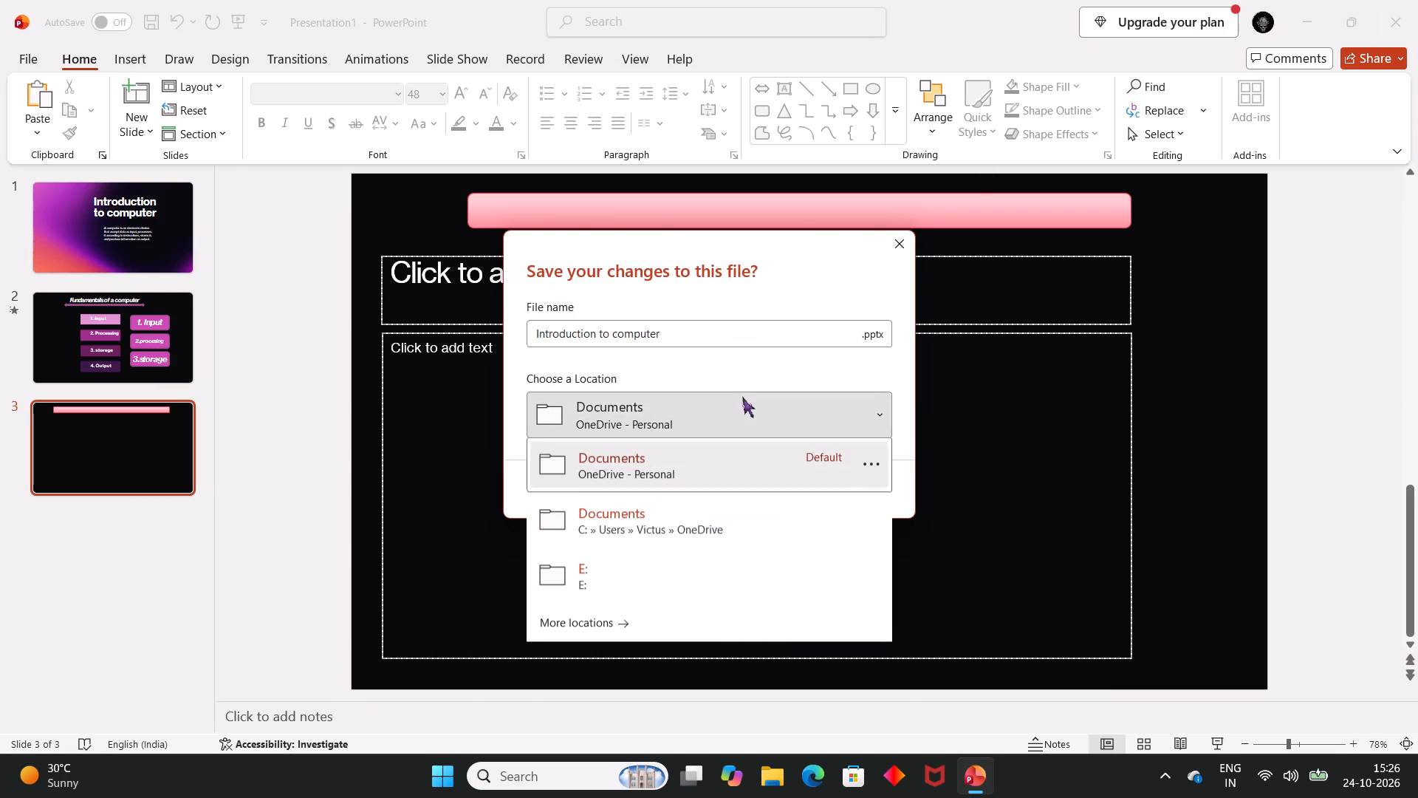
click(705, 465)
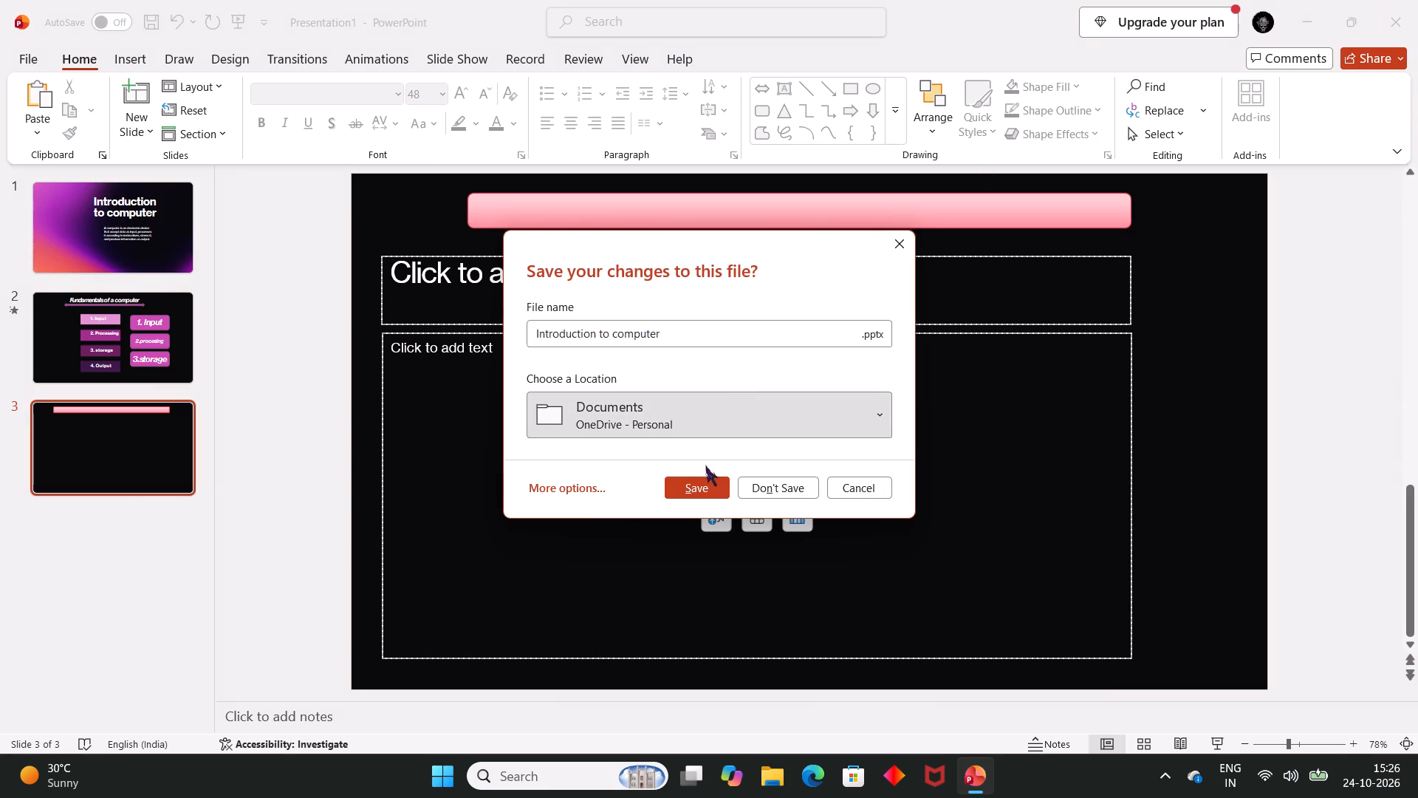
click(705, 494)
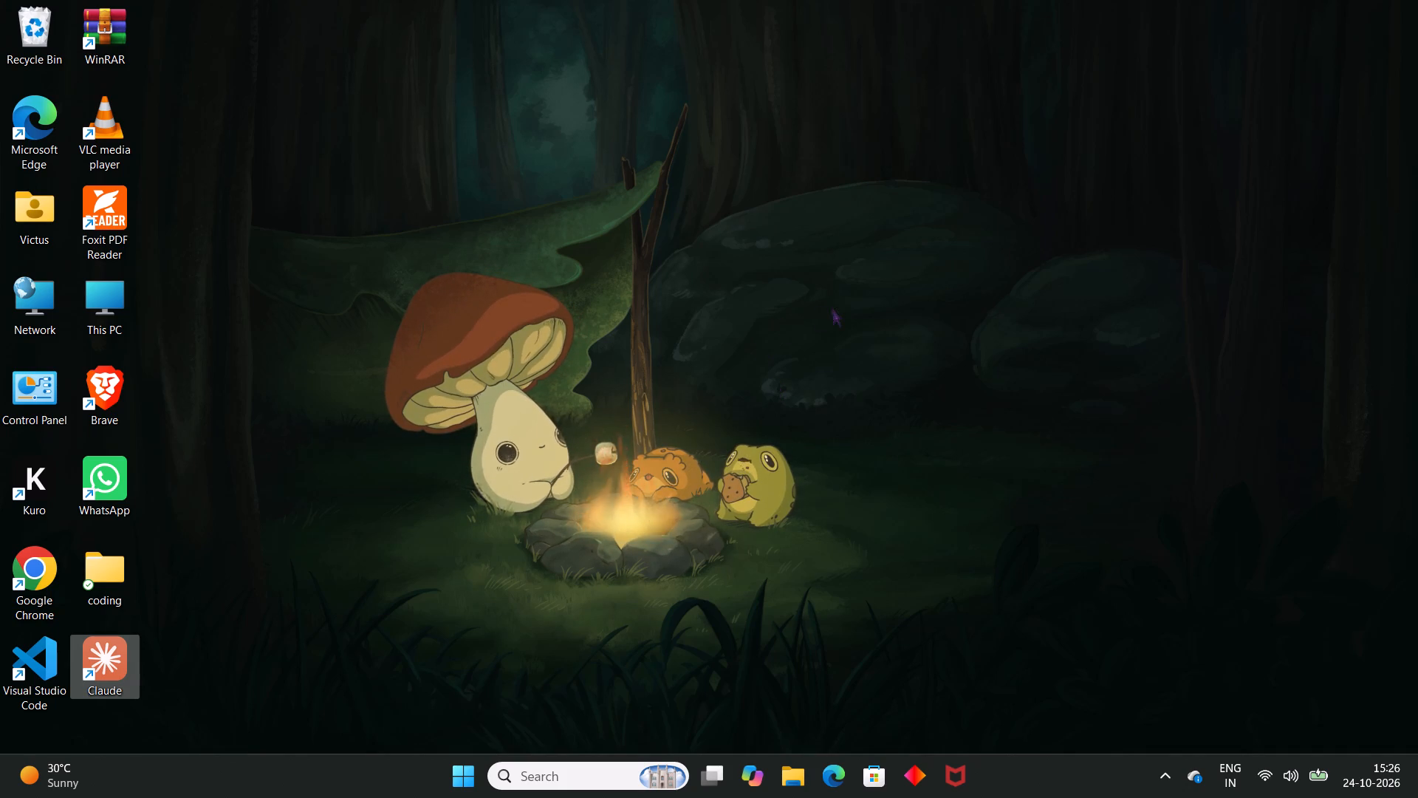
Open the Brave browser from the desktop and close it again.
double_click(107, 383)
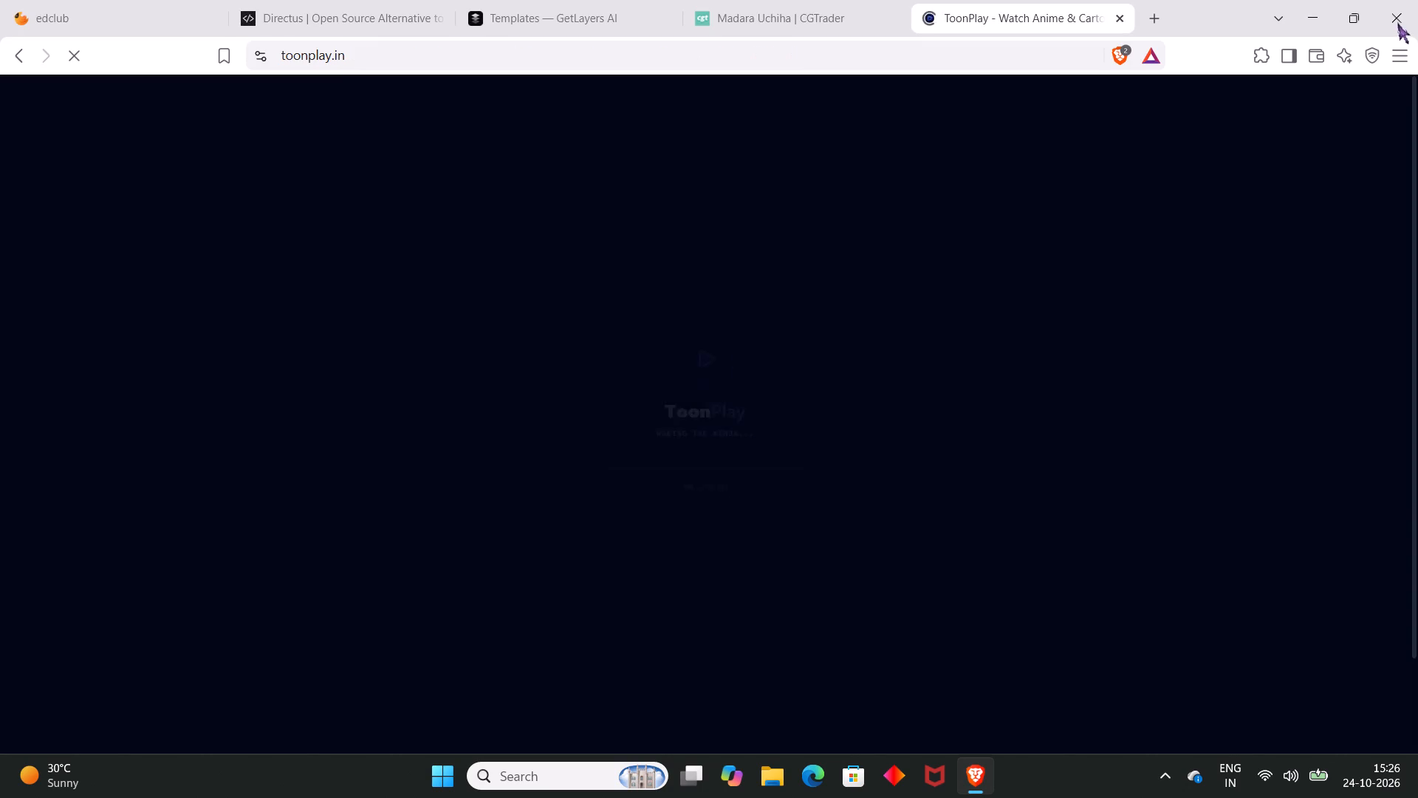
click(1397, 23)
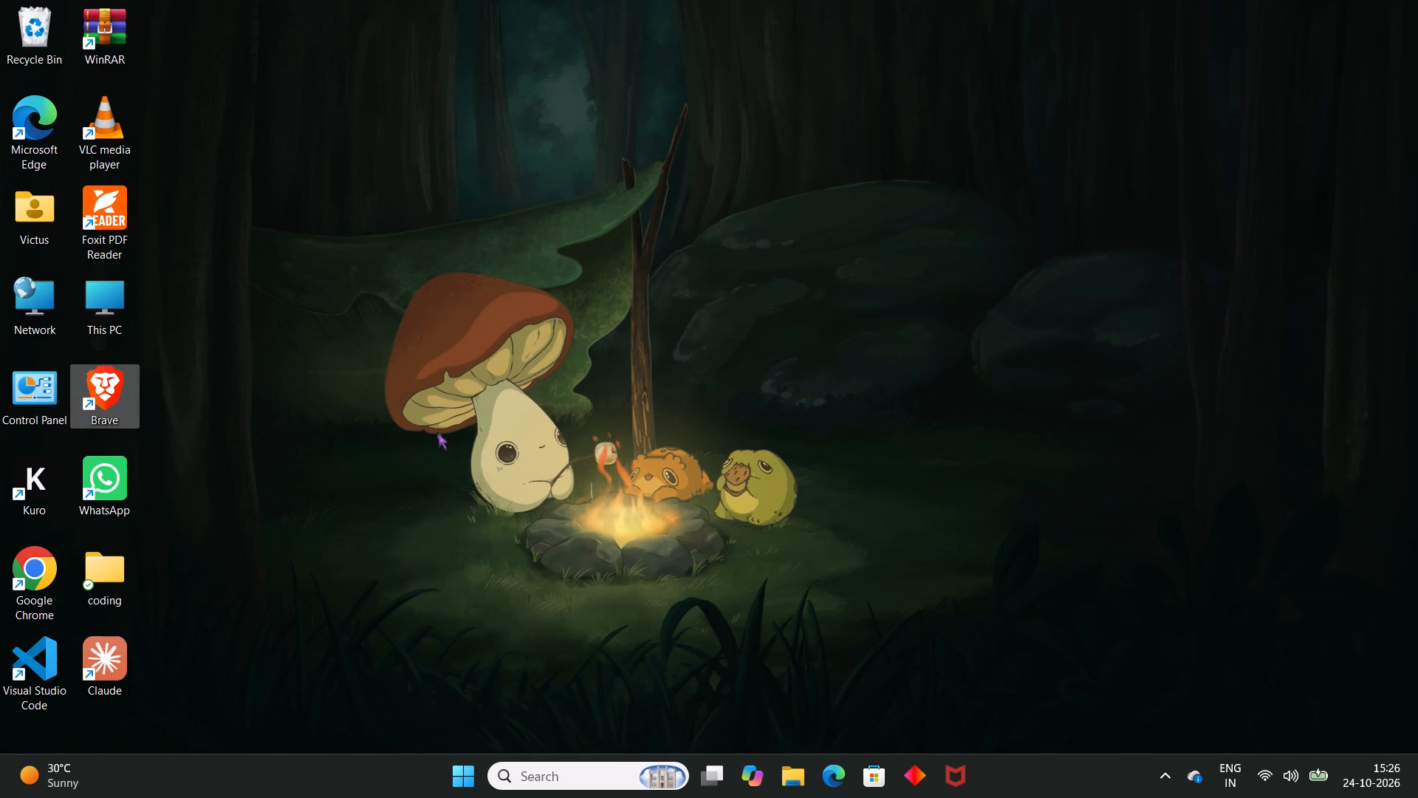
Launch the Kuro app from the desktop.
double_click(44, 471)
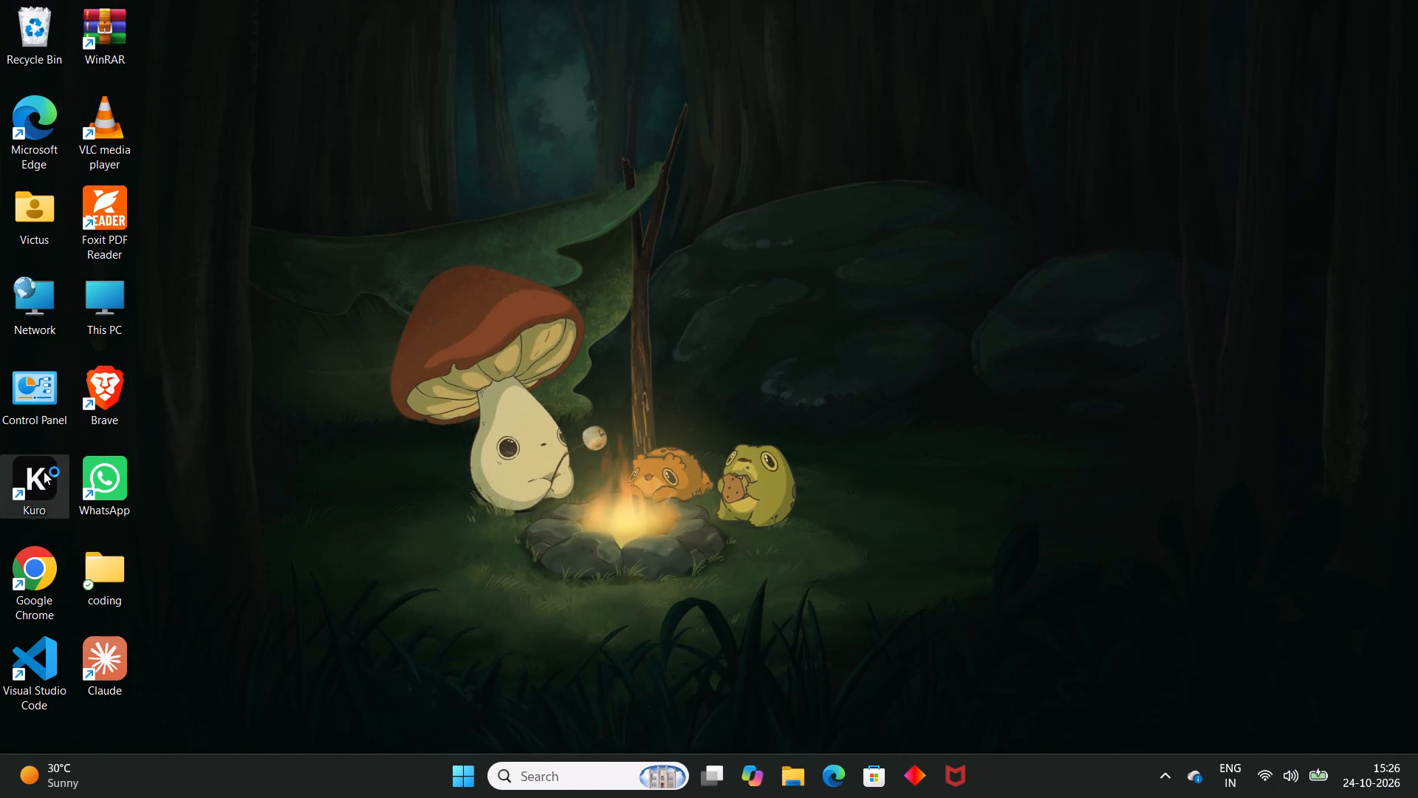